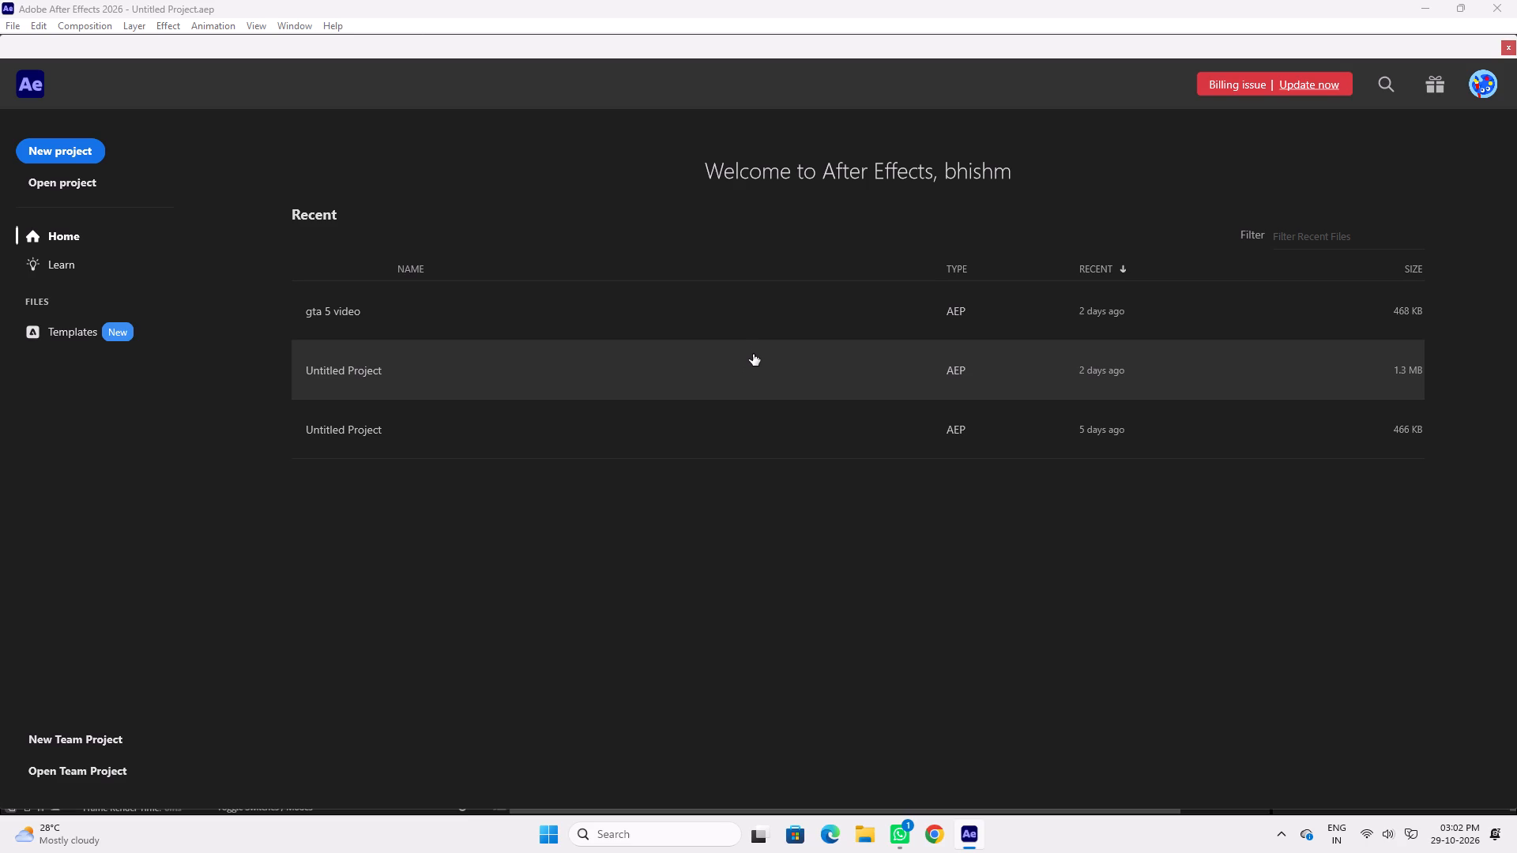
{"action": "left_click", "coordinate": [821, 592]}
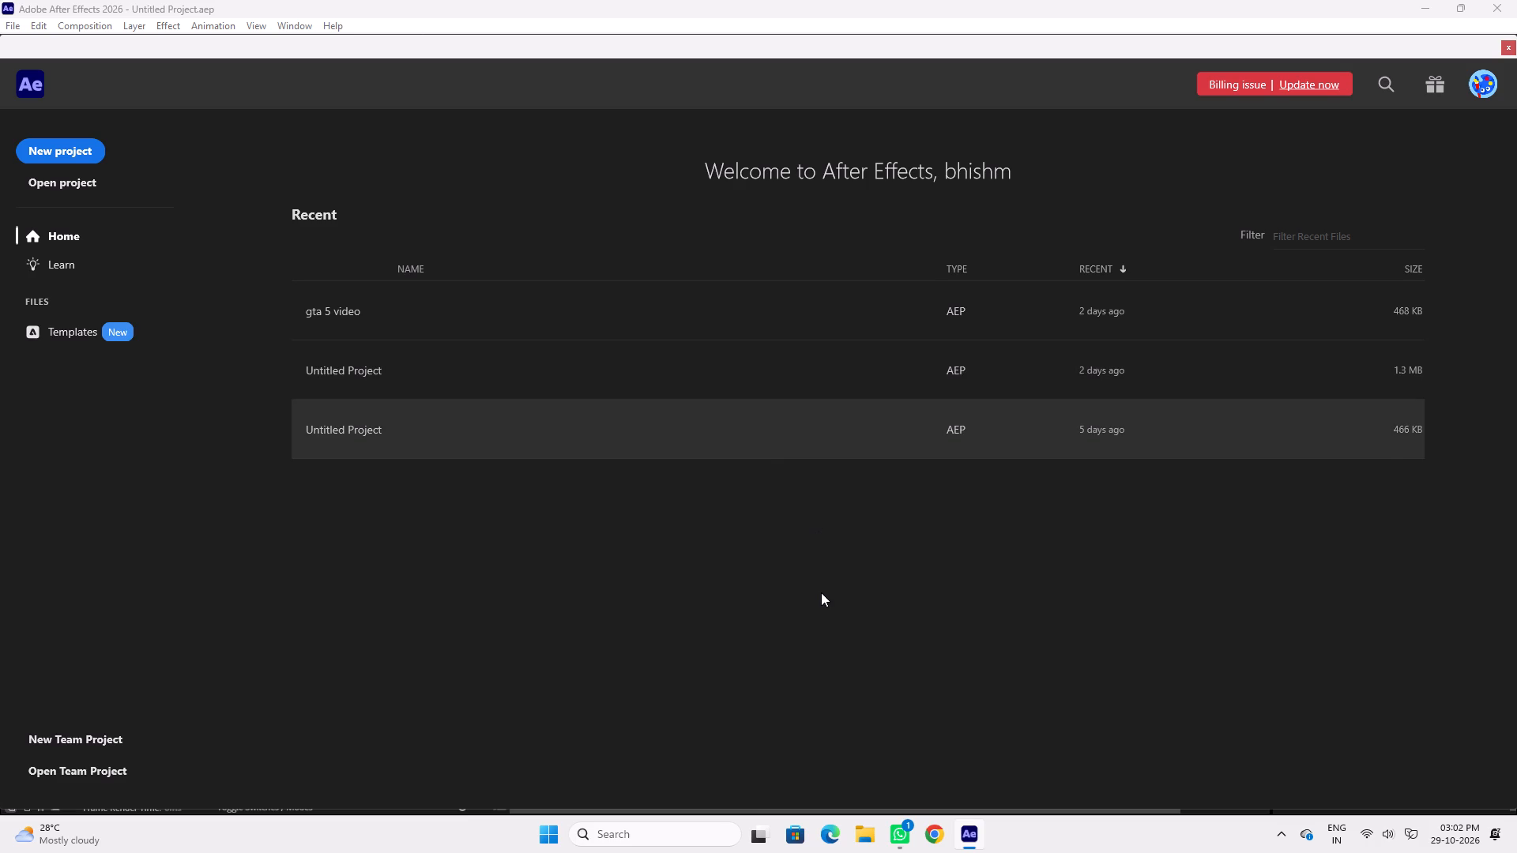
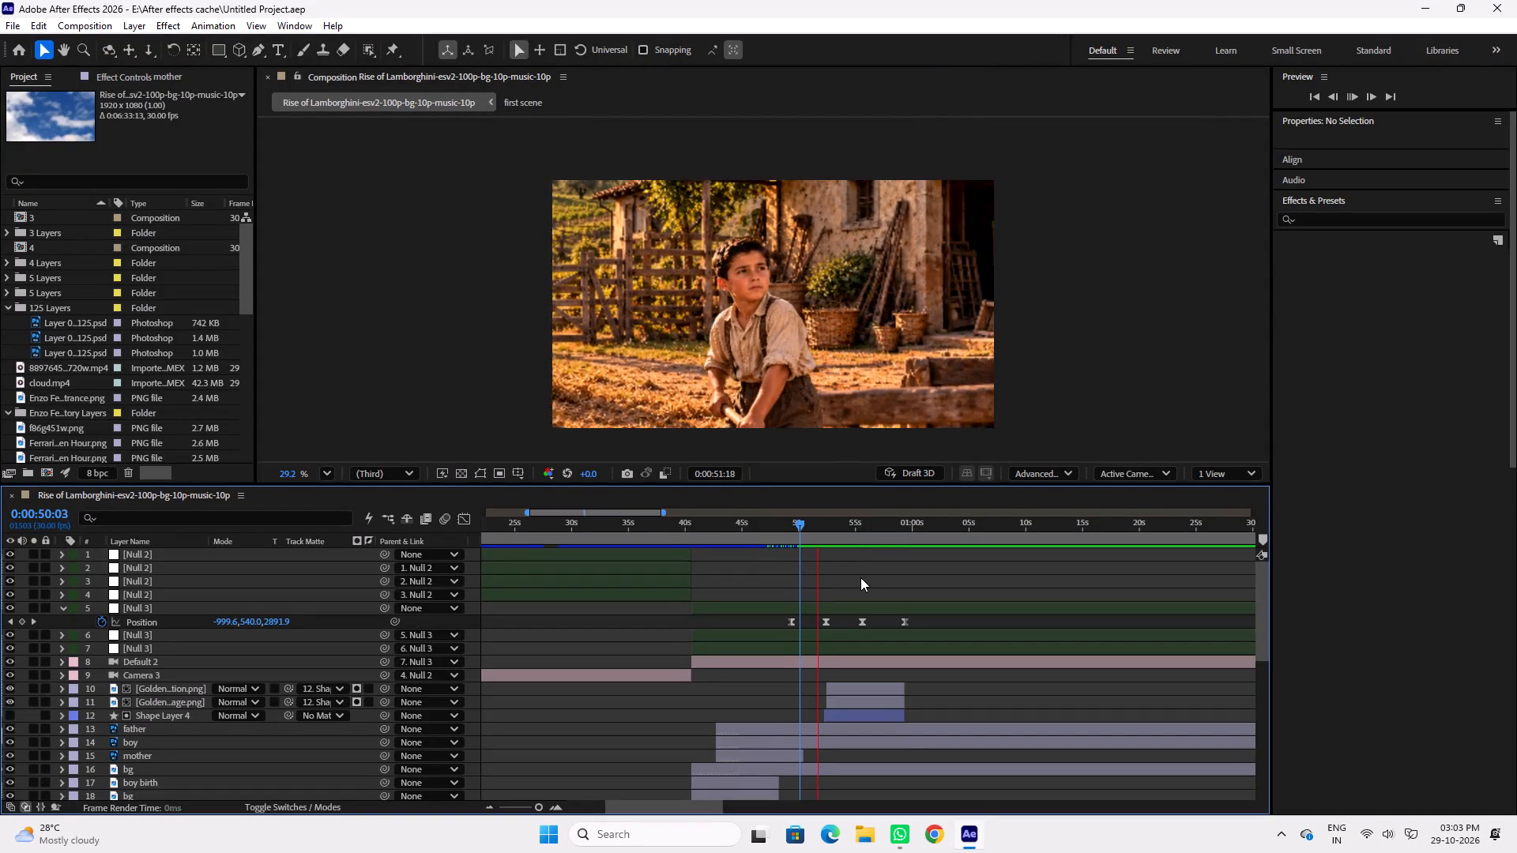
Stop the preview playback of the Rise of Lamborghini composition at about 0:00:53:04, during the boy's farmyard scene.
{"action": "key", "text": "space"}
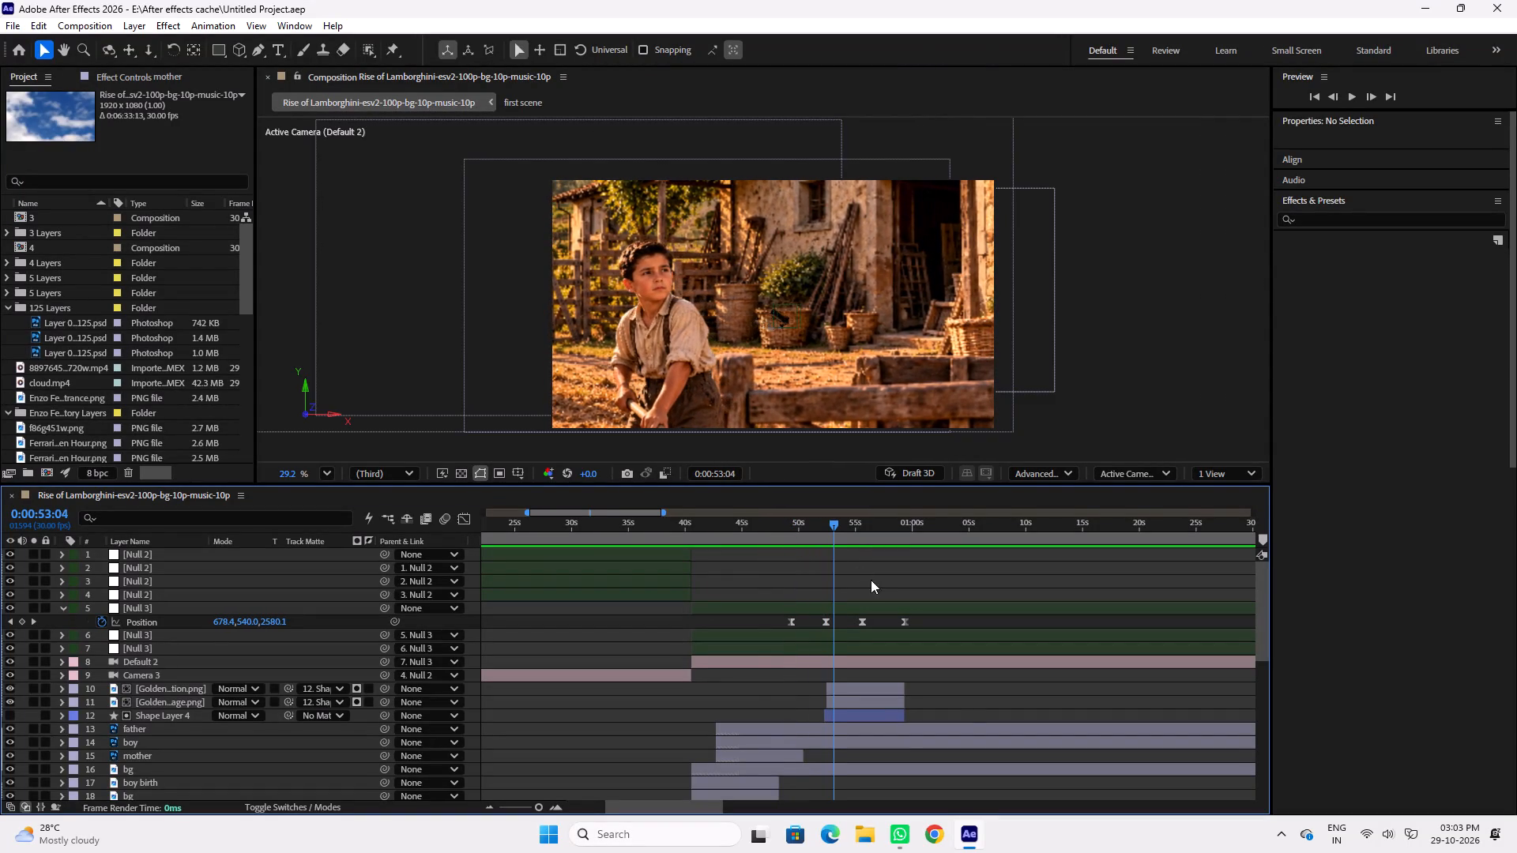
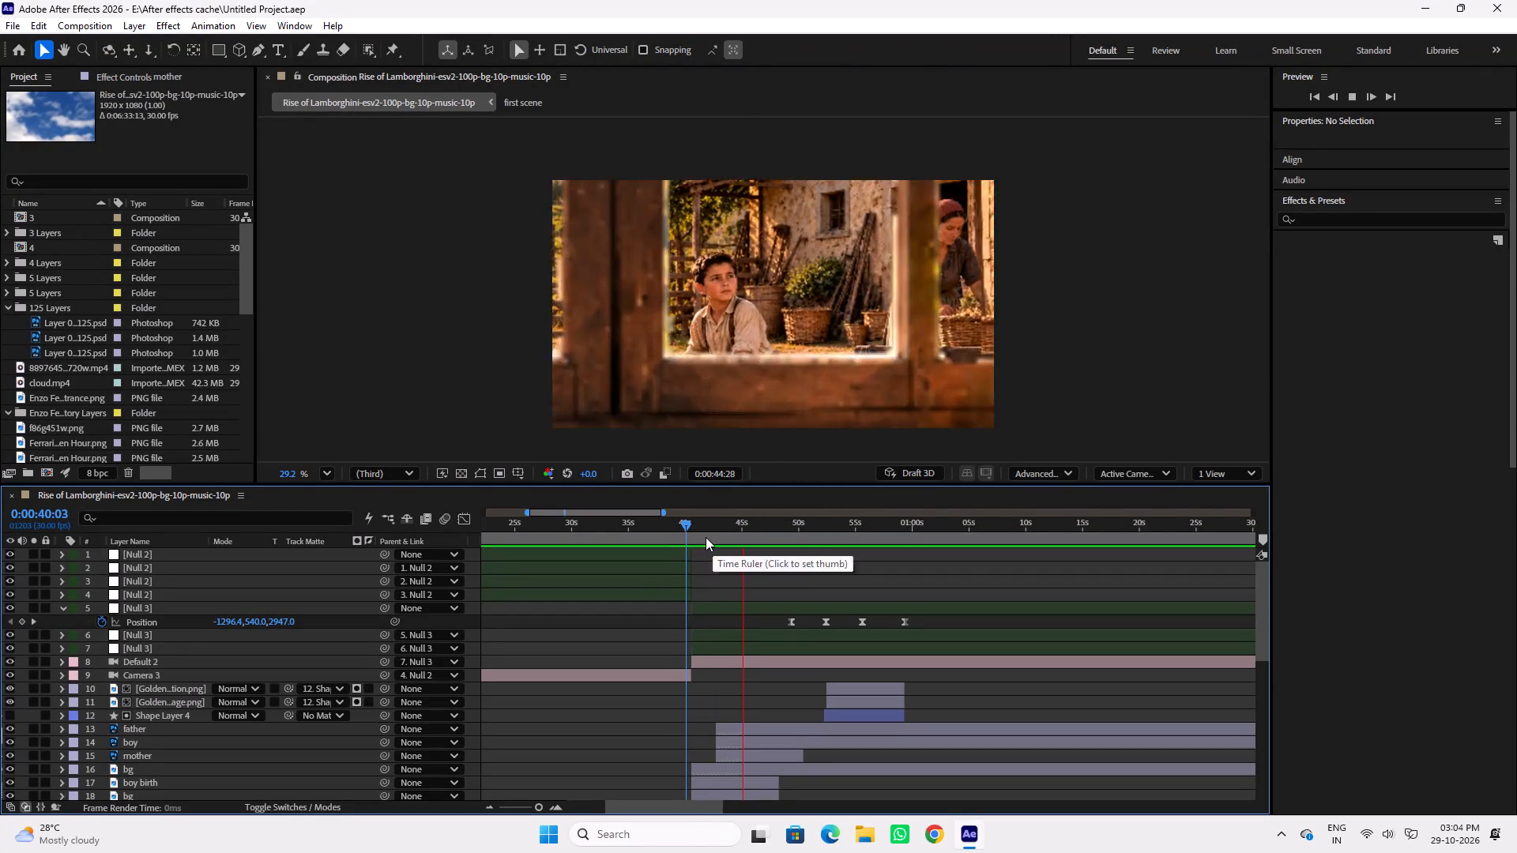
Preview the Rise of Lamborghini composition from 0:00:37:13 to review the lead-in to the boy's farmyard scene.
{"action": "left_click_drag", "start_coordinate": [673, 526], "coordinate": [656, 528]}
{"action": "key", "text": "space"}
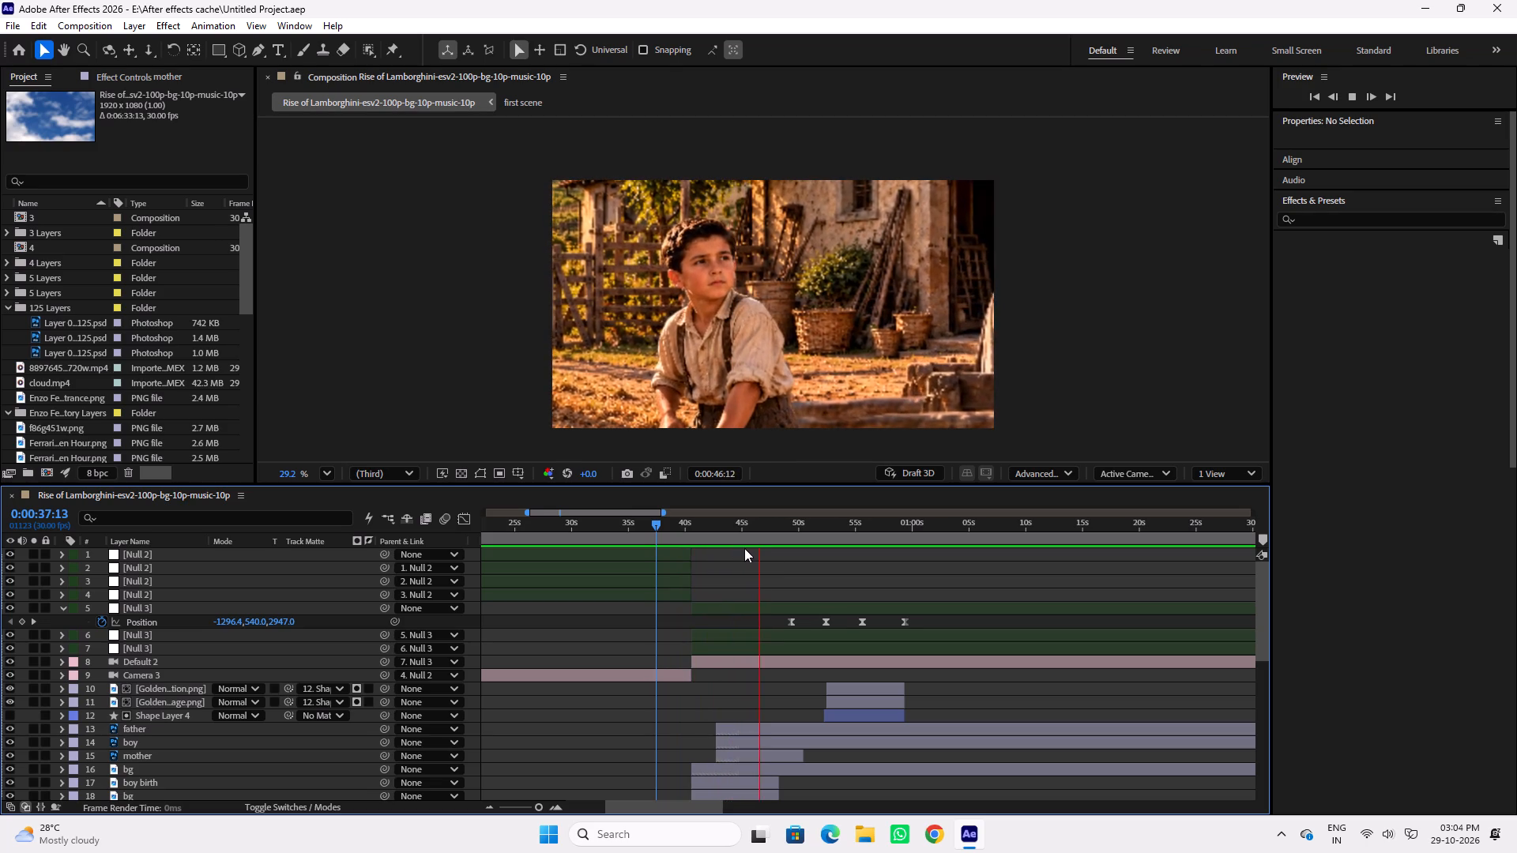
Stop the running playback and preview the Rise of Lamborghini composition from 0:00:00:00 through the scene of the parents with the newborn.
{"action": "key", "text": "space"}
{"action": "scroll", "coordinate": [734, 629], "scroll_direction": "down", "scroll_amount": 11}
{"action": "scroll", "coordinate": [719, 750], "scroll_direction": "down", "scroll_amount": 1}
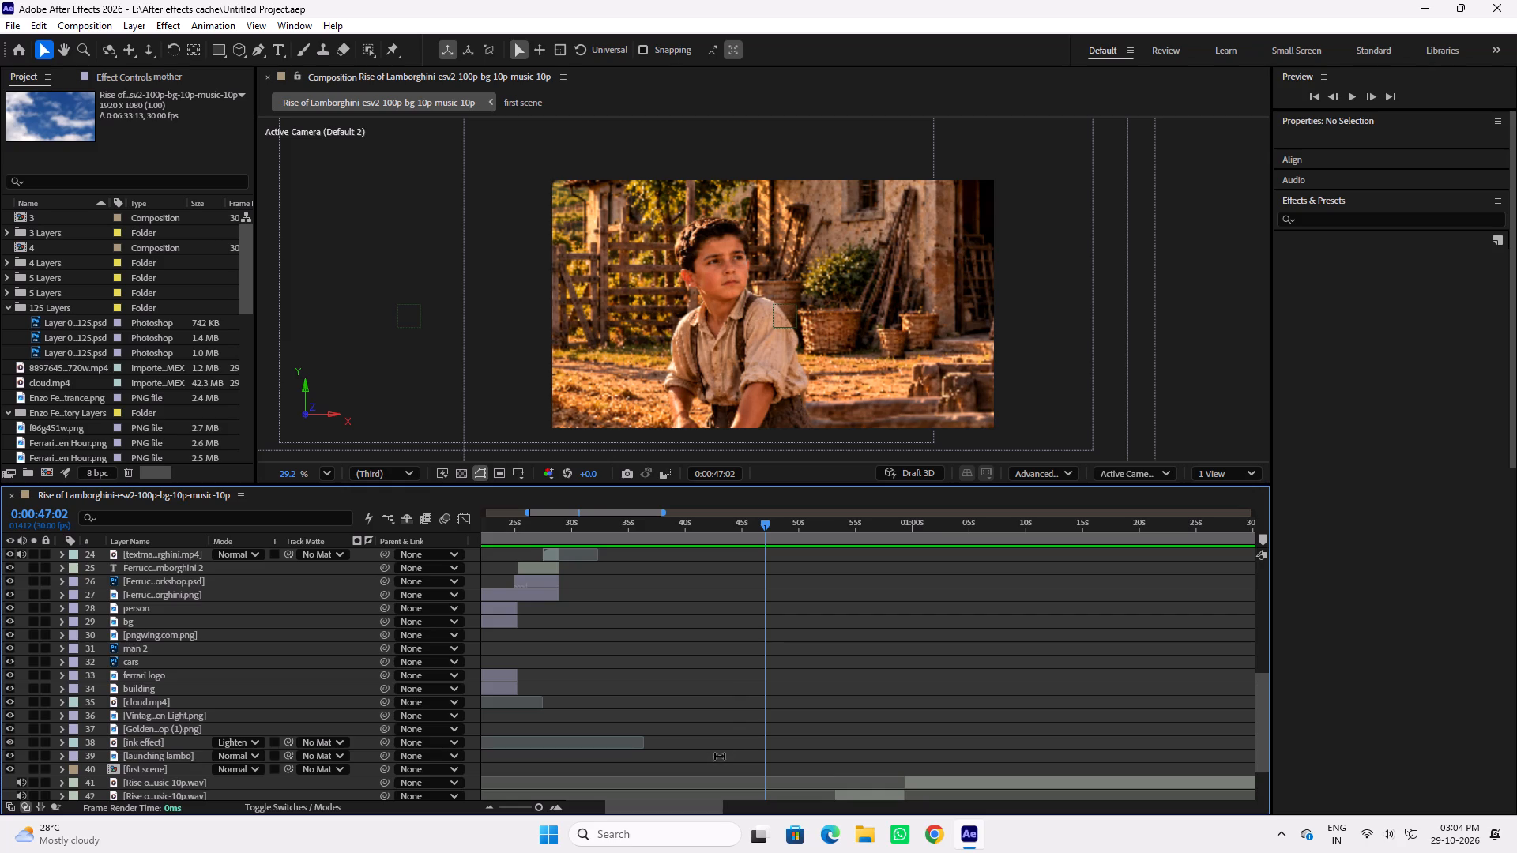
{"action": "scroll", "coordinate": [720, 756], "scroll_direction": "down", "scroll_amount": 2}
{"action": "left_click_drag", "start_coordinate": [694, 807], "coordinate": [638, 808]}
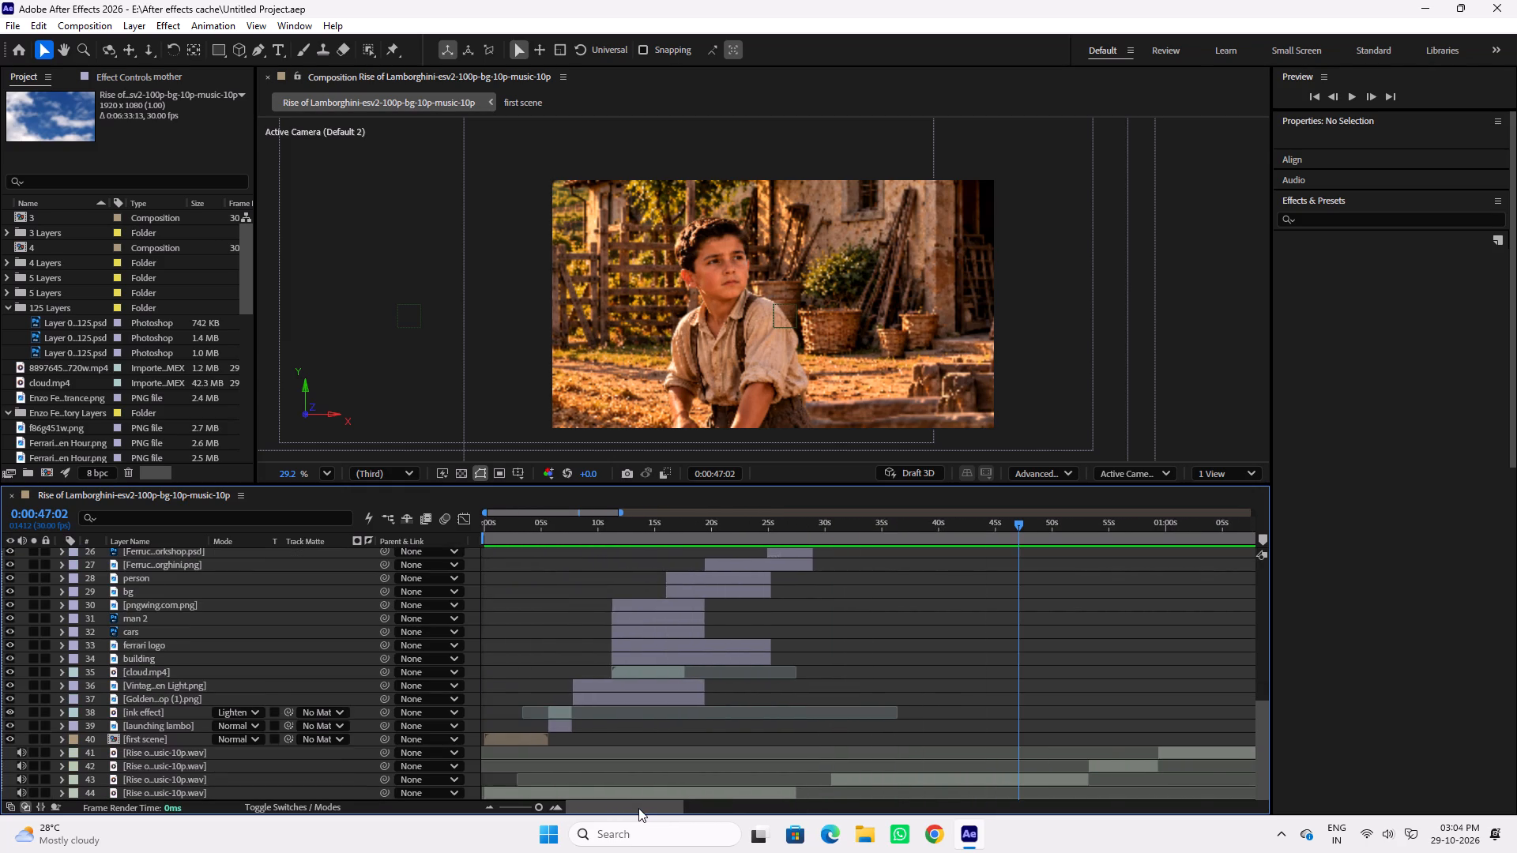
{"action": "left_click_drag", "start_coordinate": [638, 808], "coordinate": [634, 808]}
{"action": "left_click_drag", "start_coordinate": [559, 529], "coordinate": [463, 538]}
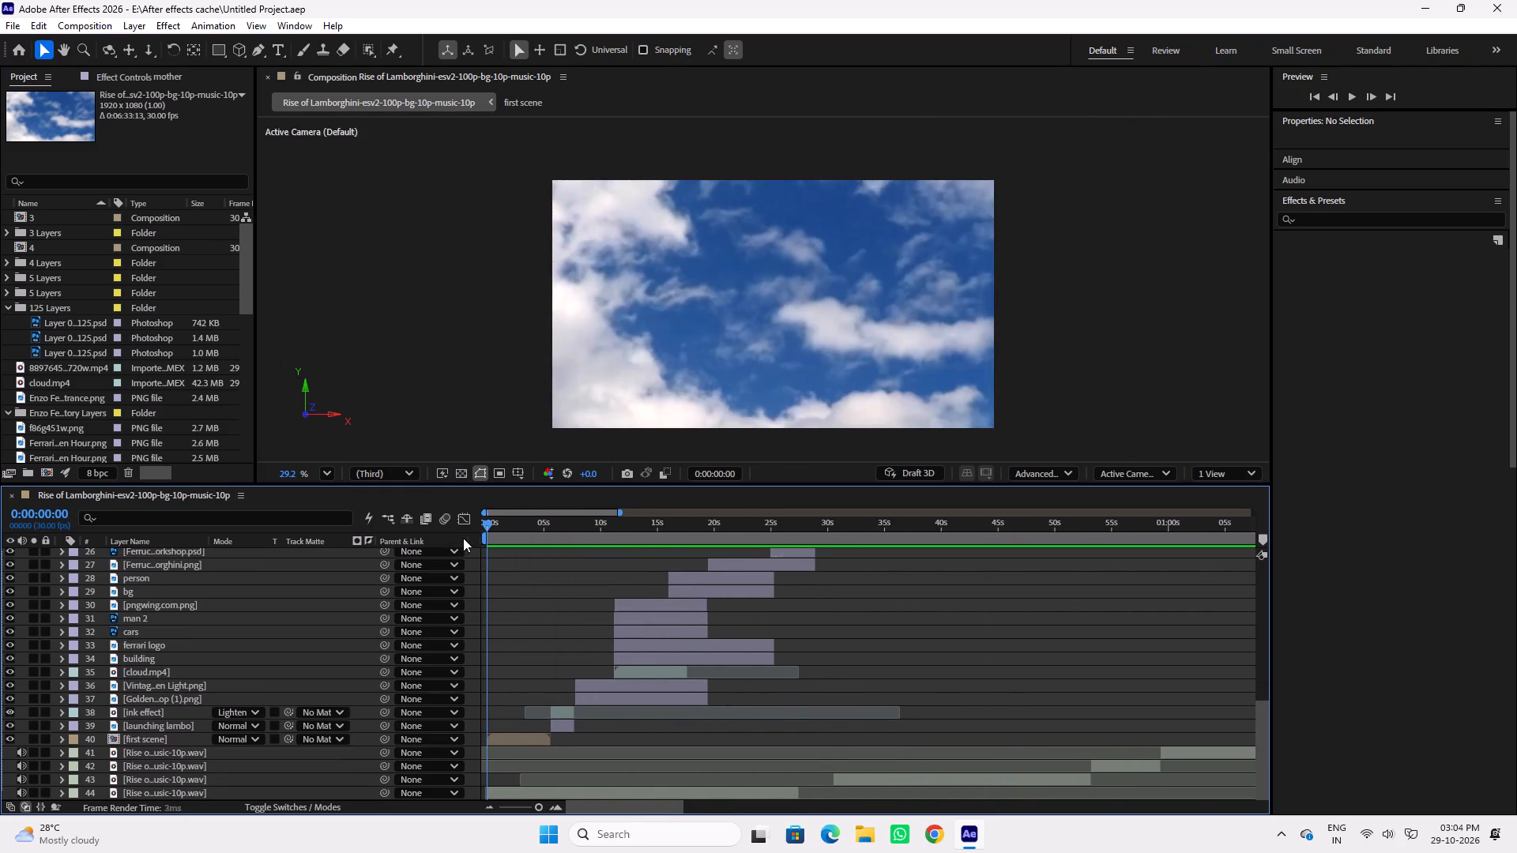
{"action": "left_click_drag", "start_coordinate": [463, 538], "coordinate": [455, 539]}
{"action": "key", "text": "space"}
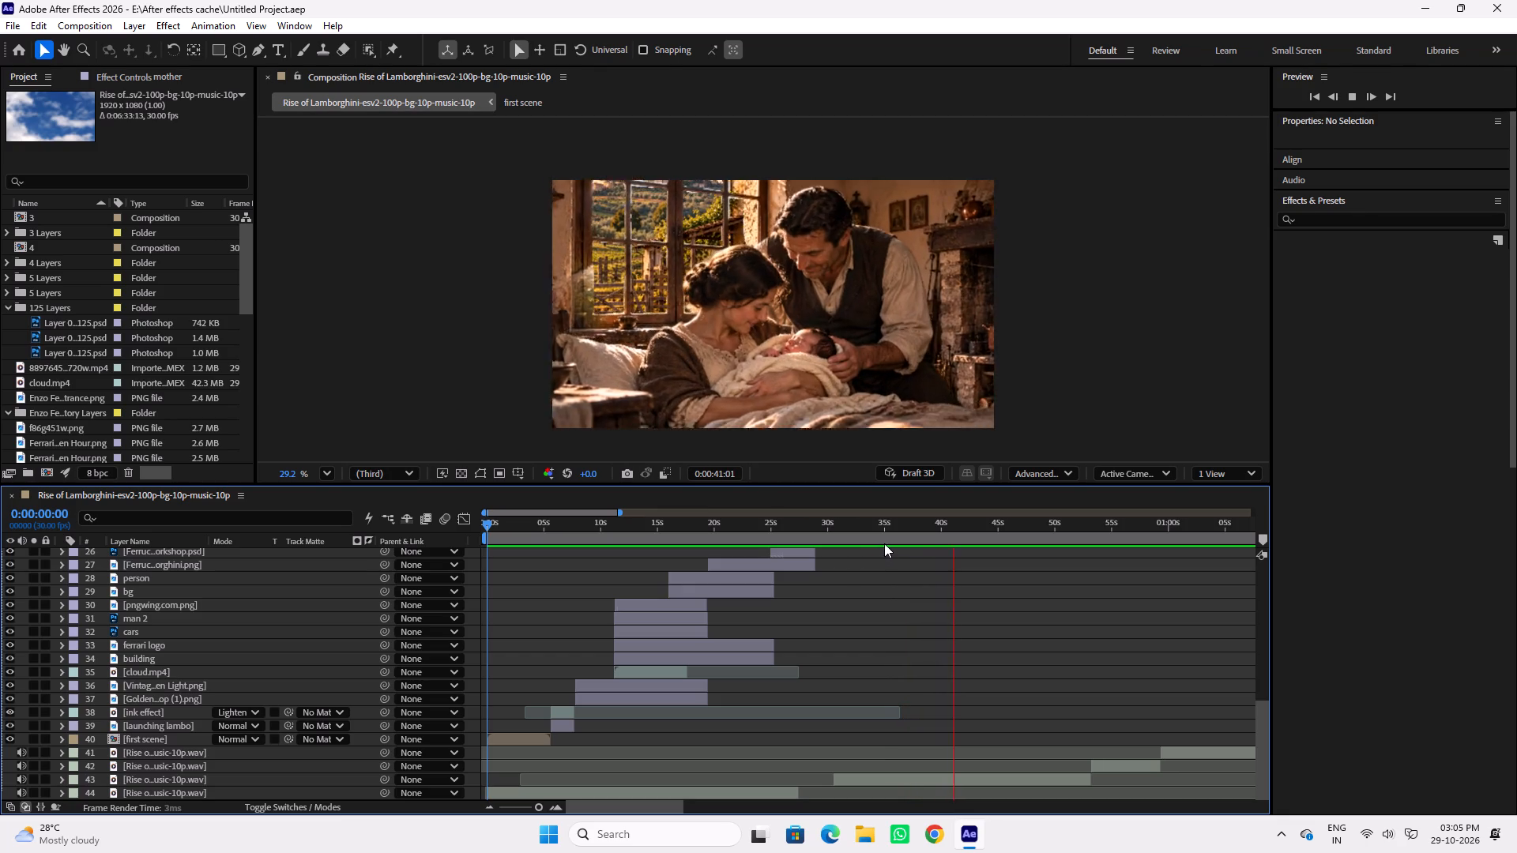
{"action": "key", "text": "space"}
Preview the Lamborghini composition again from 0:00:24:04 up to the scene of the parents with the newborn.
{"action": "scroll", "coordinate": [922, 718], "scroll_direction": "down", "scroll_amount": 2}
{"action": "left_click_drag", "start_coordinate": [1260, 719], "coordinate": [1268, 742]}
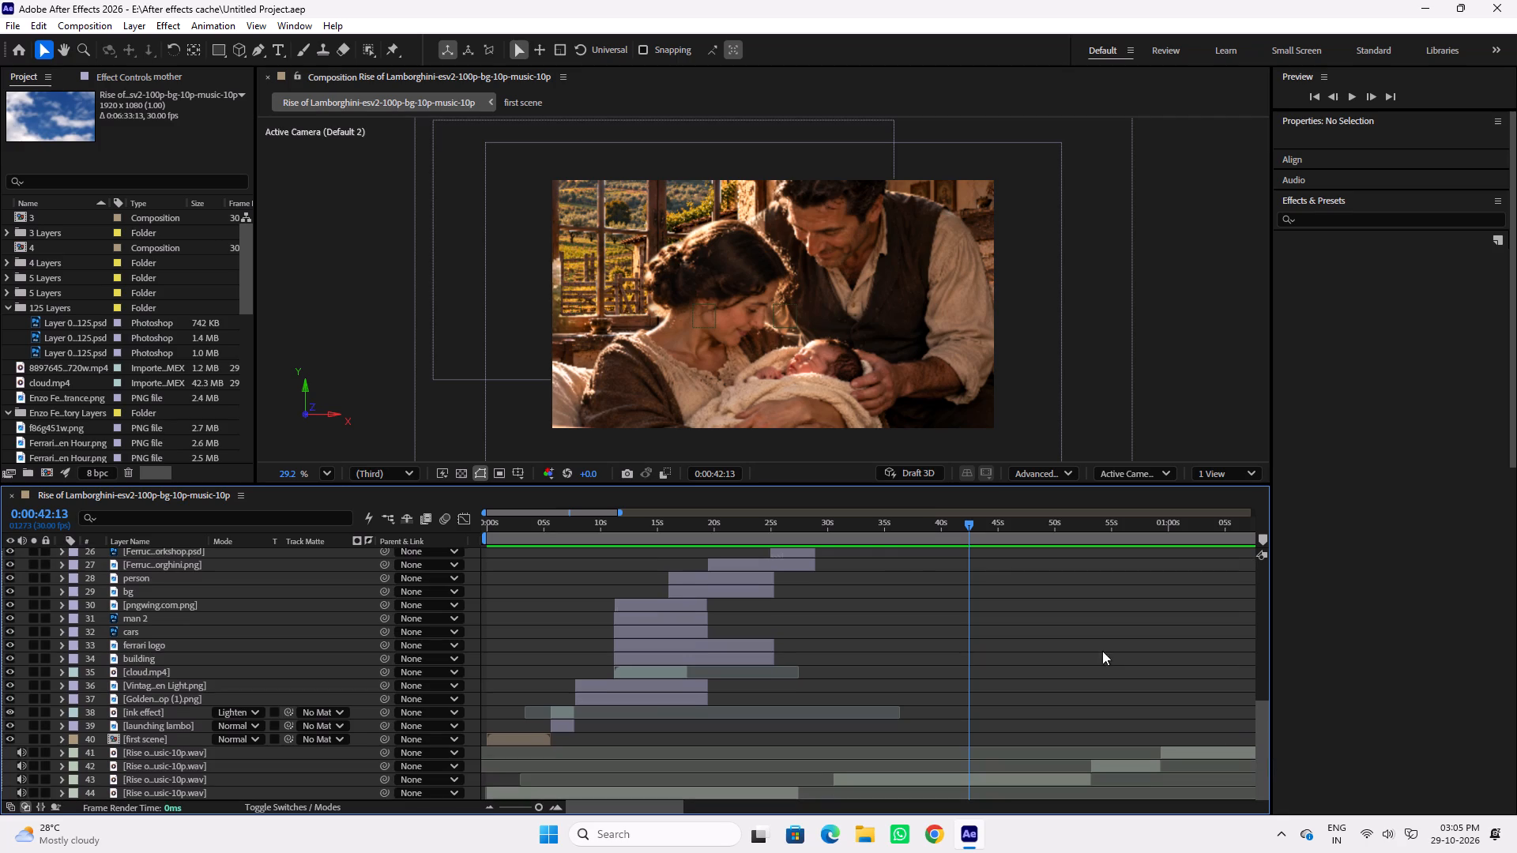
{"action": "left_click_drag", "start_coordinate": [819, 521], "coordinate": [809, 521]}
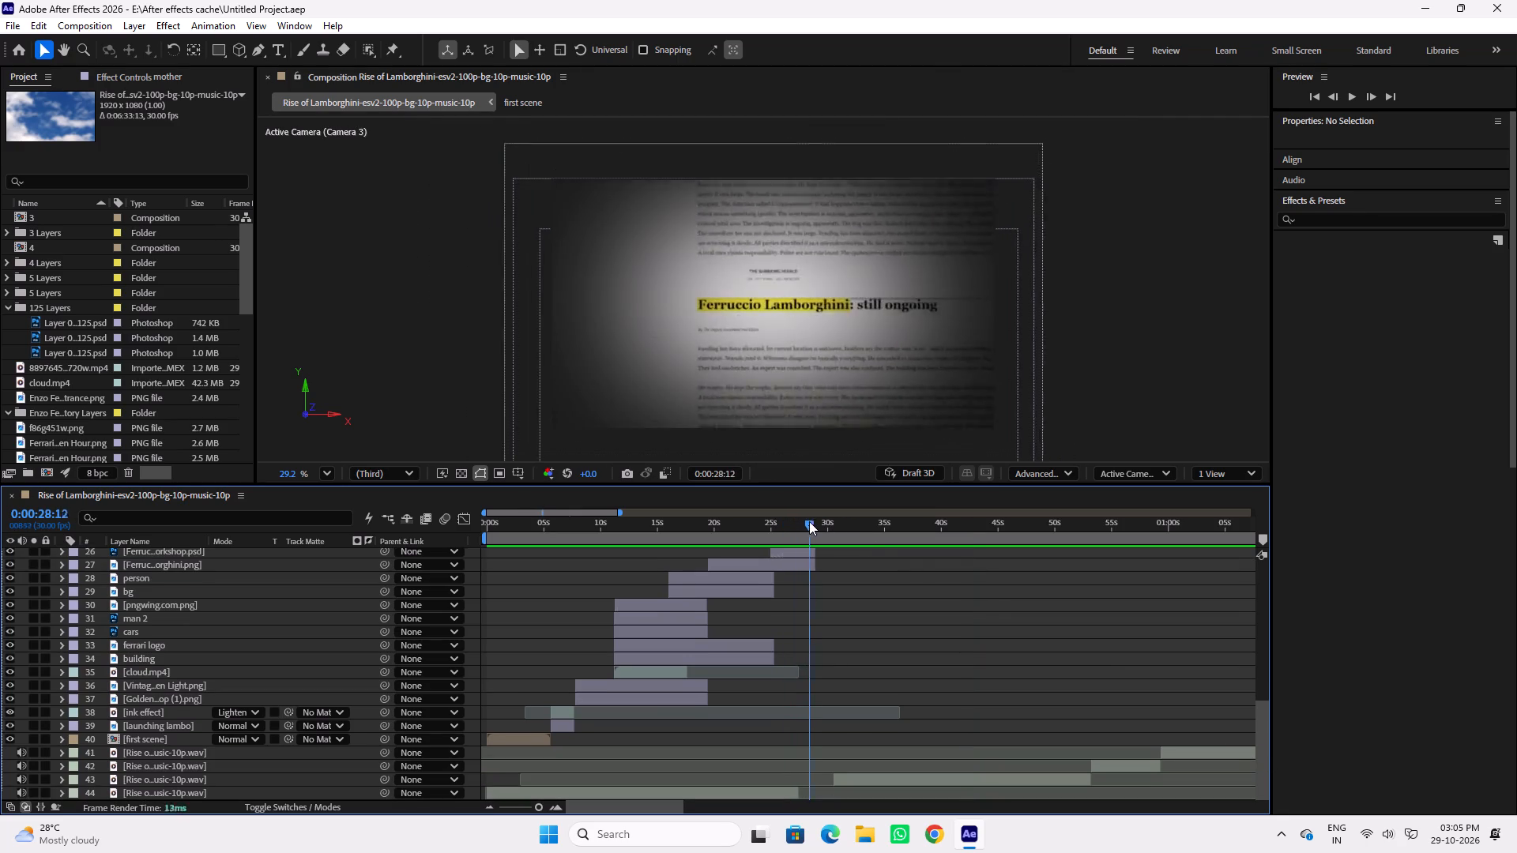
{"action": "left_click_drag", "start_coordinate": [809, 521], "coordinate": [761, 521]}
{"action": "key", "text": "space"}
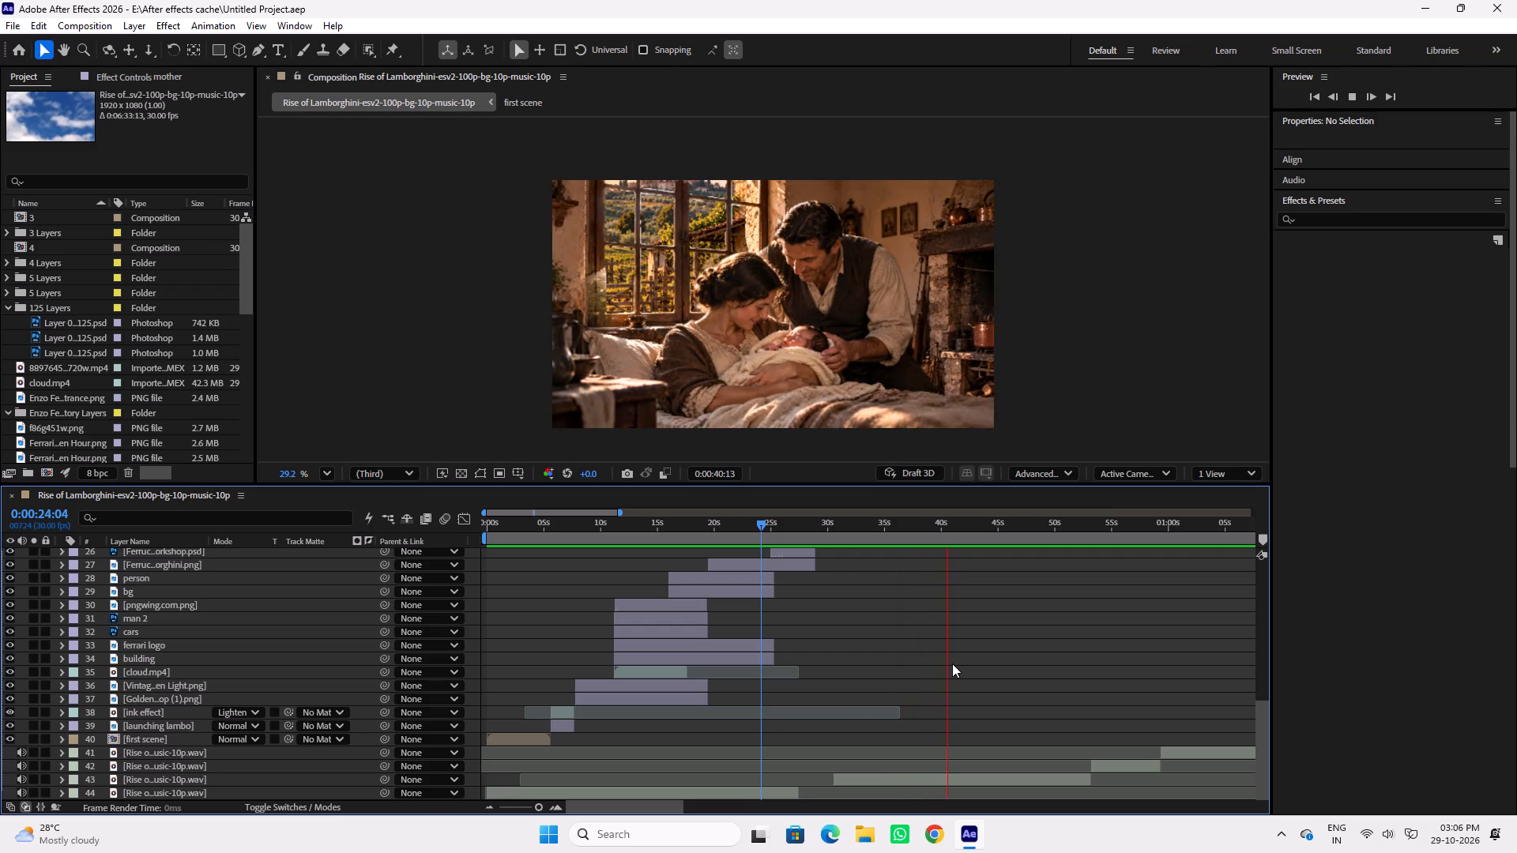
{"action": "key", "text": "space"}
Expand the audio properties of the bottom audio layer, layer 44, and open its Audio Levels value without changing it.
{"action": "scroll", "coordinate": [186, 622], "scroll_direction": "down", "scroll_amount": 4}
{"action": "left_click", "coordinate": [522, 791]}
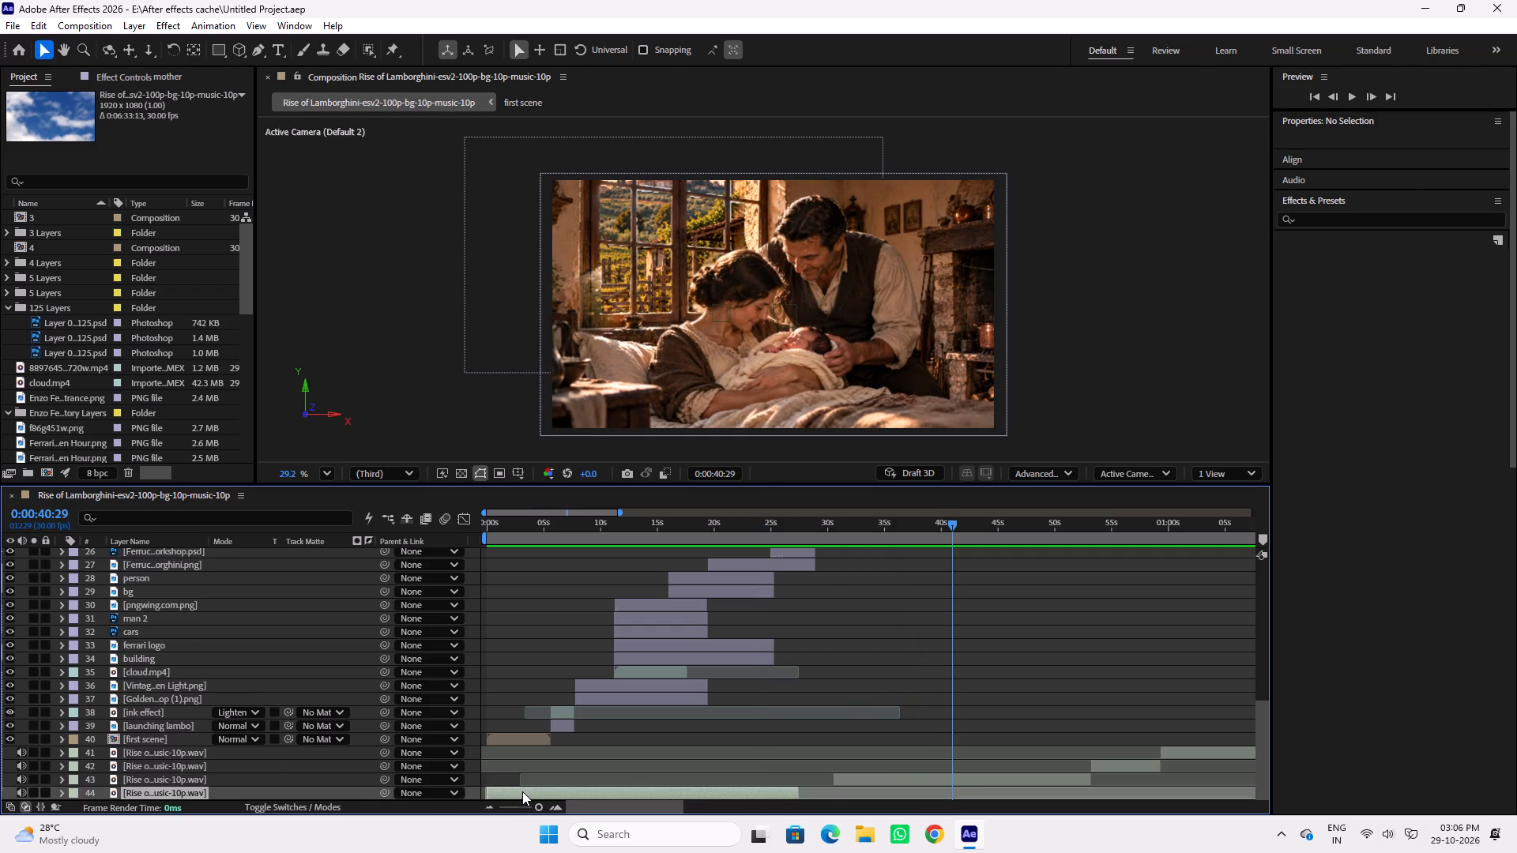
{"action": "left_click", "coordinate": [59, 788]}
{"action": "scroll", "coordinate": [152, 789], "scroll_direction": "down", "scroll_amount": 3}
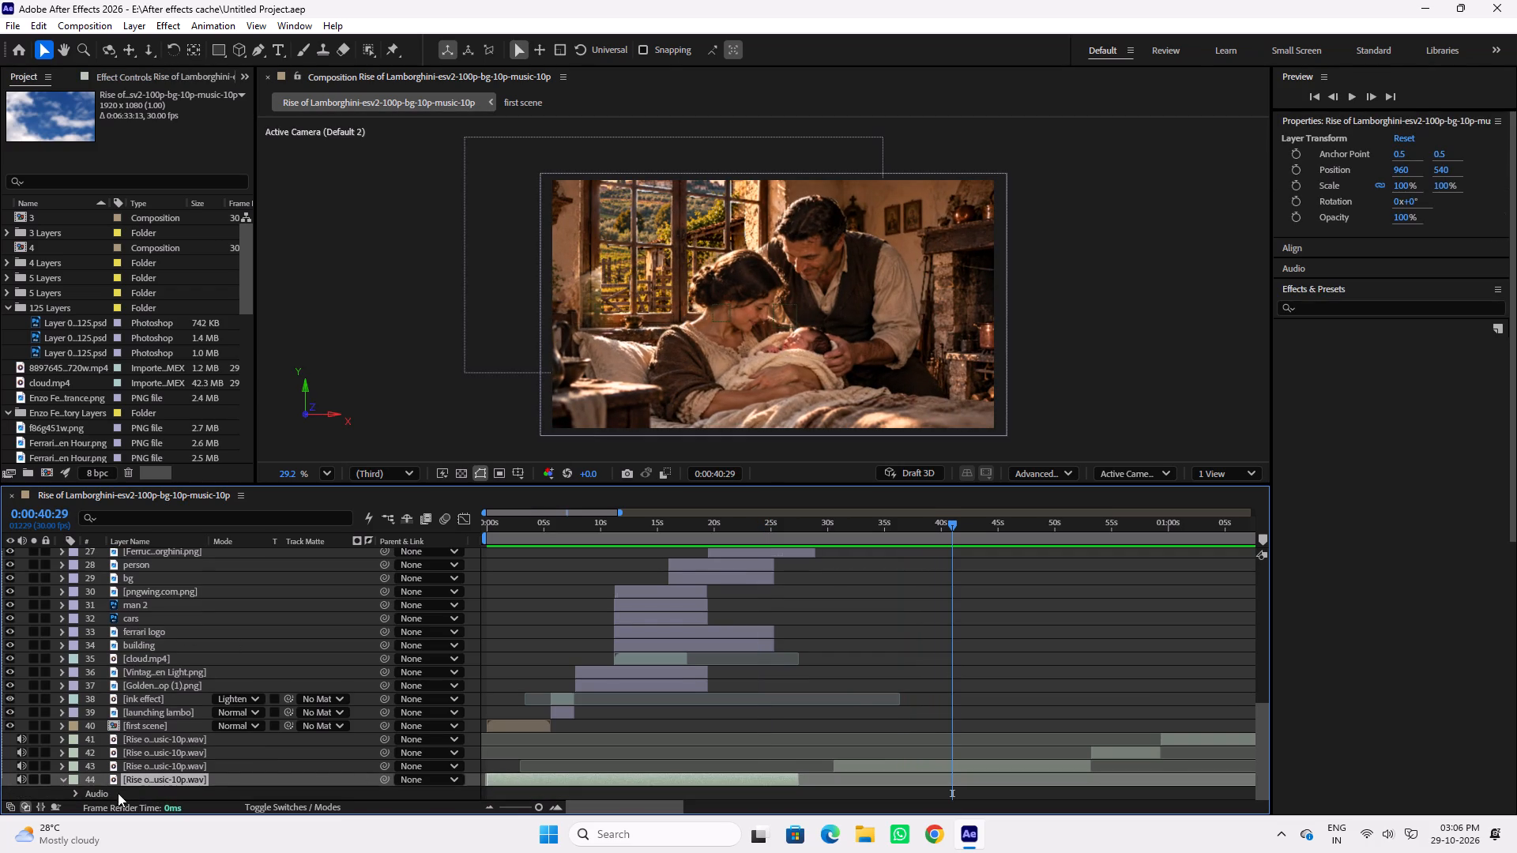
{"action": "left_click", "coordinate": [77, 793]}
{"action": "scroll", "coordinate": [152, 777], "scroll_direction": "down", "scroll_amount": 3}
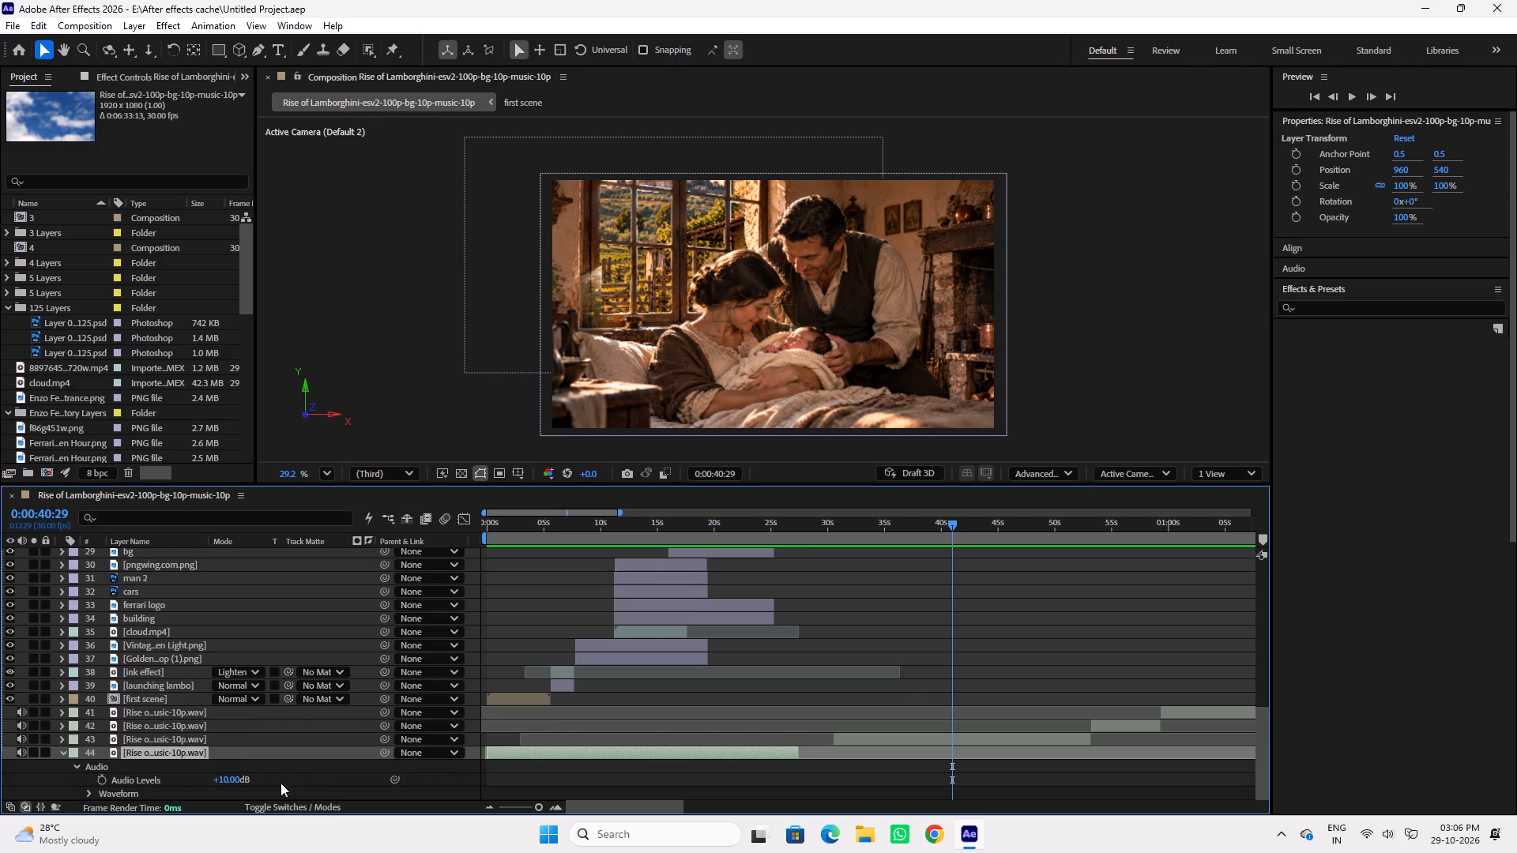
{"action": "left_click", "coordinate": [311, 777]}
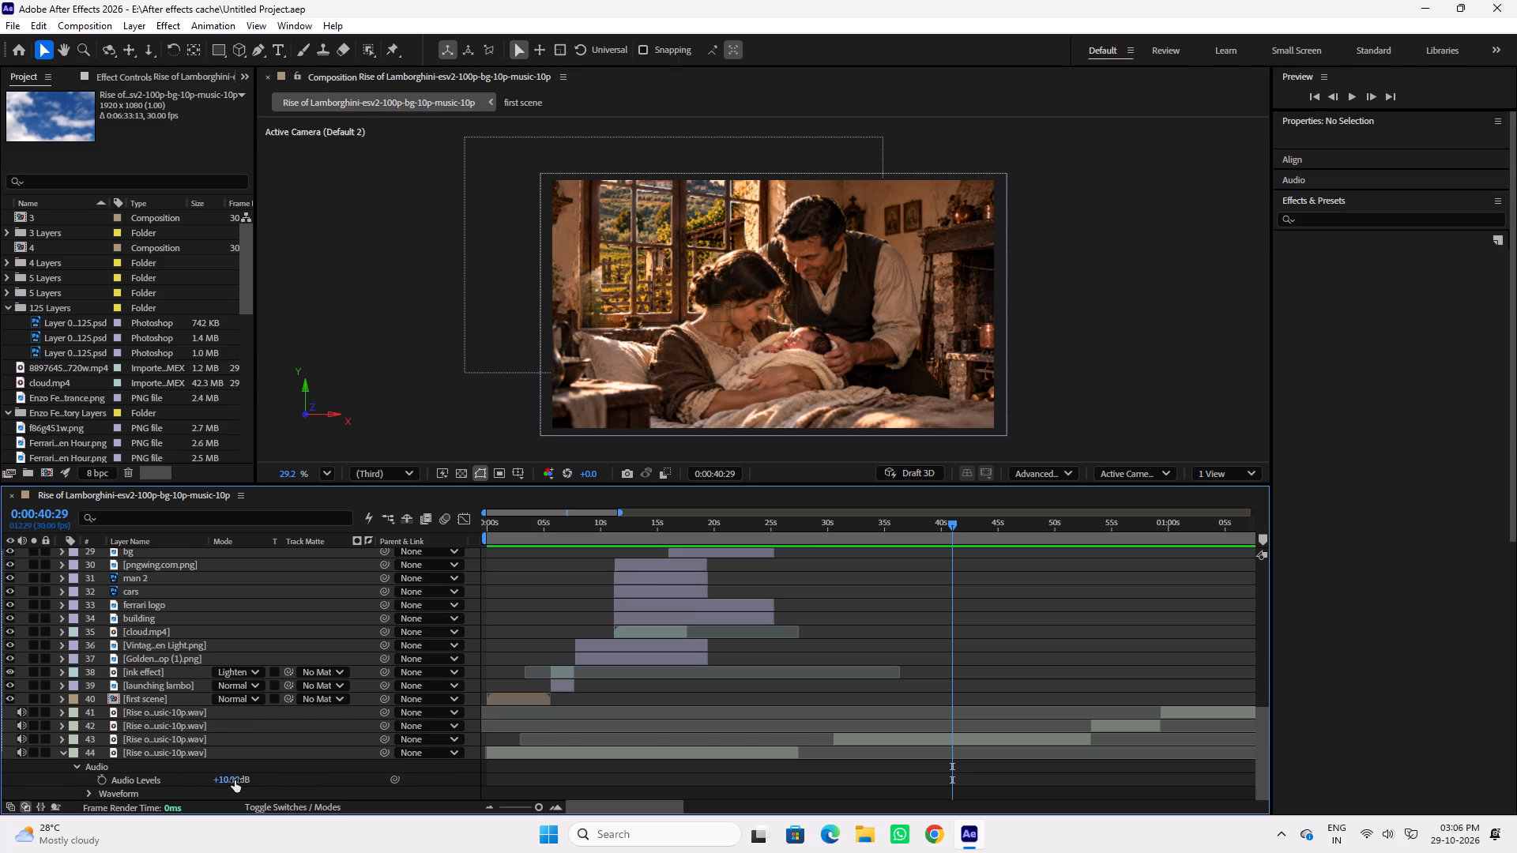
{"action": "left_click", "coordinate": [235, 780]}
{"action": "left_click", "coordinate": [325, 778]}
Open the recent Untitled Project from D:\After Effects Autosave and view its GTA composition at 0:00:15:04.
{"action": "left_click", "coordinate": [20, 50]}
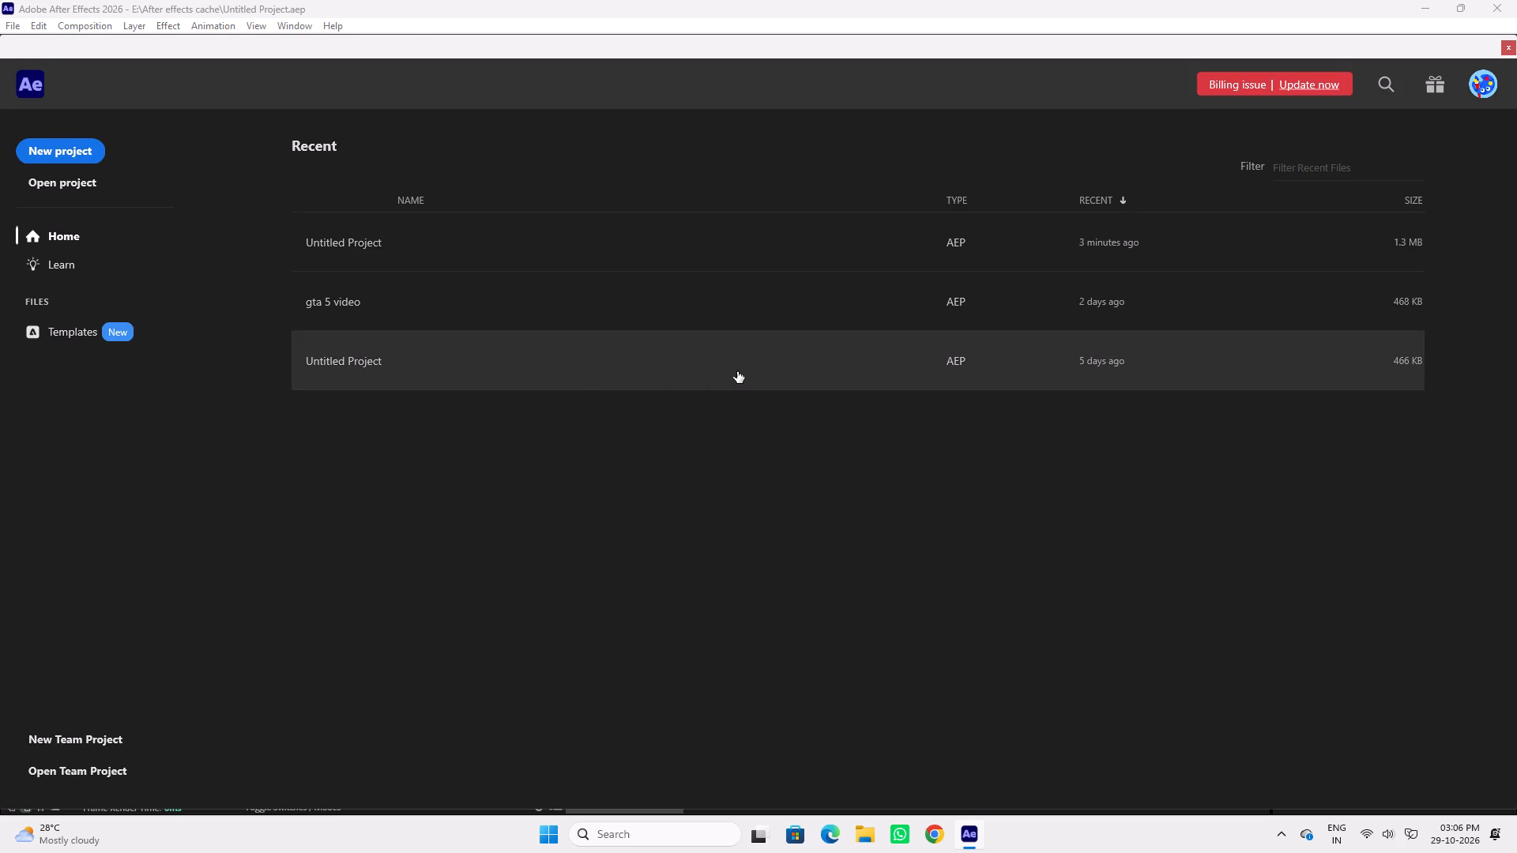
{"action": "left_click", "coordinate": [738, 371]}
{"action": "left_click", "coordinate": [763, 365]}
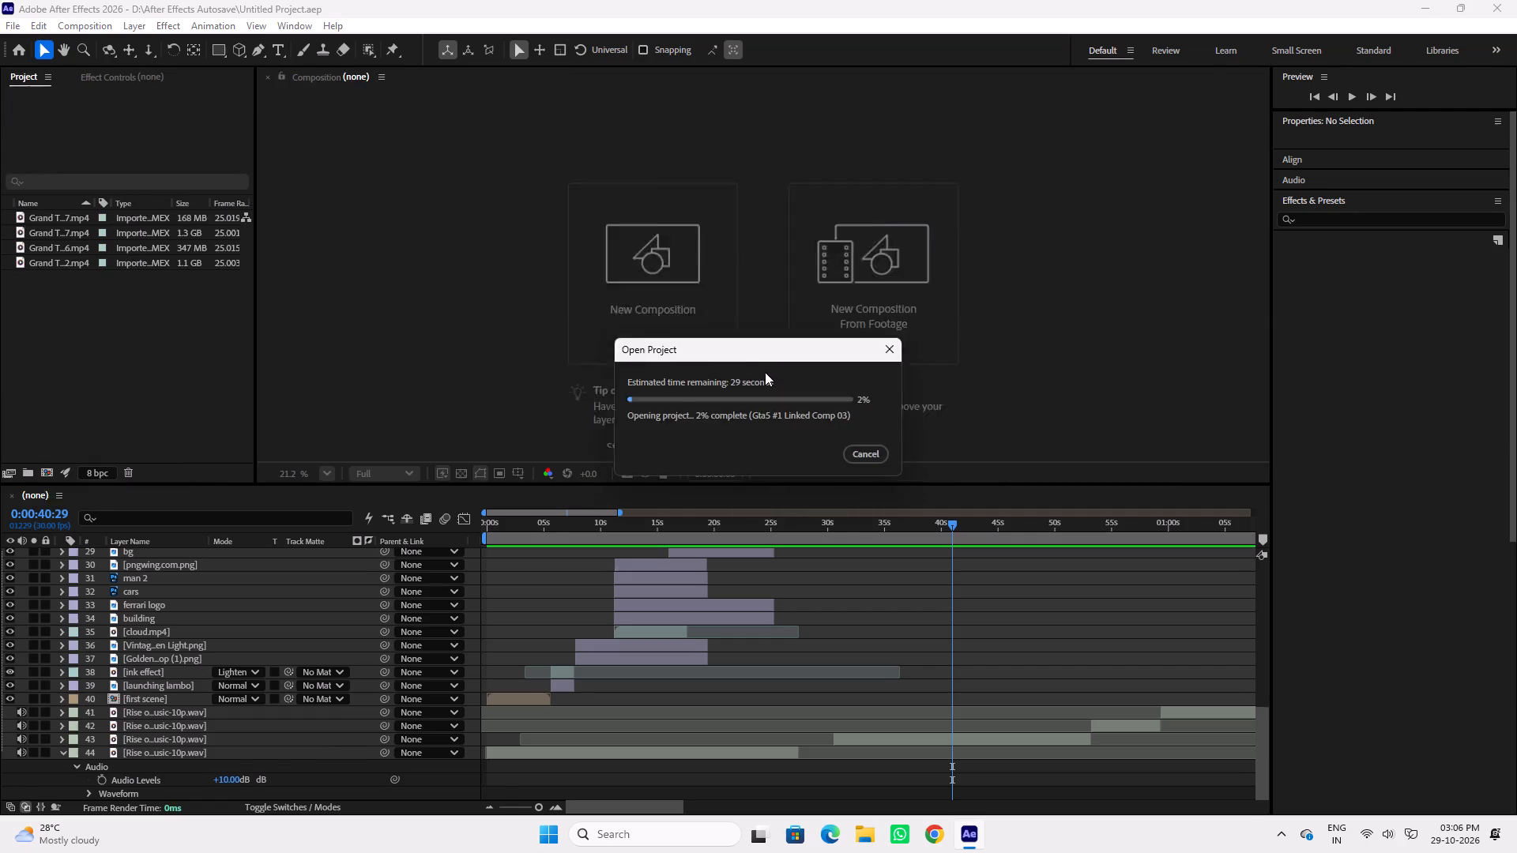
{"action": "scroll", "coordinate": [708, 584], "scroll_direction": "down", "scroll_amount": 3}
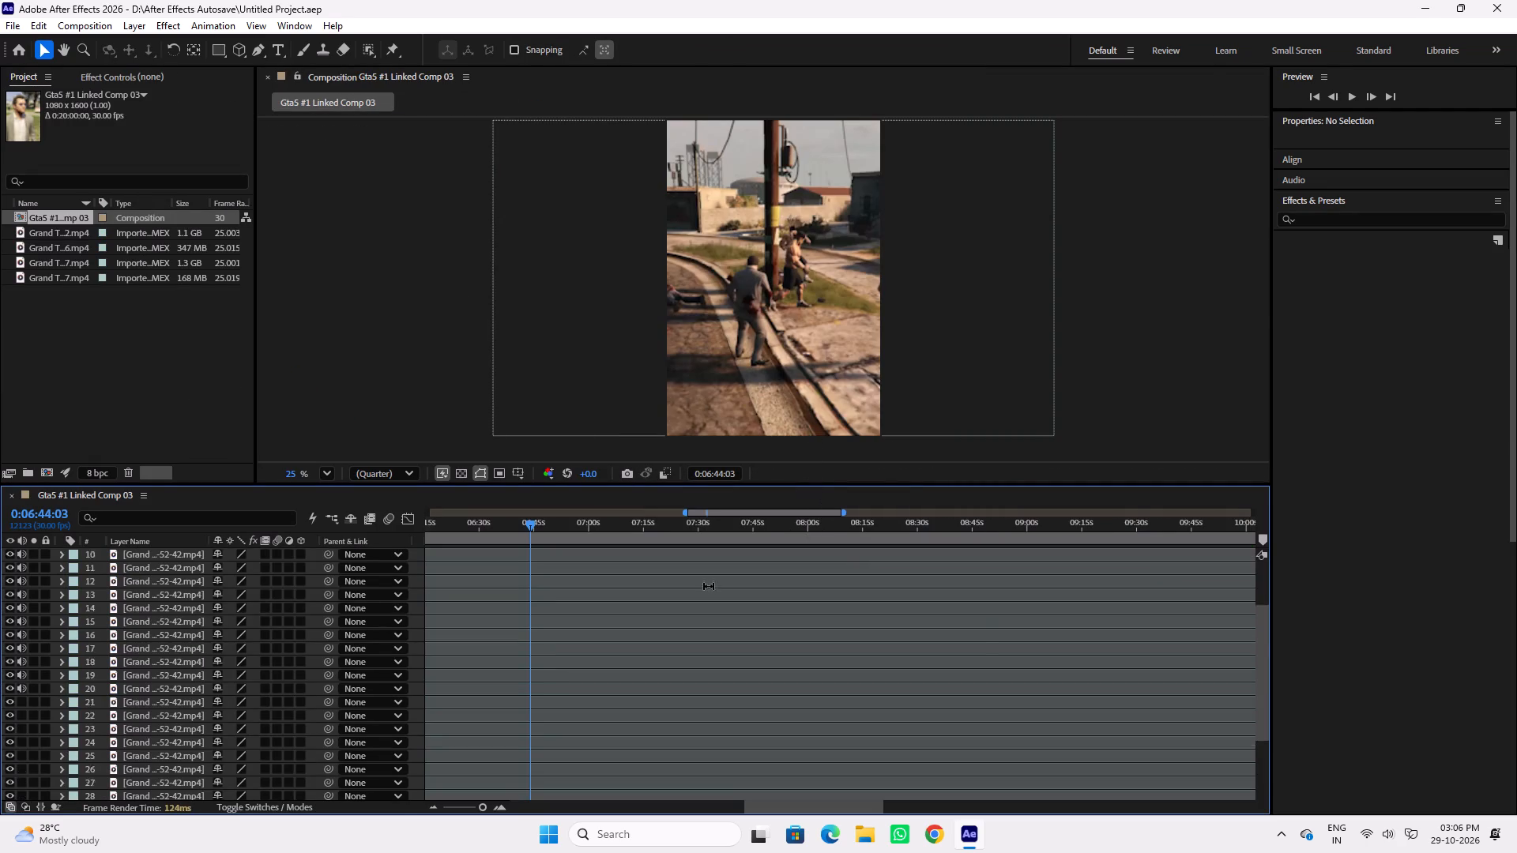
{"action": "scroll", "coordinate": [709, 586], "scroll_direction": "down", "scroll_amount": 5}
{"action": "left_click_drag", "start_coordinate": [805, 806], "coordinate": [673, 809]}
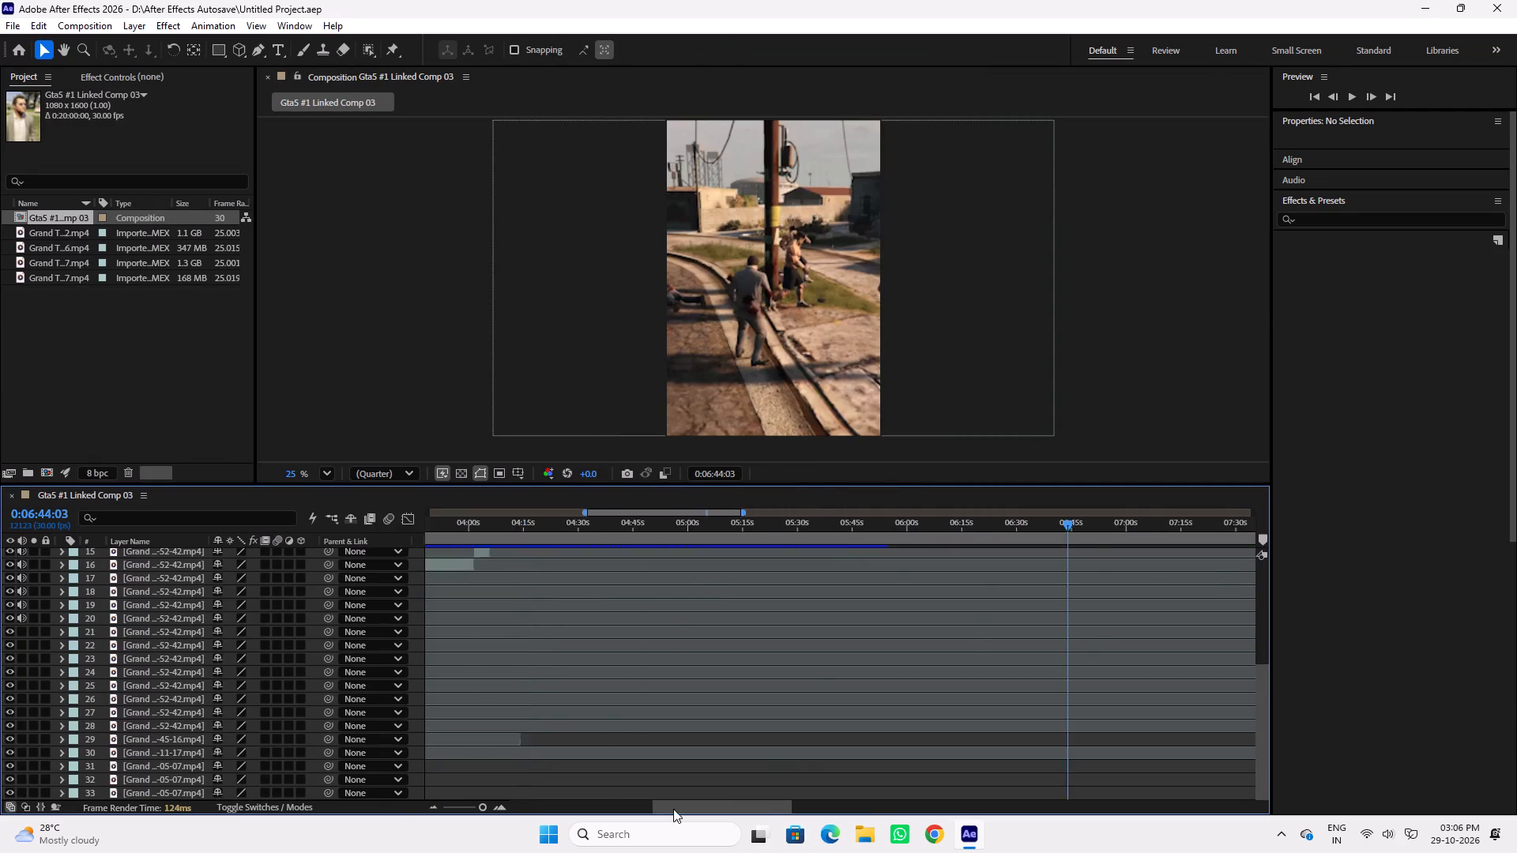
{"action": "left_click_drag", "start_coordinate": [673, 809], "coordinate": [553, 813]}
{"action": "left_click", "coordinate": [488, 526]}
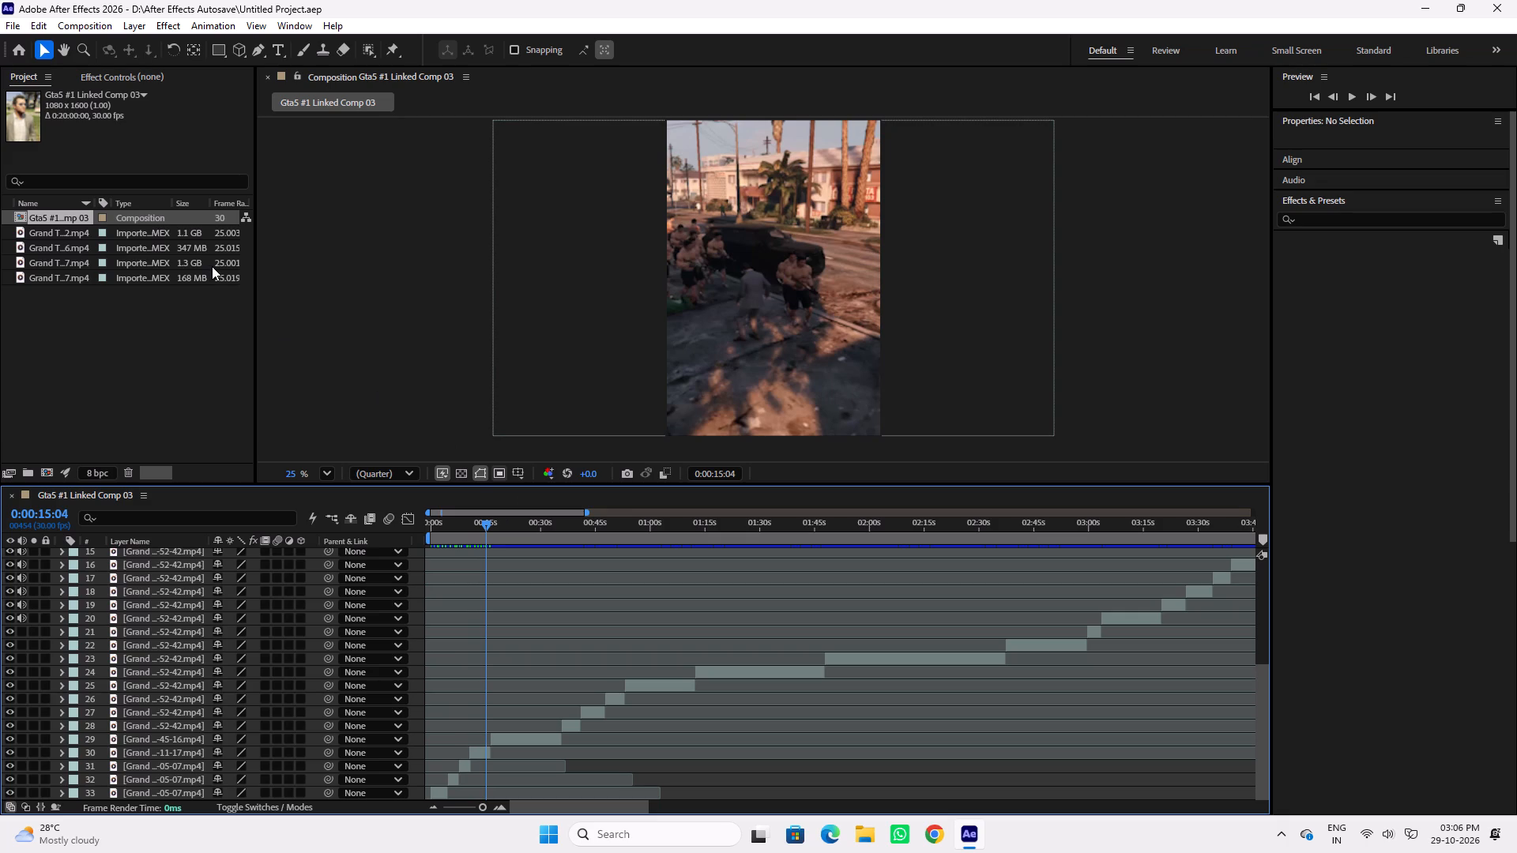
Open the recent gta 5 video project and examine its clip layers and footage across the timeline, from the opening to about seven minutes.
{"action": "left_click", "coordinate": [15, 50]}
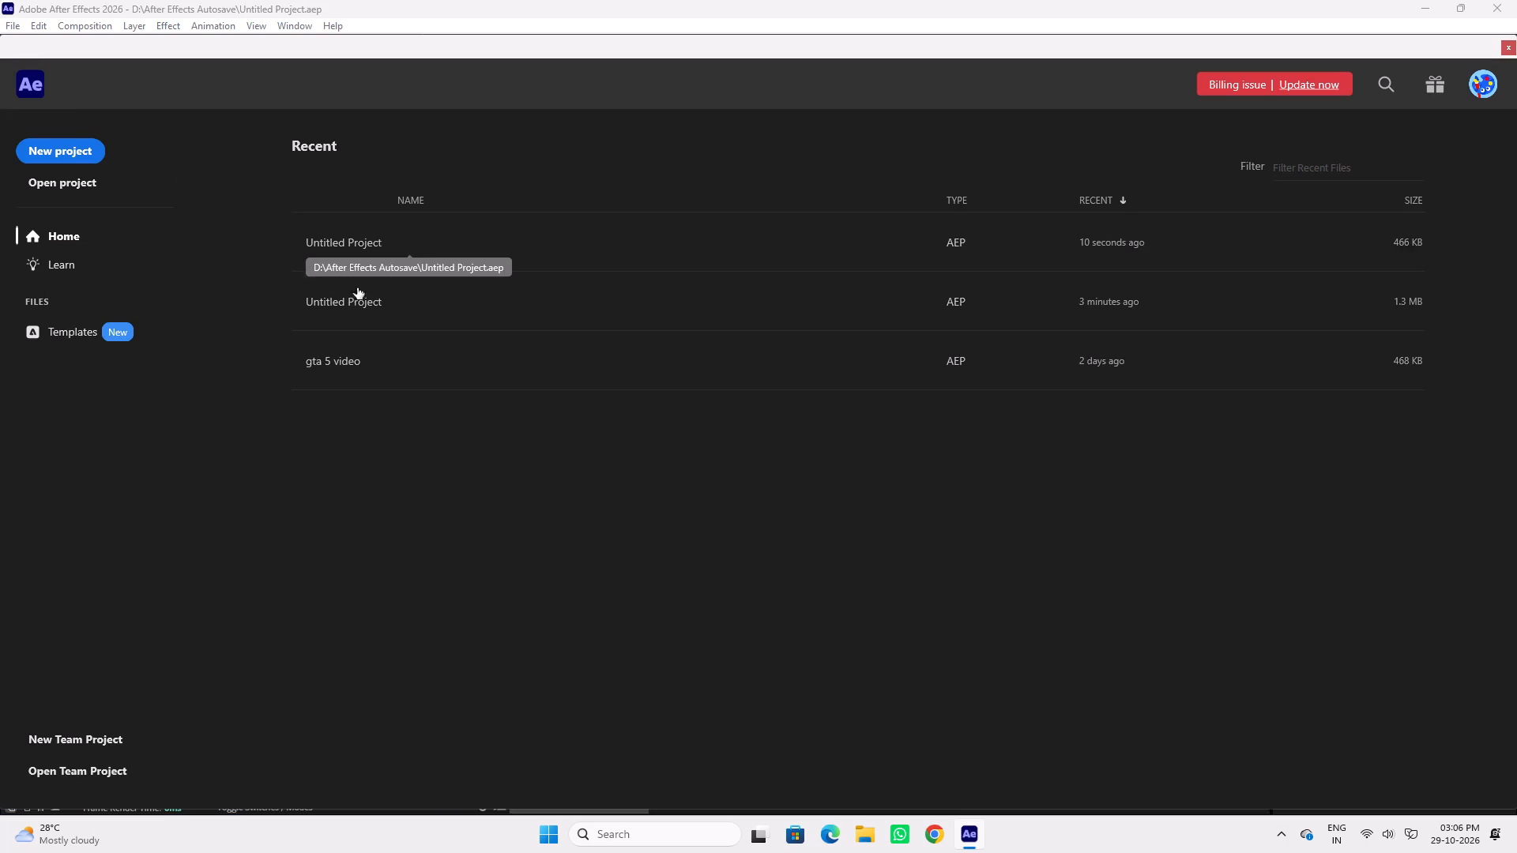
{"action": "left_click", "coordinate": [797, 367]}
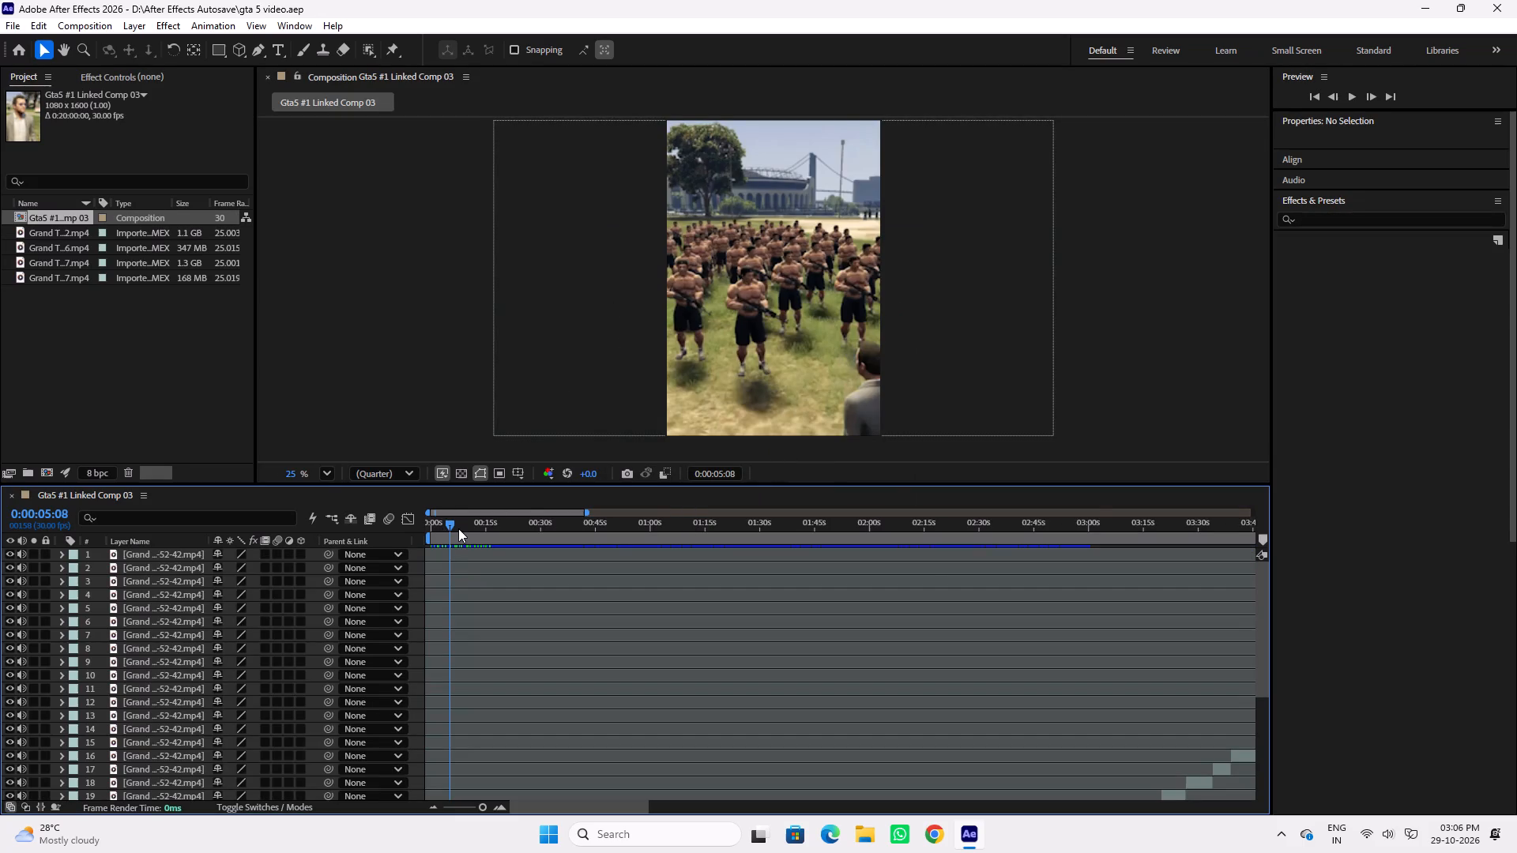
{"action": "left_click_drag", "start_coordinate": [458, 528], "coordinate": [483, 532]}
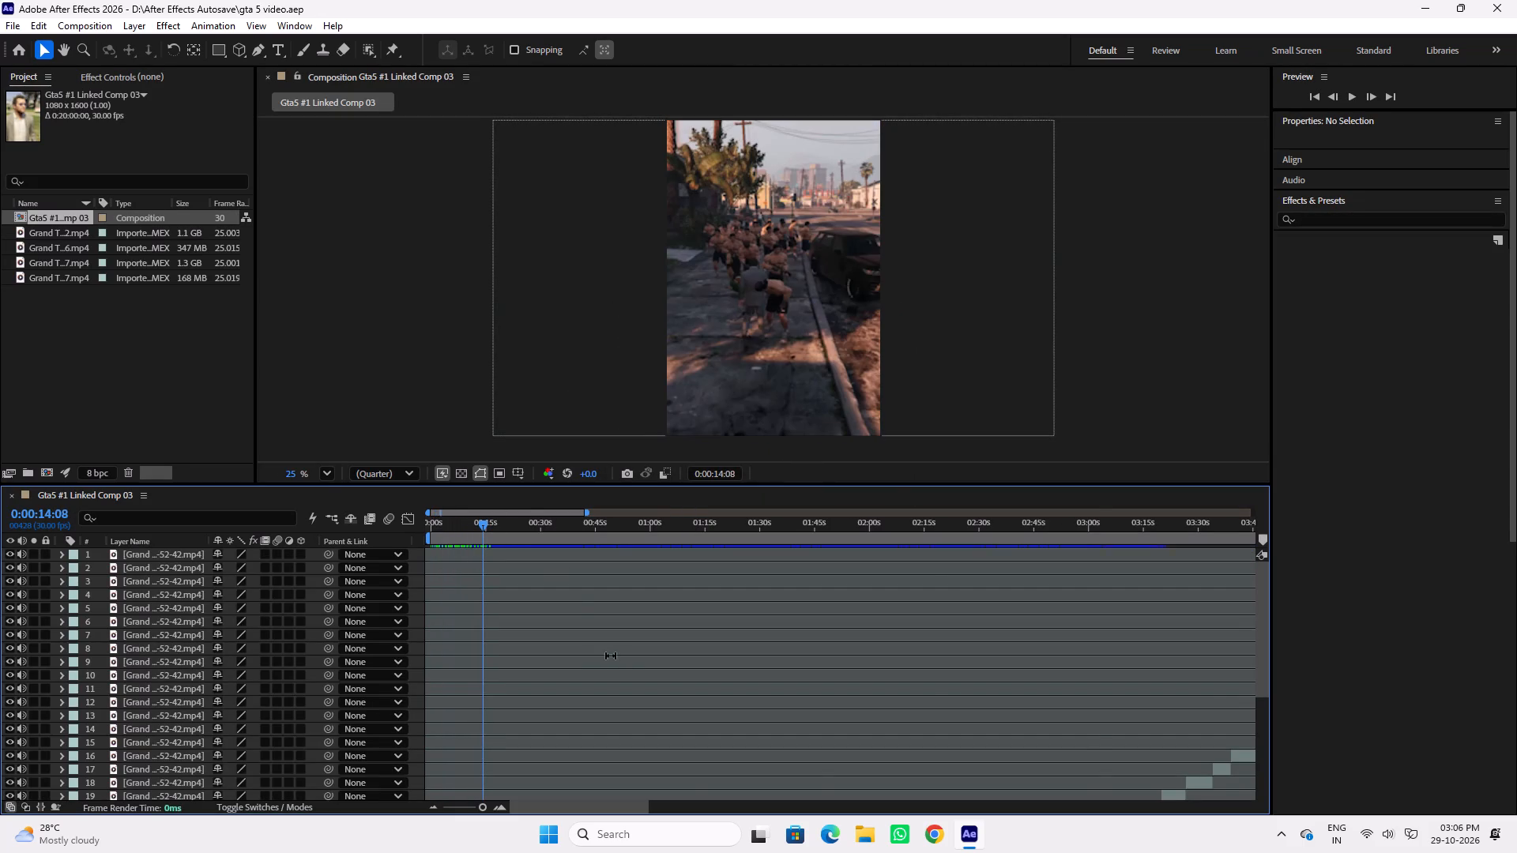
{"action": "scroll", "coordinate": [581, 614], "scroll_direction": "down", "scroll_amount": 17}
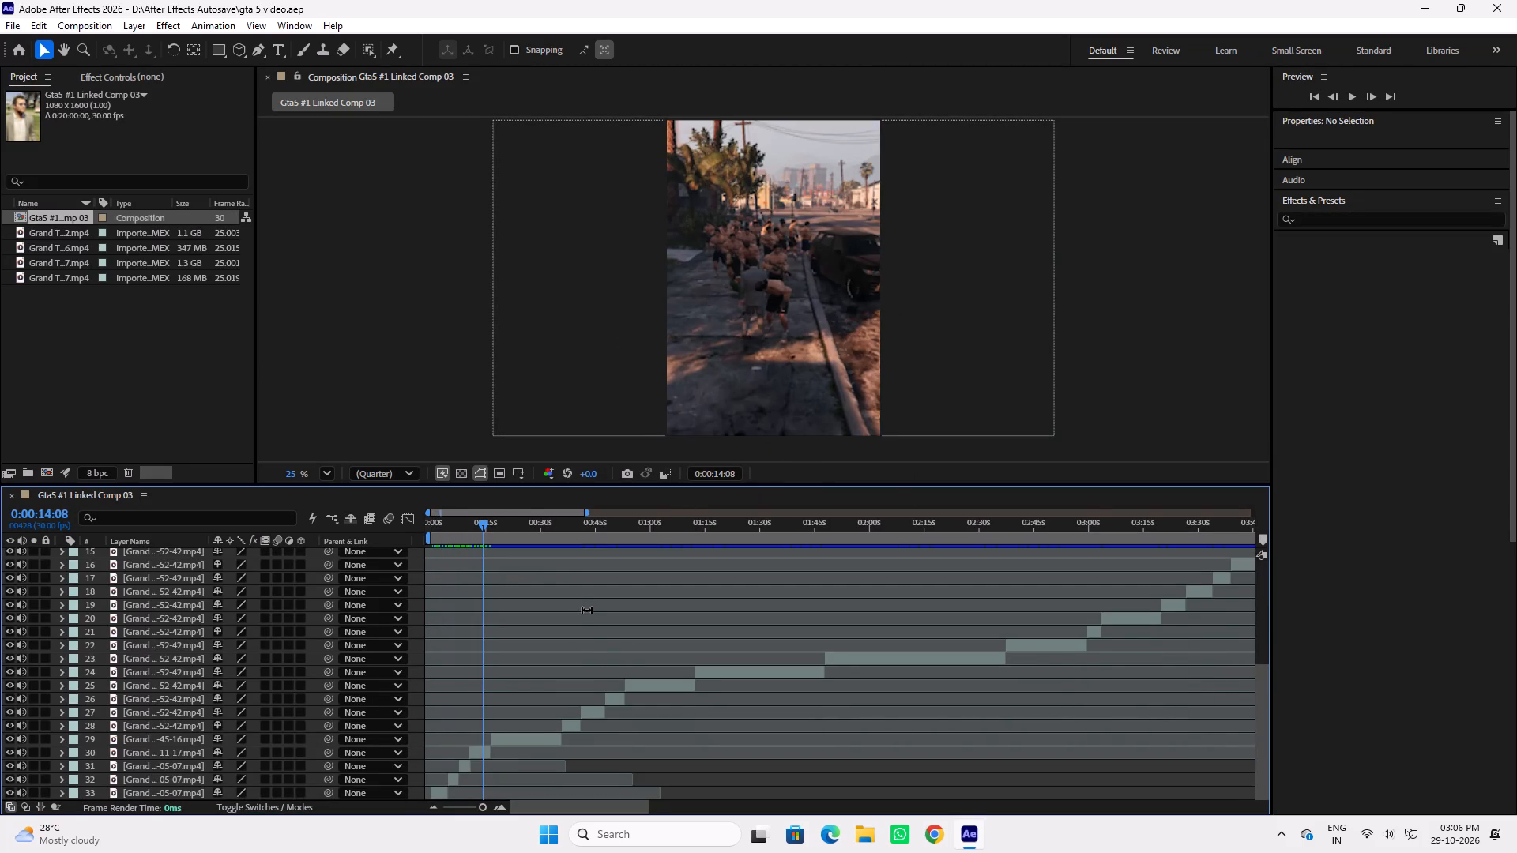
{"action": "scroll", "coordinate": [589, 609], "scroll_direction": "down", "scroll_amount": 1}
{"action": "left_click_drag", "start_coordinate": [478, 810], "coordinate": [461, 810]}
{"action": "left_click_drag", "start_coordinate": [682, 520], "coordinate": [699, 524]}
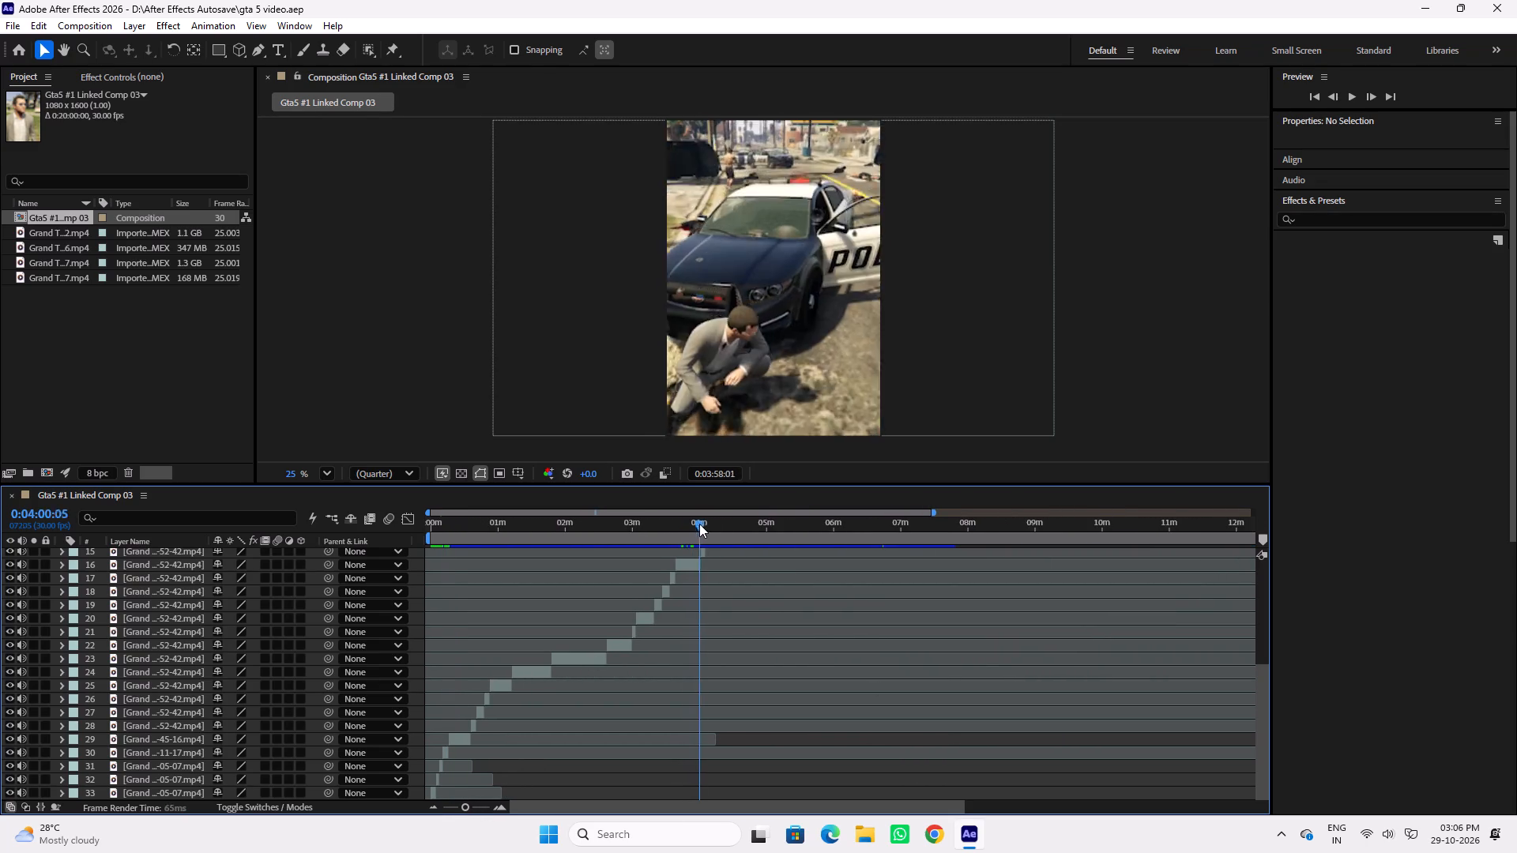
{"action": "left_click_drag", "start_coordinate": [699, 524], "coordinate": [701, 524]}
{"action": "scroll", "coordinate": [774, 592], "scroll_direction": "up", "scroll_amount": 6}
{"action": "scroll", "coordinate": [879, 596], "scroll_direction": "up", "scroll_amount": 3}
{"action": "left_click_drag", "start_coordinate": [901, 519], "coordinate": [908, 530]}
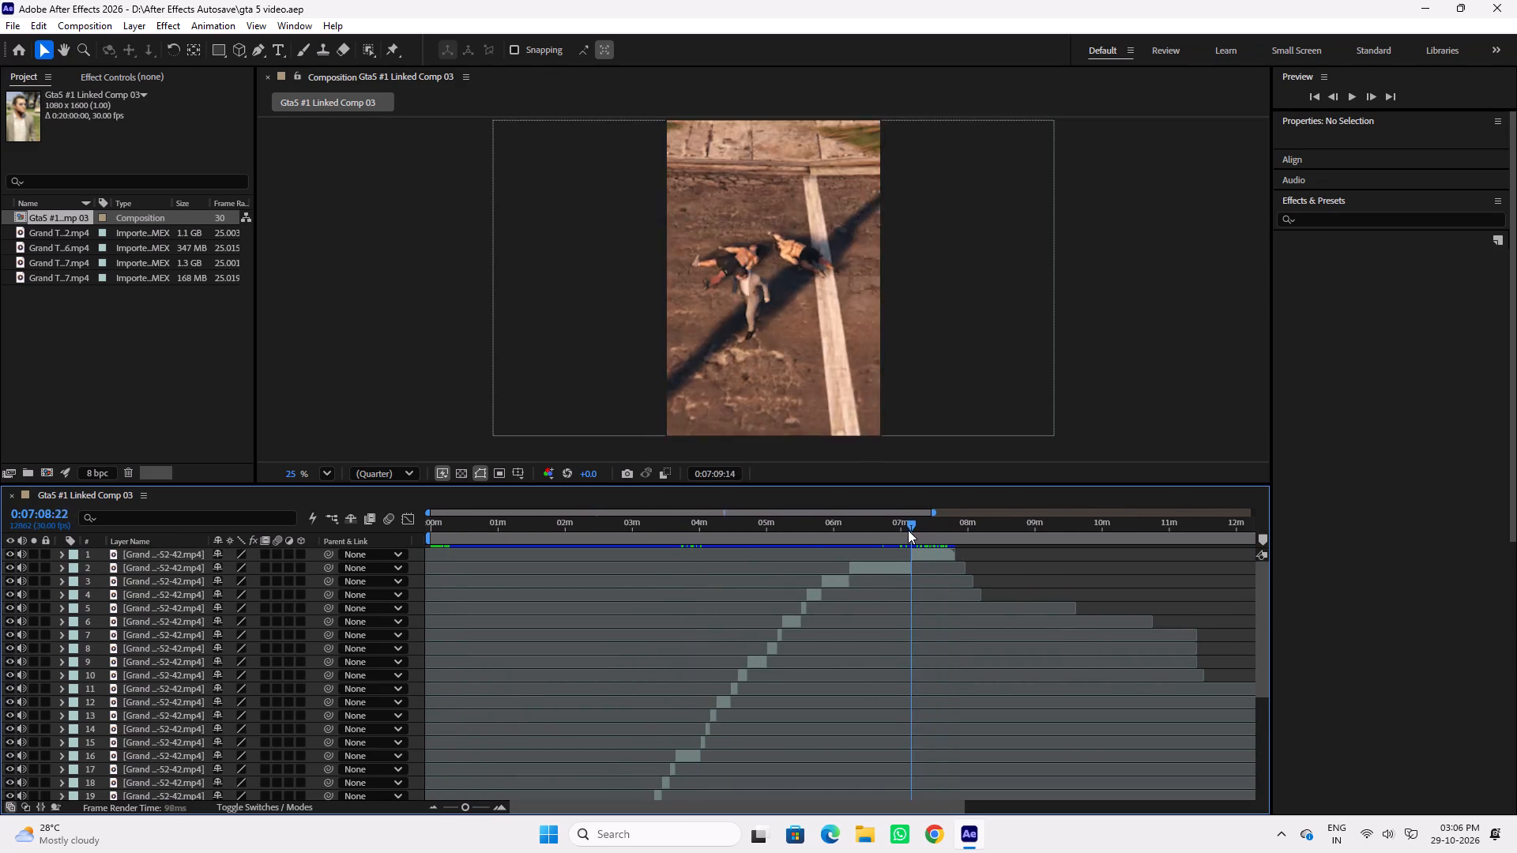
{"action": "left_click_drag", "start_coordinate": [908, 530], "coordinate": [900, 532]}
Reopen the recent Untitled Project containing the Rise of Lamborghini composition.
{"action": "left_click", "coordinate": [26, 54]}
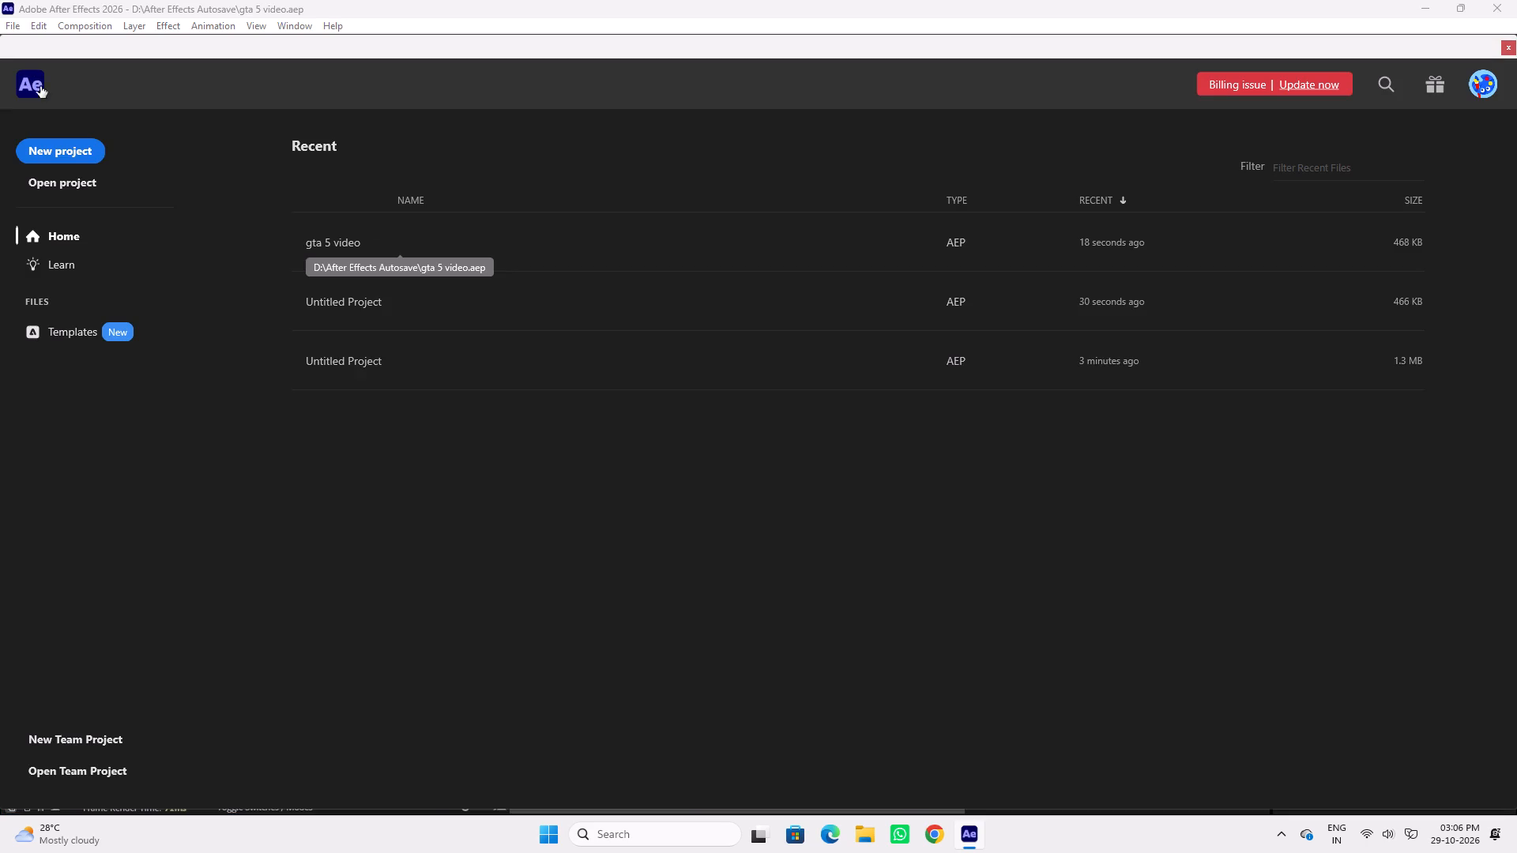
{"action": "left_click", "coordinate": [721, 365]}
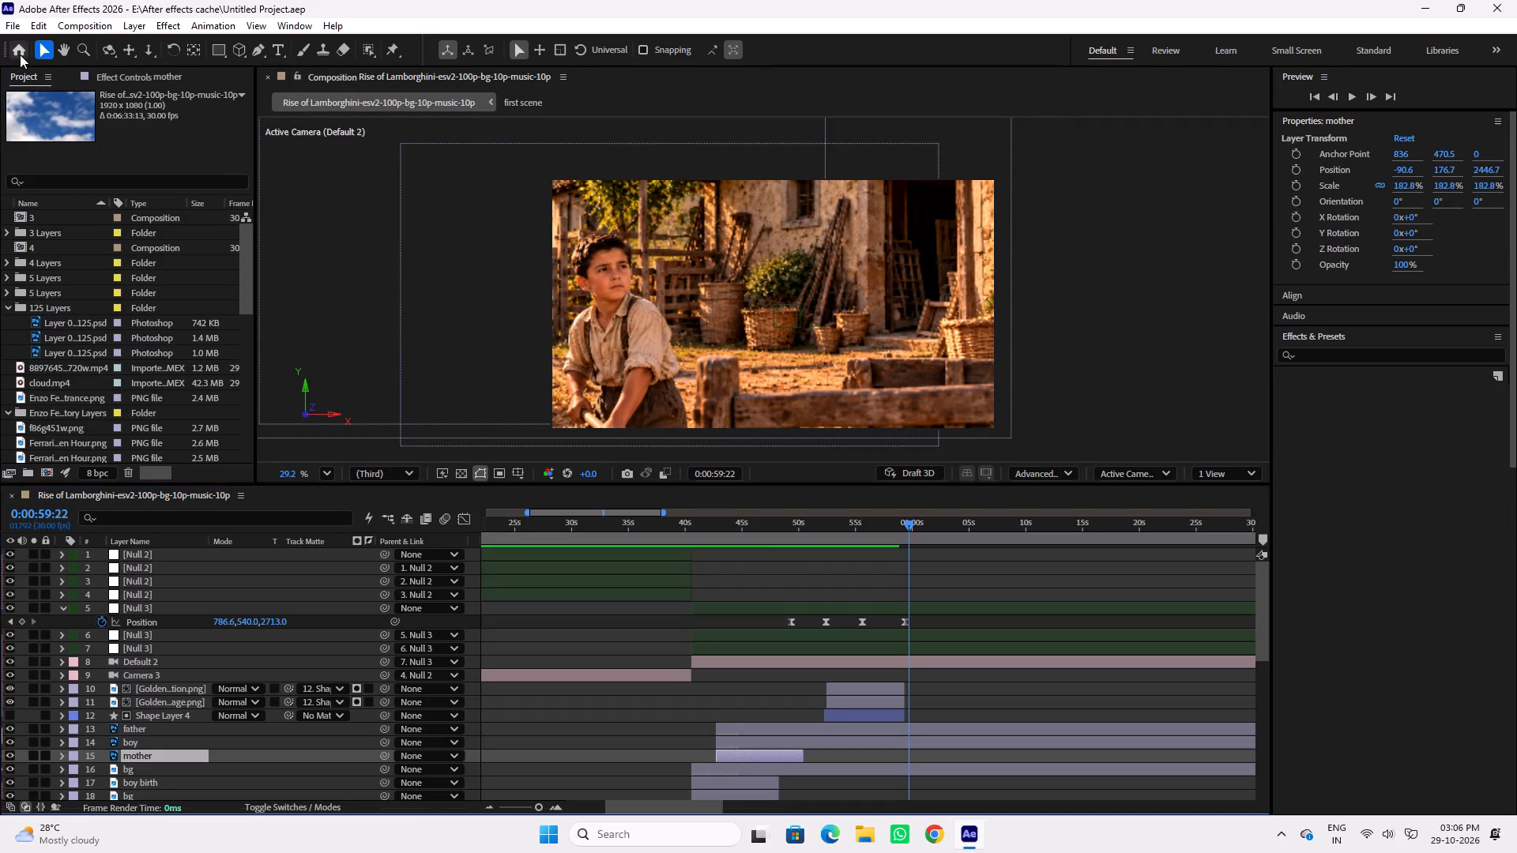
Reopen the Untitled Project from D:\After Effects Autosave and scrub through the last clip, stopping at about 0:07:31.
{"action": "left_click", "coordinate": [20, 54]}
{"action": "left_click", "coordinate": [810, 363]}
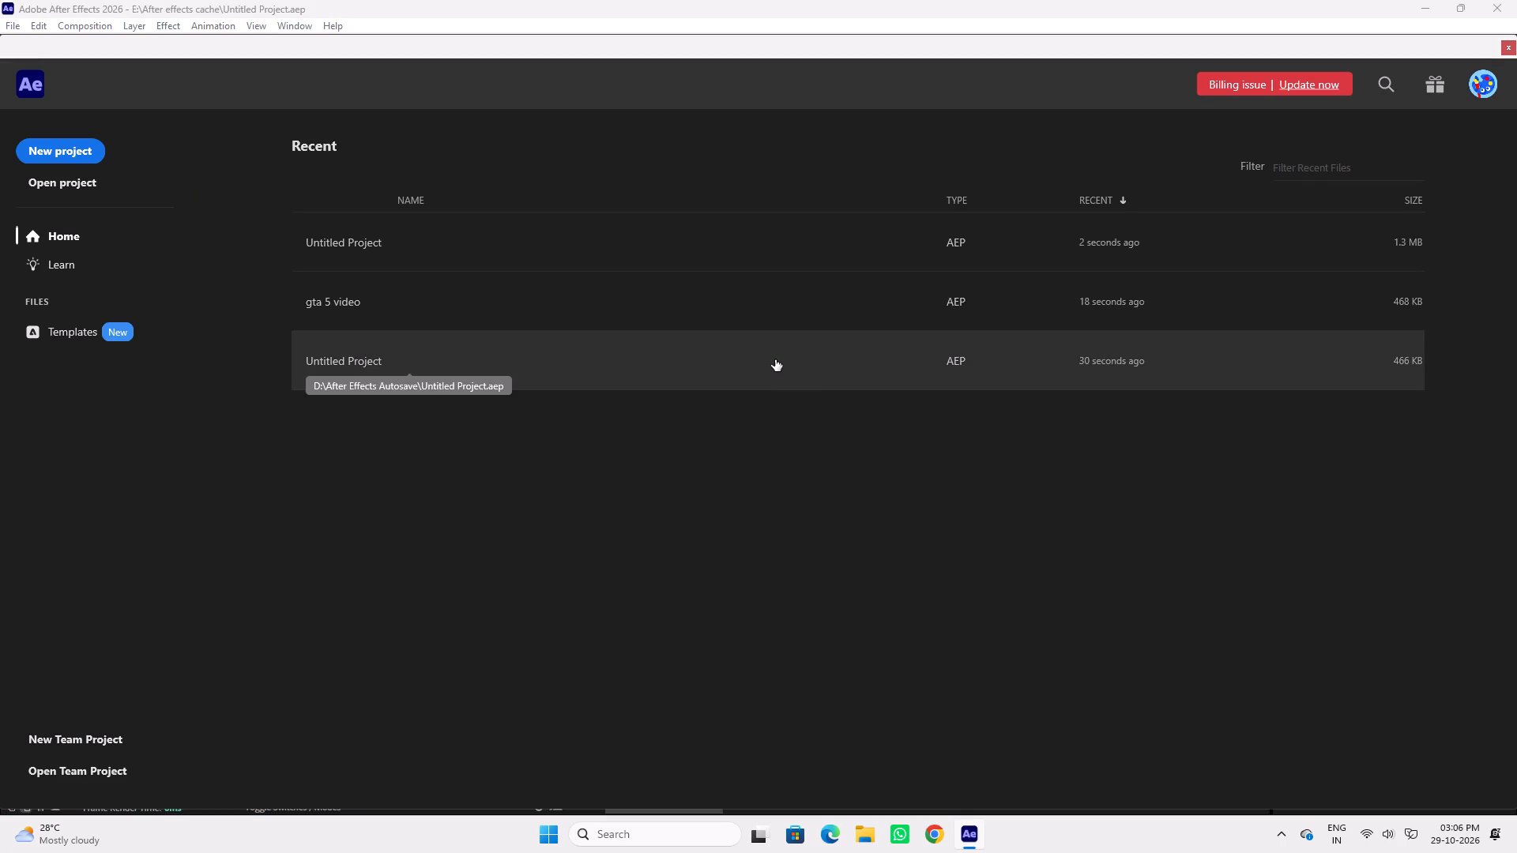
{"action": "left_click", "coordinate": [775, 359]}
{"action": "scroll", "coordinate": [785, 572], "scroll_direction": "up", "scroll_amount": 4}
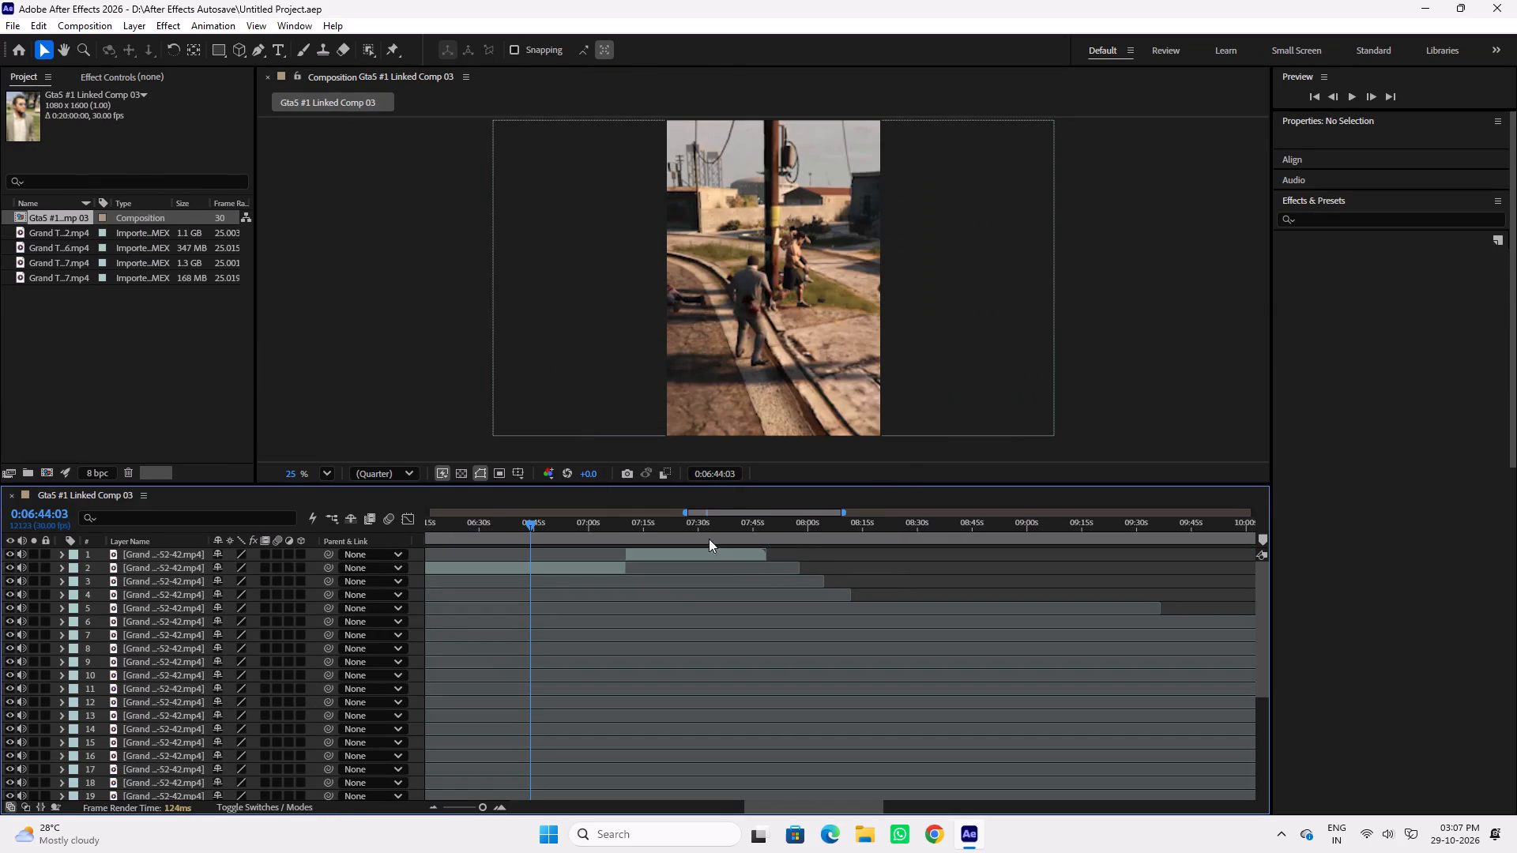
{"action": "left_click_drag", "start_coordinate": [670, 520], "coordinate": [751, 528]}
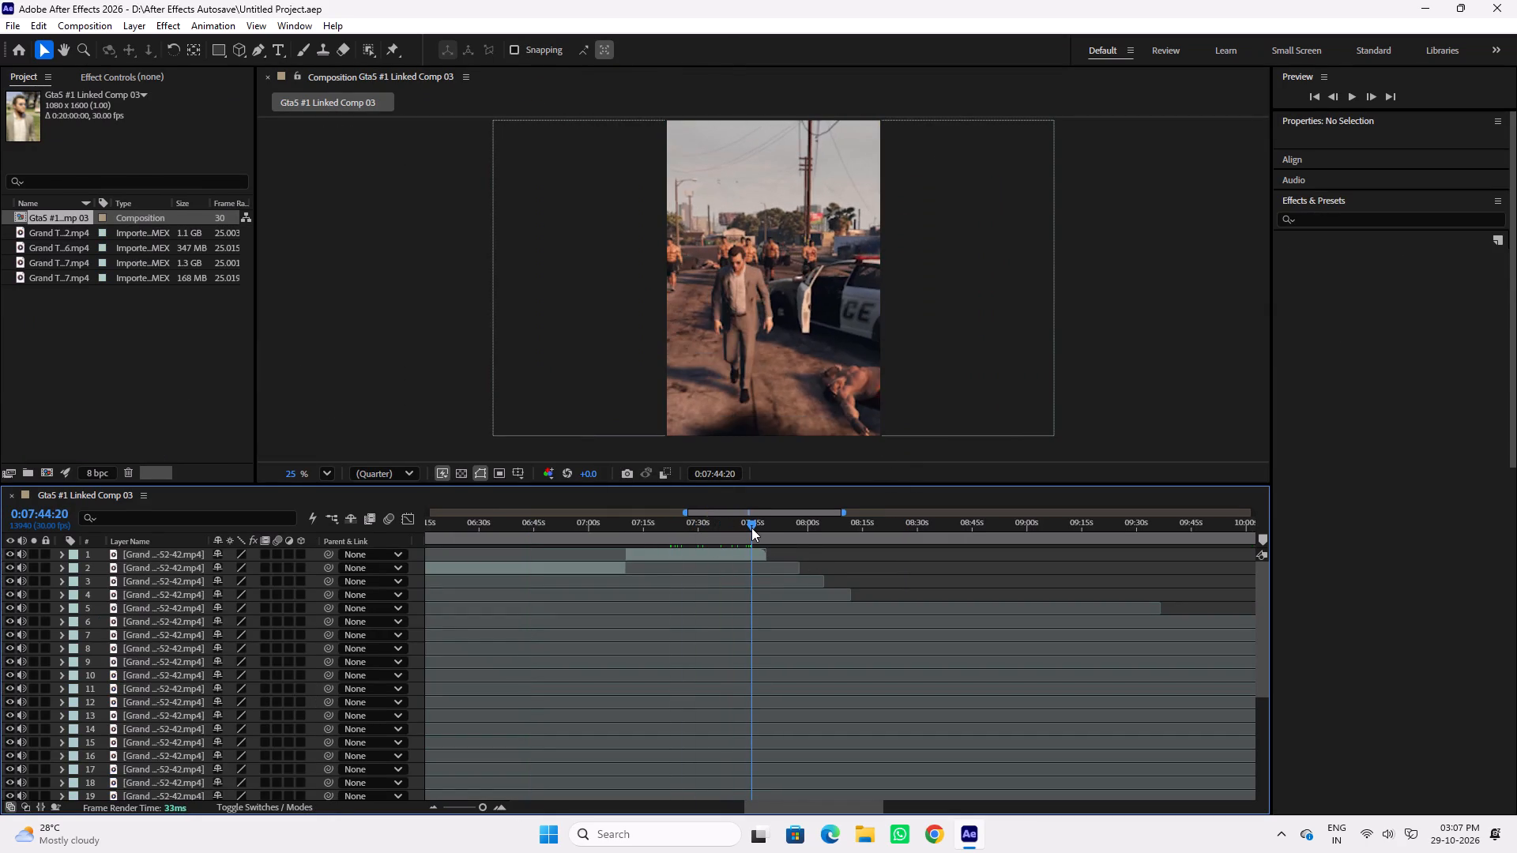
{"action": "left_click_drag", "start_coordinate": [751, 528], "coordinate": [659, 524]}
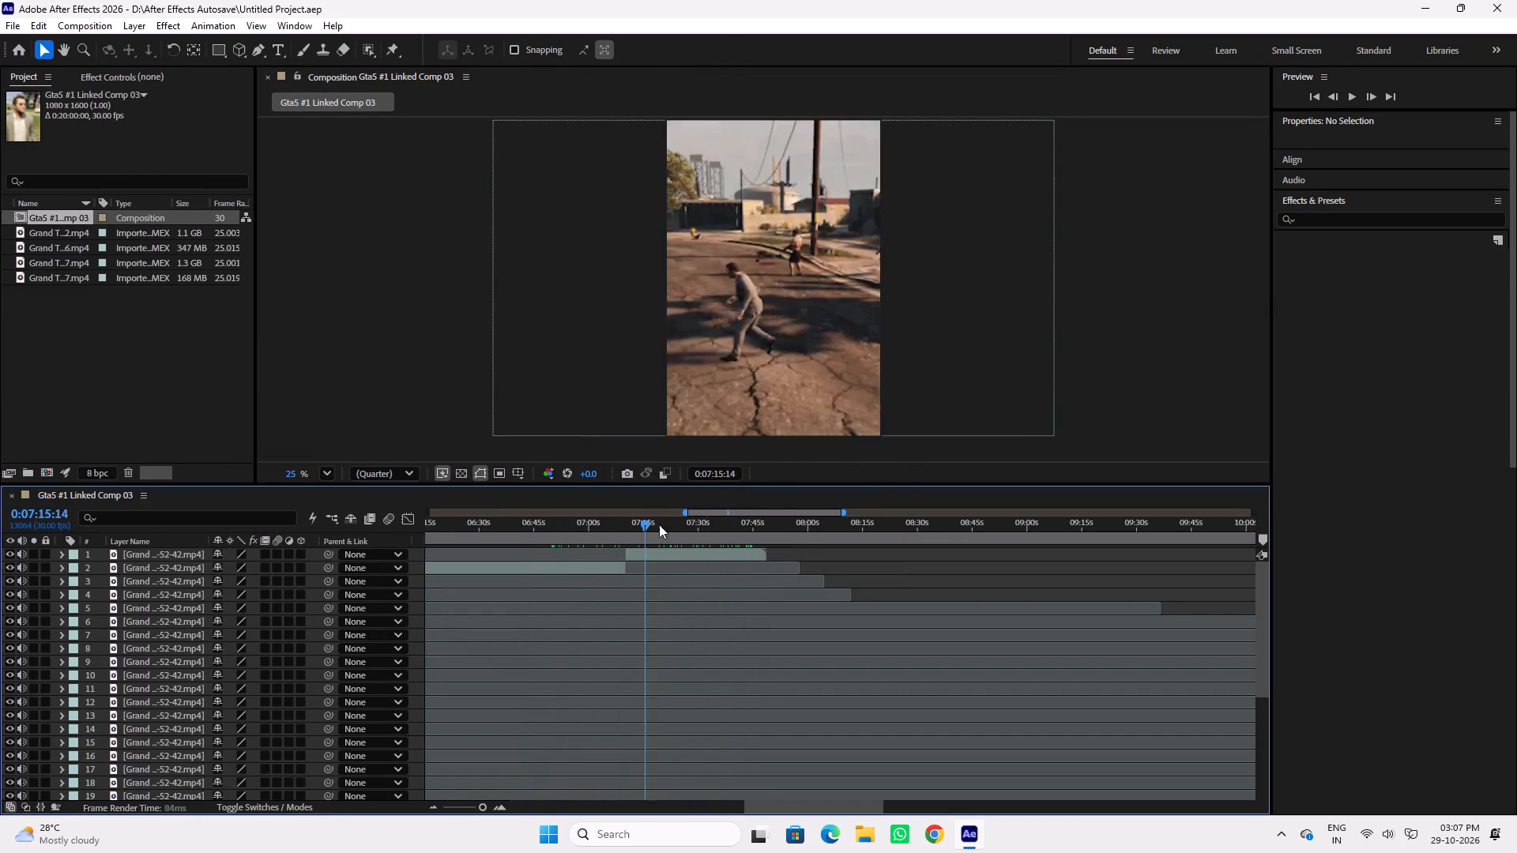
{"action": "left_click_drag", "start_coordinate": [659, 524], "coordinate": [704, 529]}
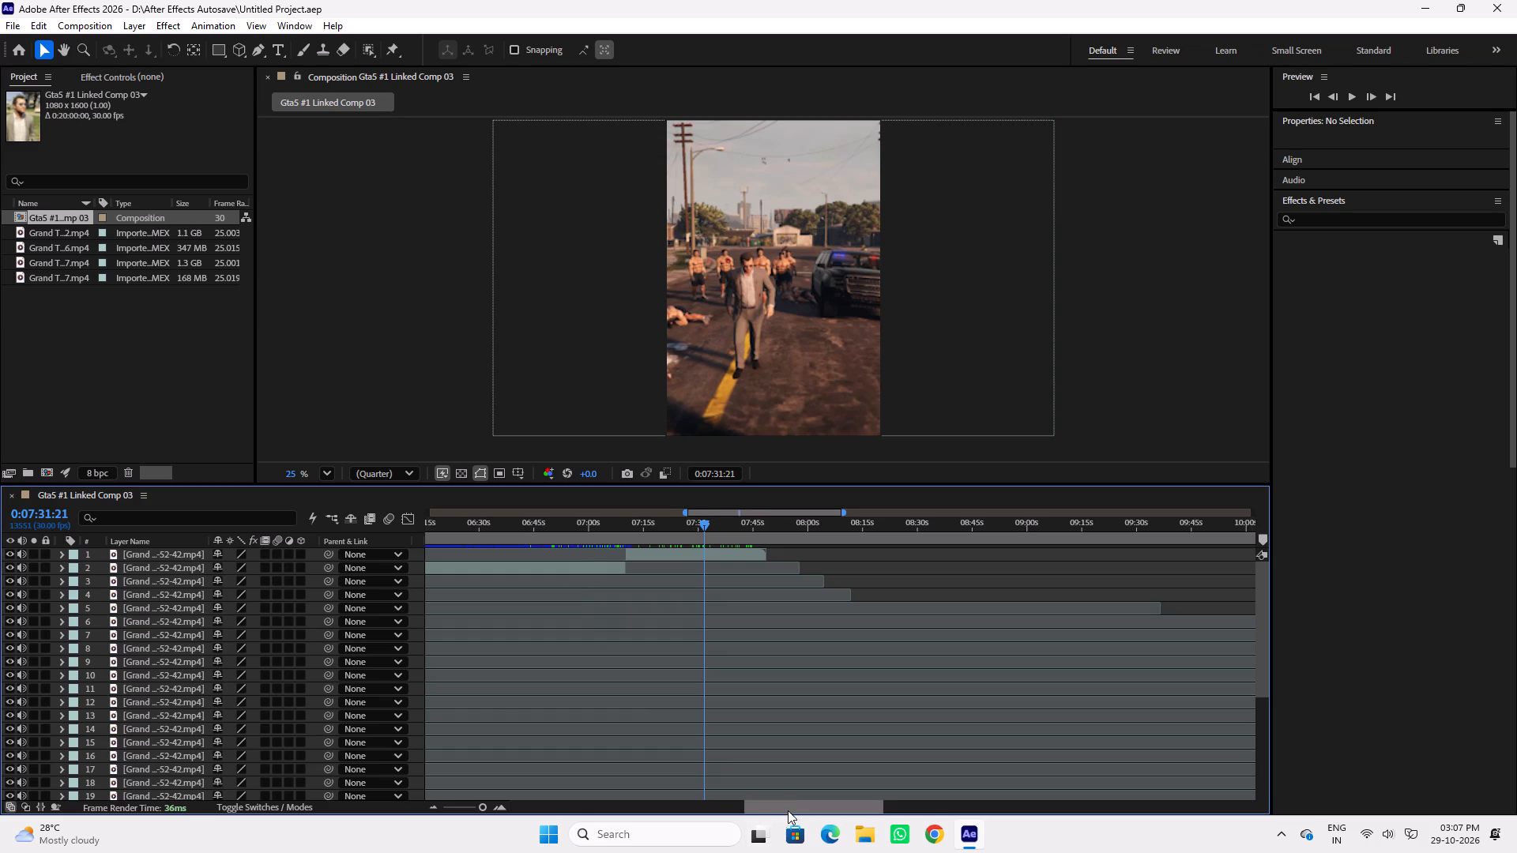
Return to the start of the GTA composition's timeline and view its opening frame at 0:00:00:00.
{"action": "left_click_drag", "start_coordinate": [794, 806], "coordinate": [557, 804]}
{"action": "scroll", "coordinate": [551, 690], "scroll_direction": "down", "scroll_amount": 14}
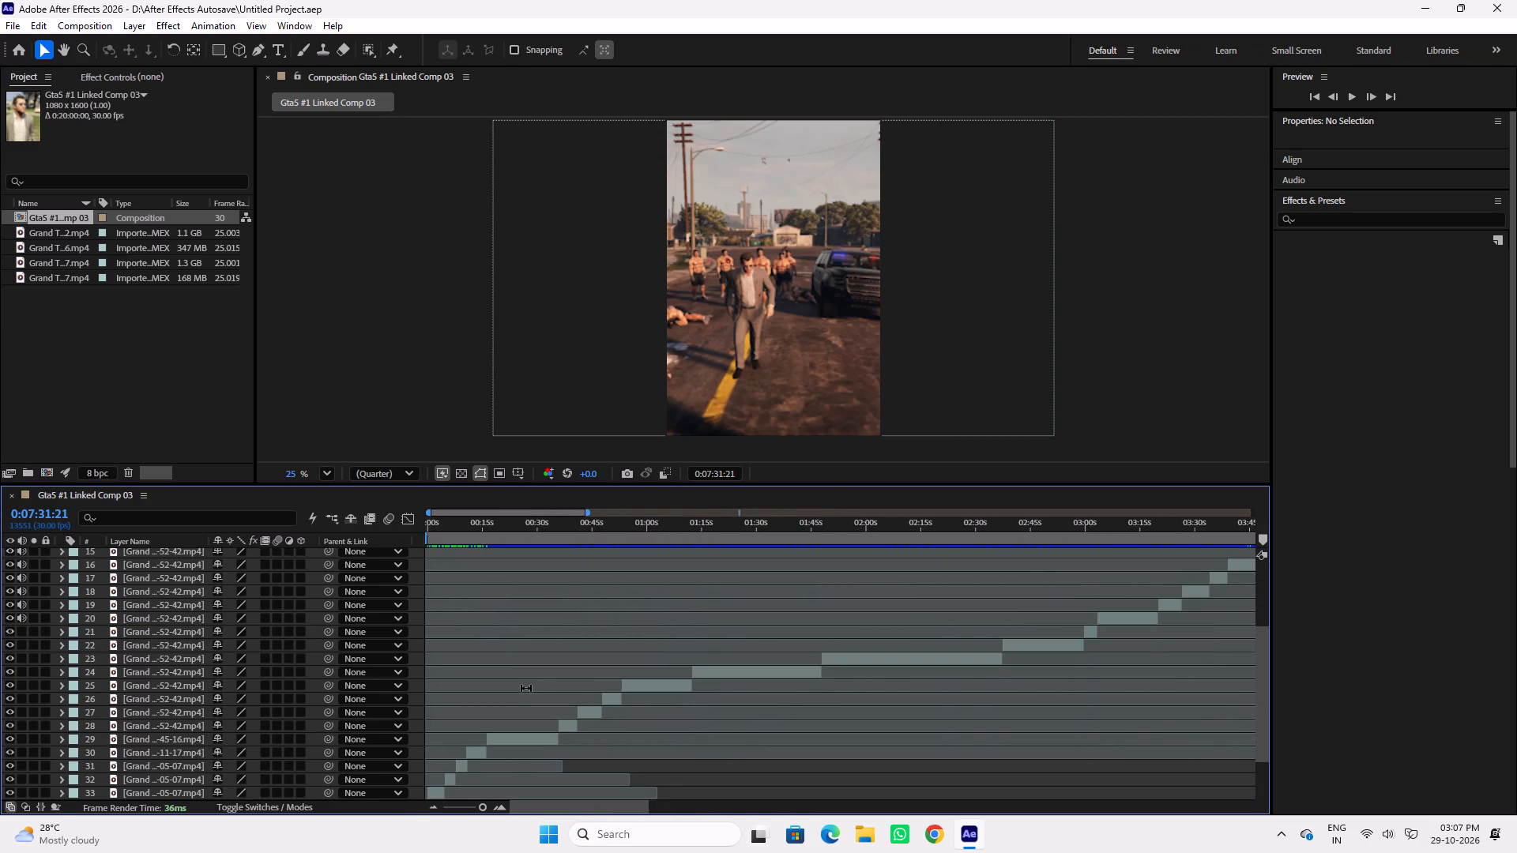
{"action": "scroll", "coordinate": [526, 688], "scroll_direction": "down", "scroll_amount": 9}
{"action": "left_click_drag", "start_coordinate": [475, 523], "coordinate": [408, 531]}
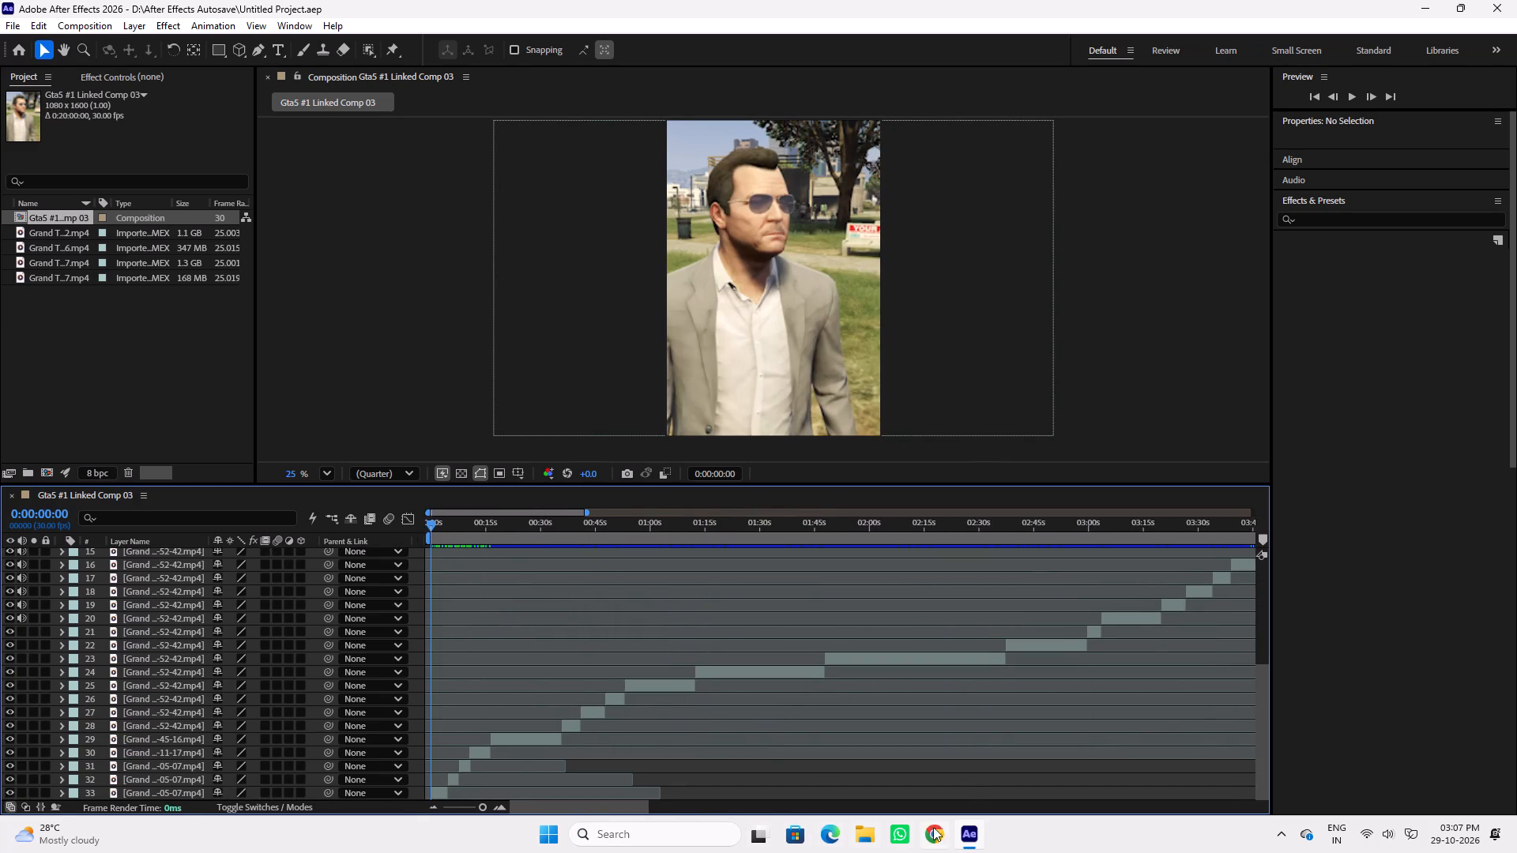
Switch to Audacity by opening the 50 bodyguards.aup3 project from D:\Gaming voiceover, skipping the offered software update.
{"action": "left_click", "coordinate": [1435, 2]}
{"action": "right_click", "coordinate": [306, 374]}
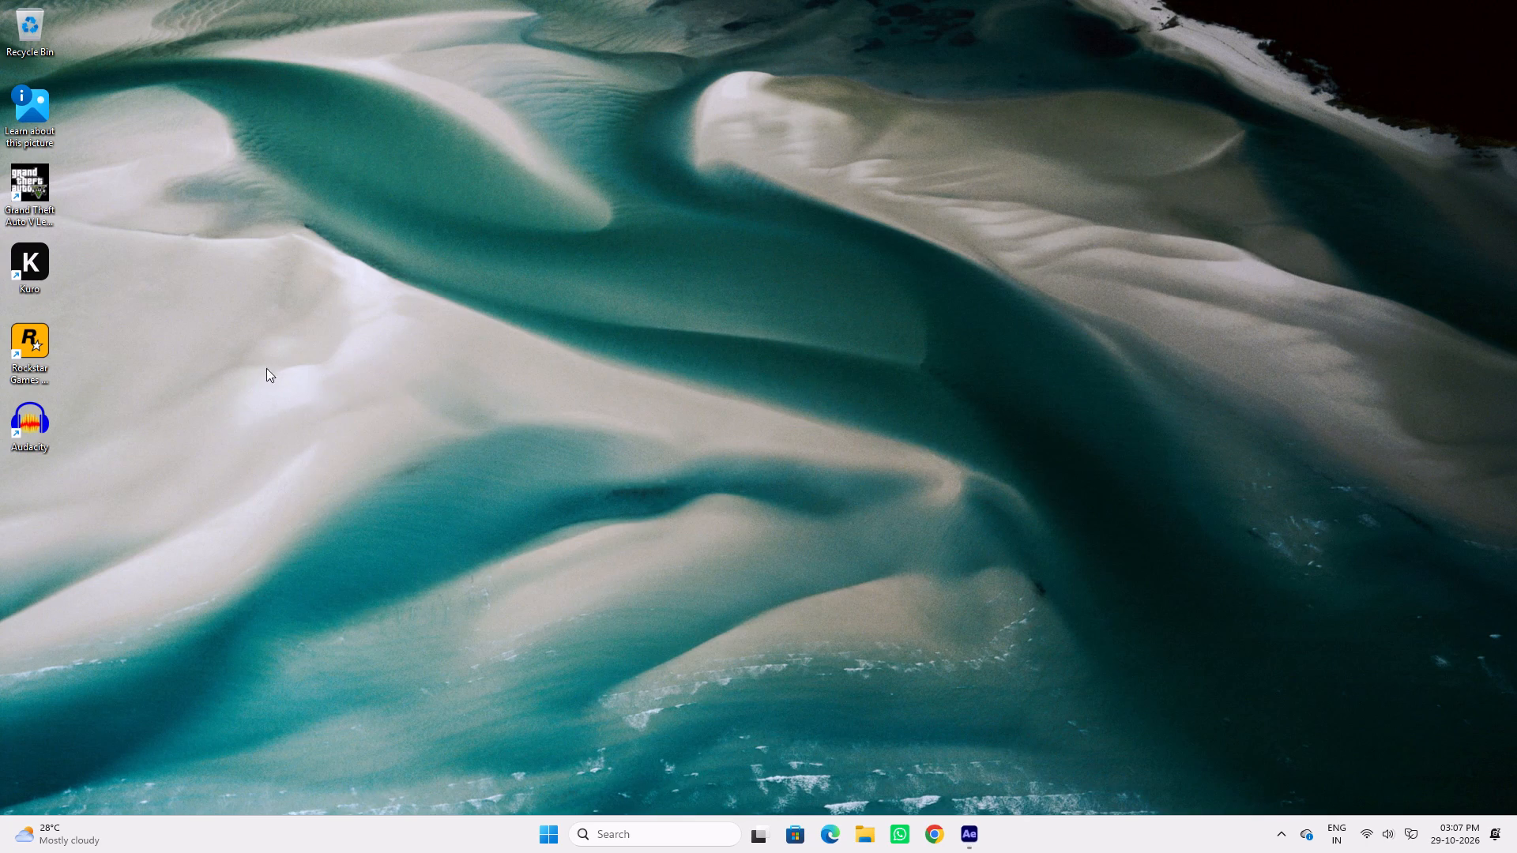
{"action": "left_click", "coordinate": [868, 831]}
{"action": "scroll", "coordinate": [336, 512], "scroll_direction": "down", "scroll_amount": 4}
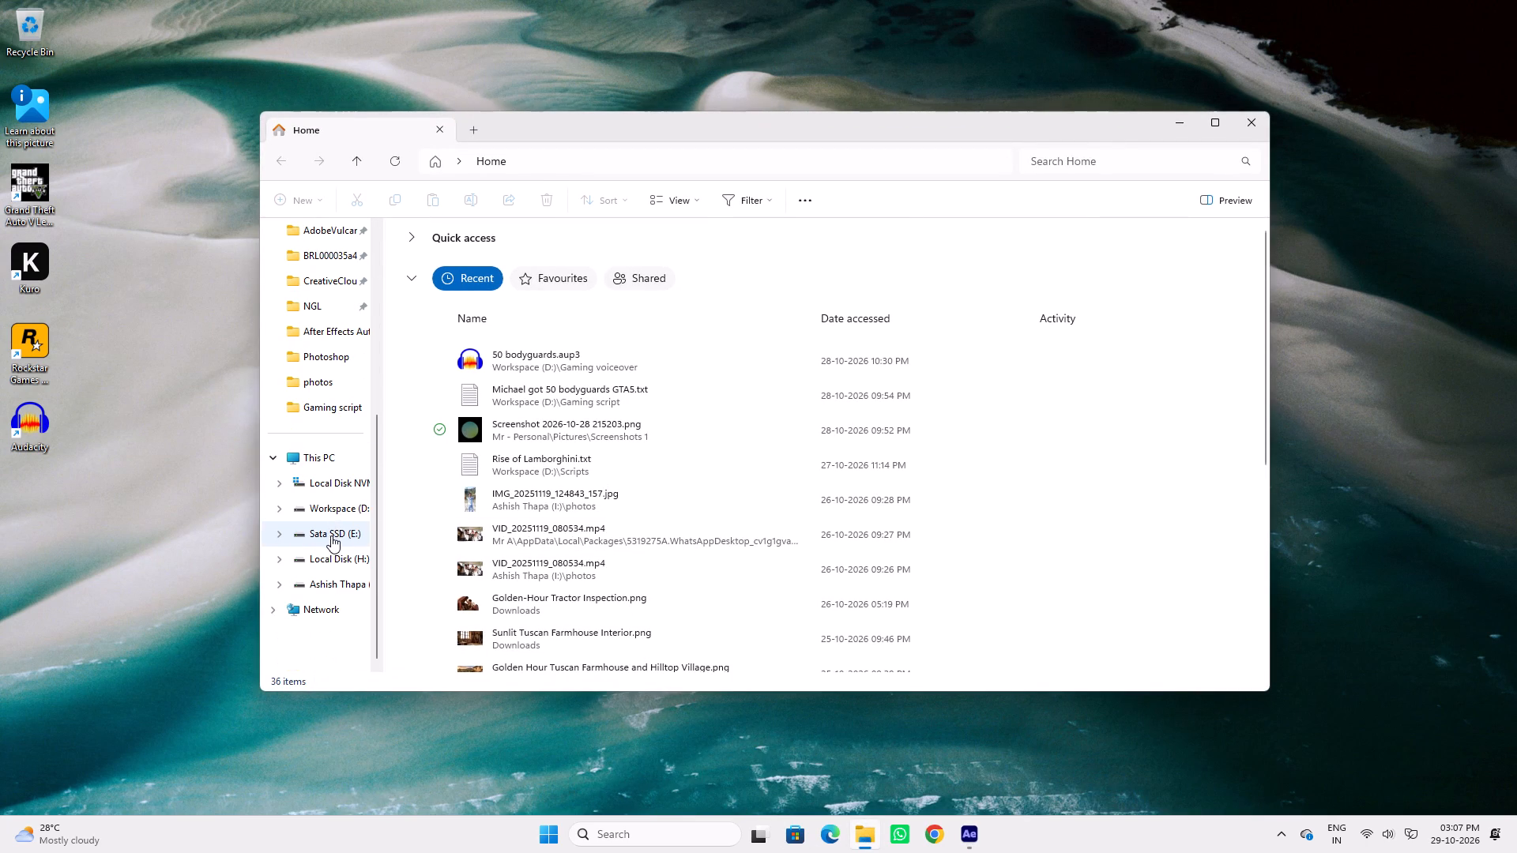
{"action": "left_click", "coordinate": [329, 513]}
{"action": "left_click", "coordinate": [529, 468]}
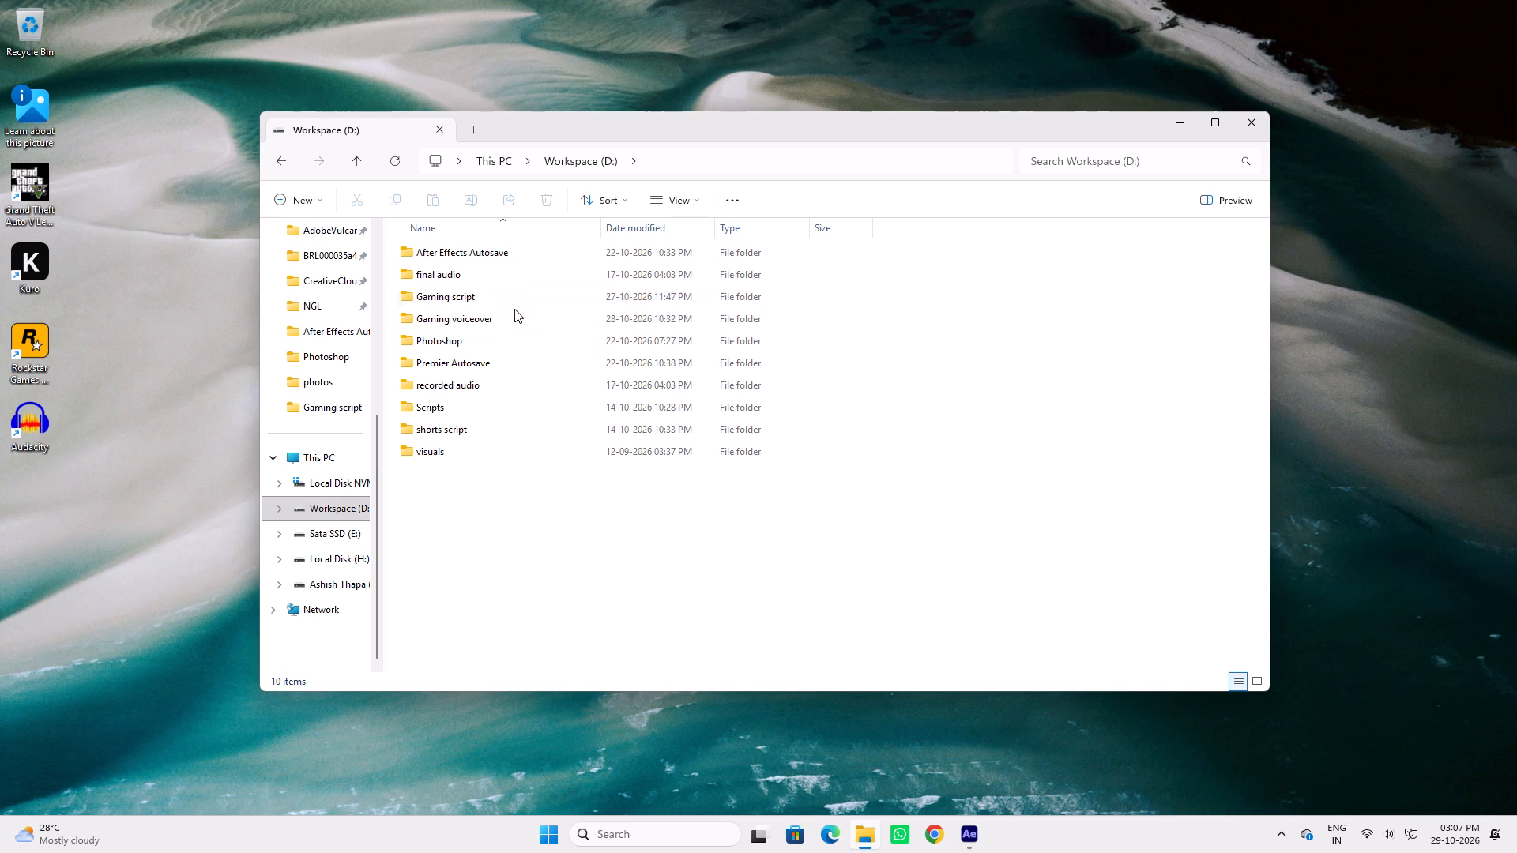
{"action": "double_click", "coordinate": [514, 314]}
{"action": "left_click", "coordinate": [519, 372]}
{"action": "double_click", "coordinate": [515, 255]}
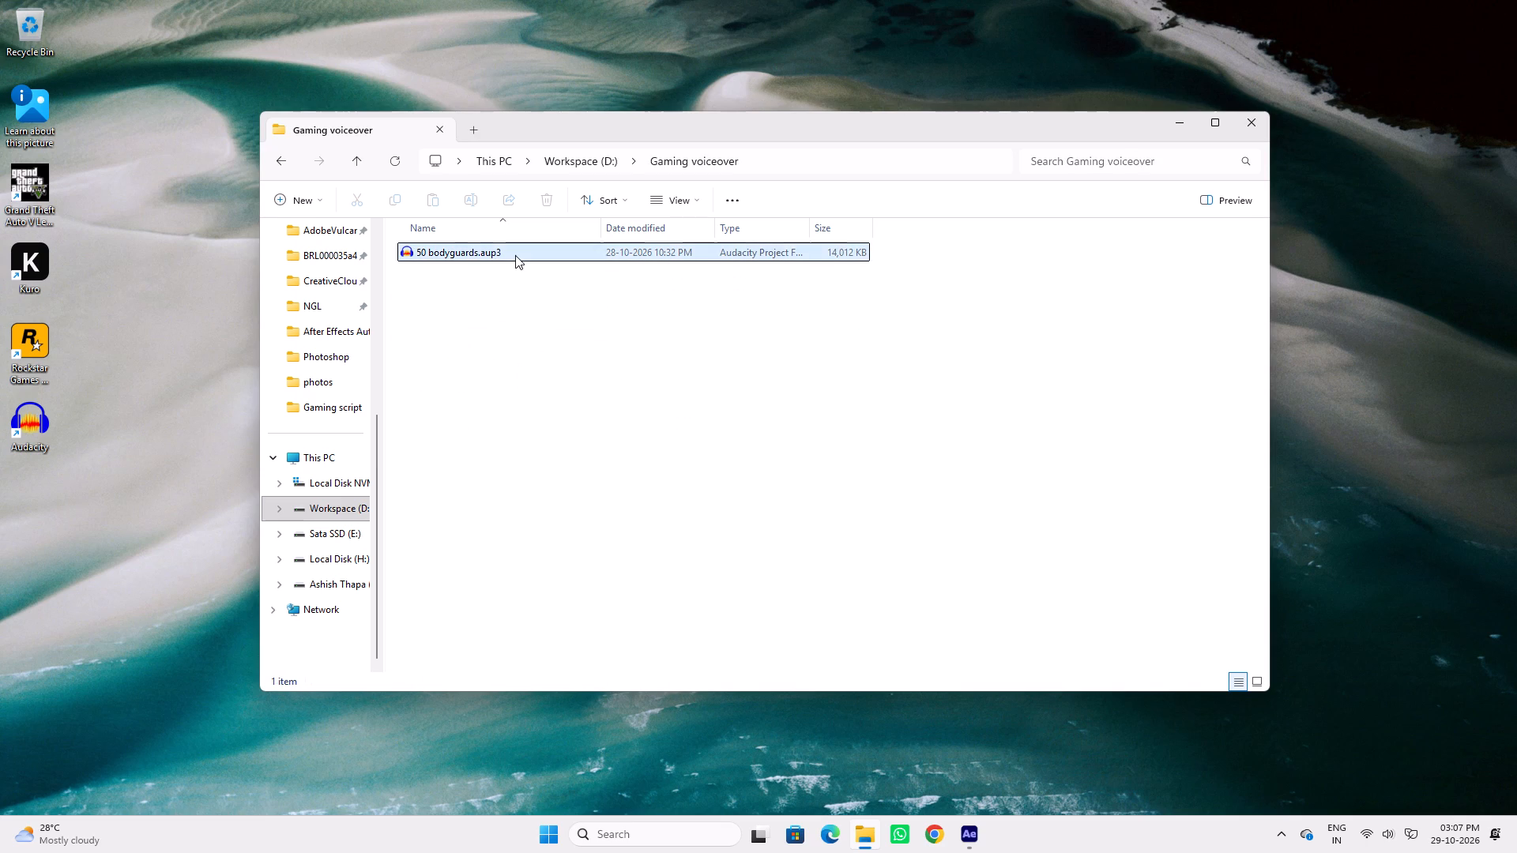
{"action": "left_click", "coordinate": [1248, 122]}
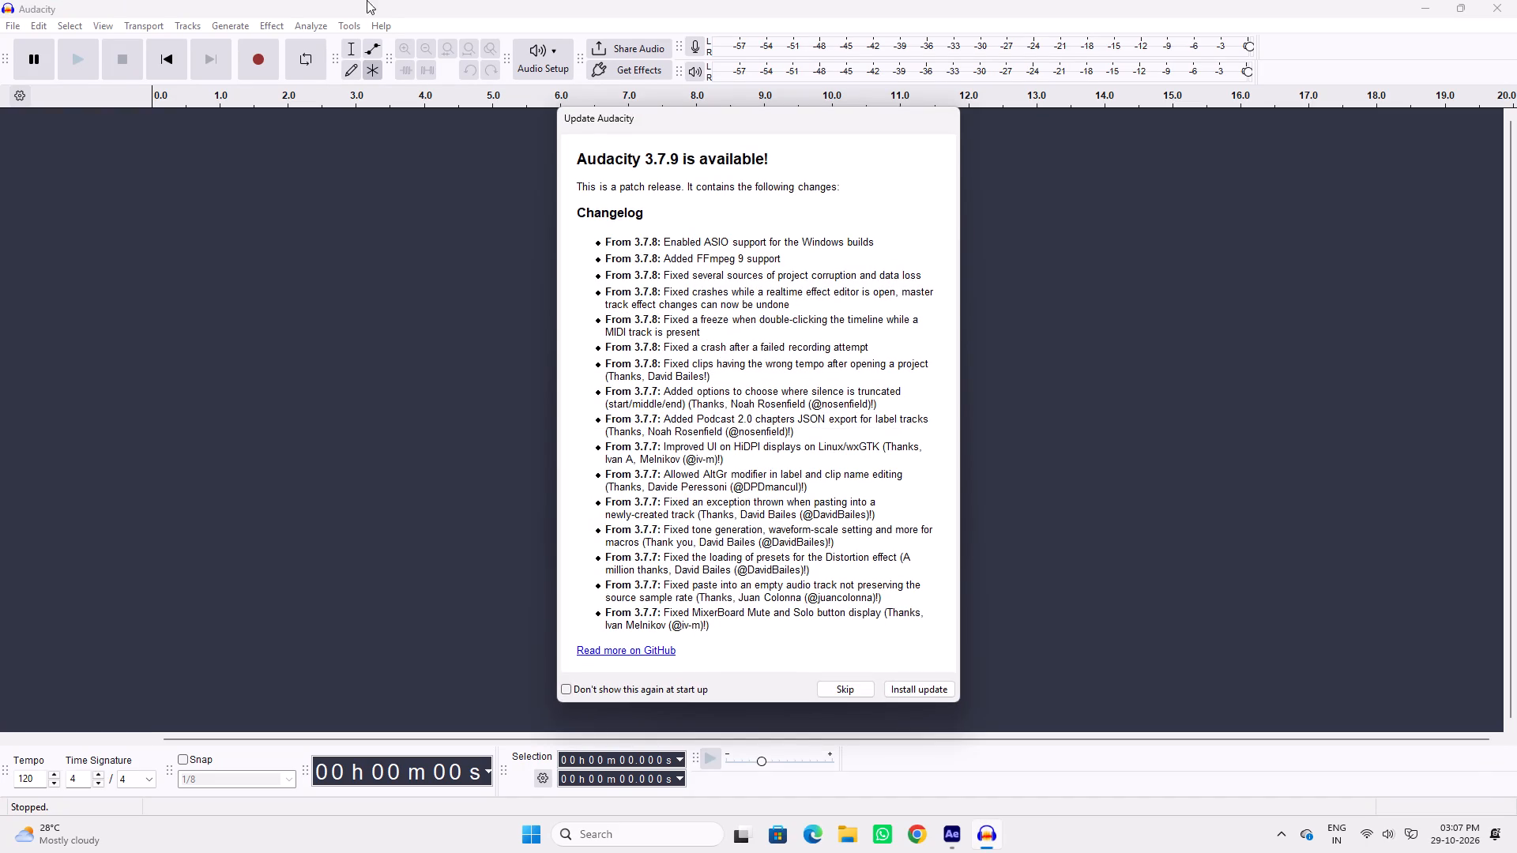
{"action": "left_click", "coordinate": [846, 684]}
{"action": "left_click", "coordinate": [899, 518]}
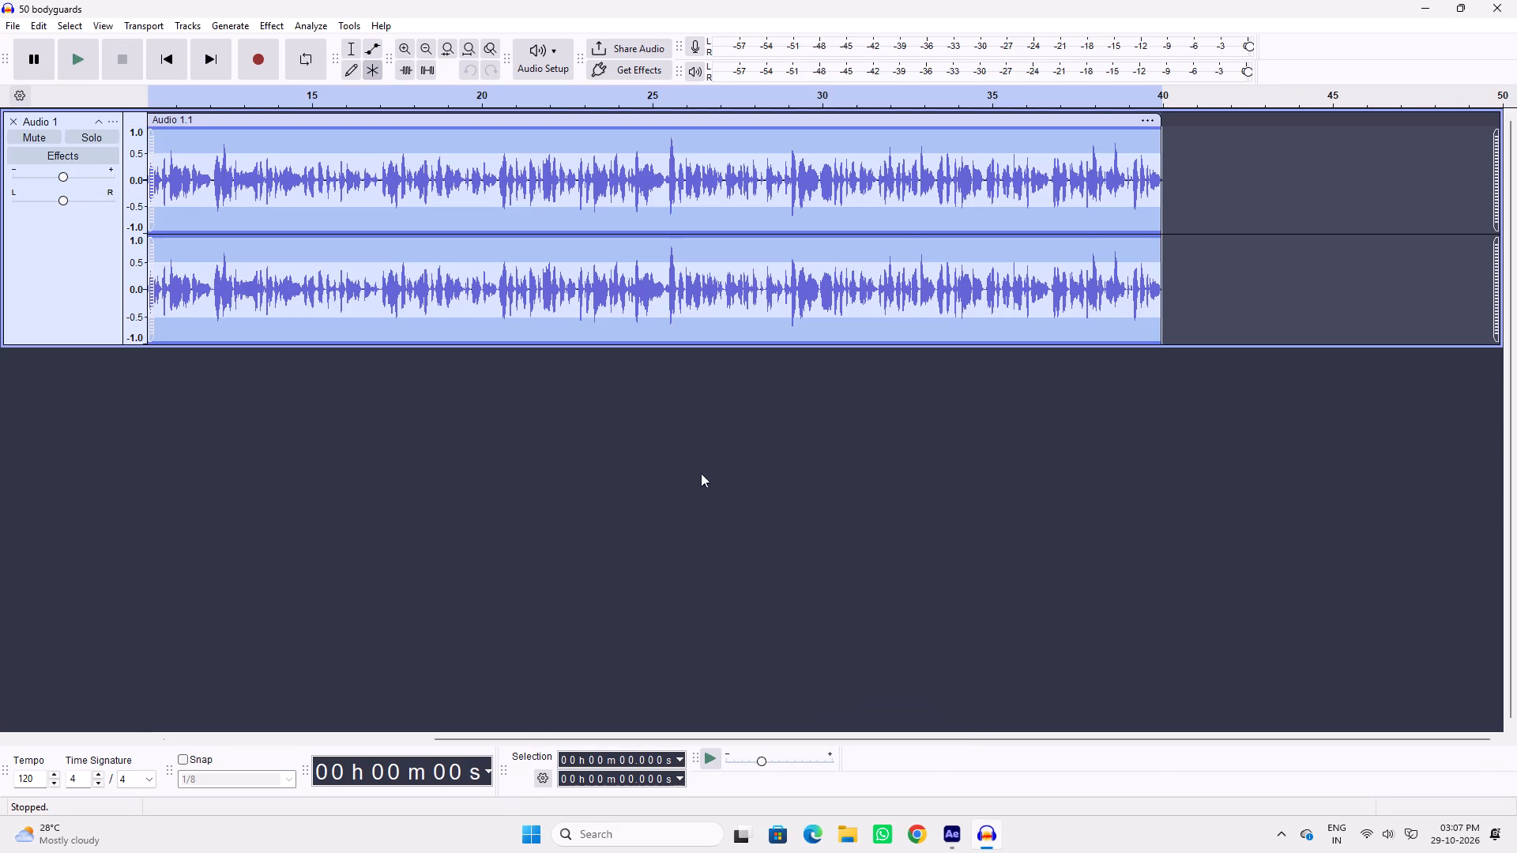
Play the original 50 bodyguards voiceover to check how it sounds.
{"action": "key", "text": "space"}
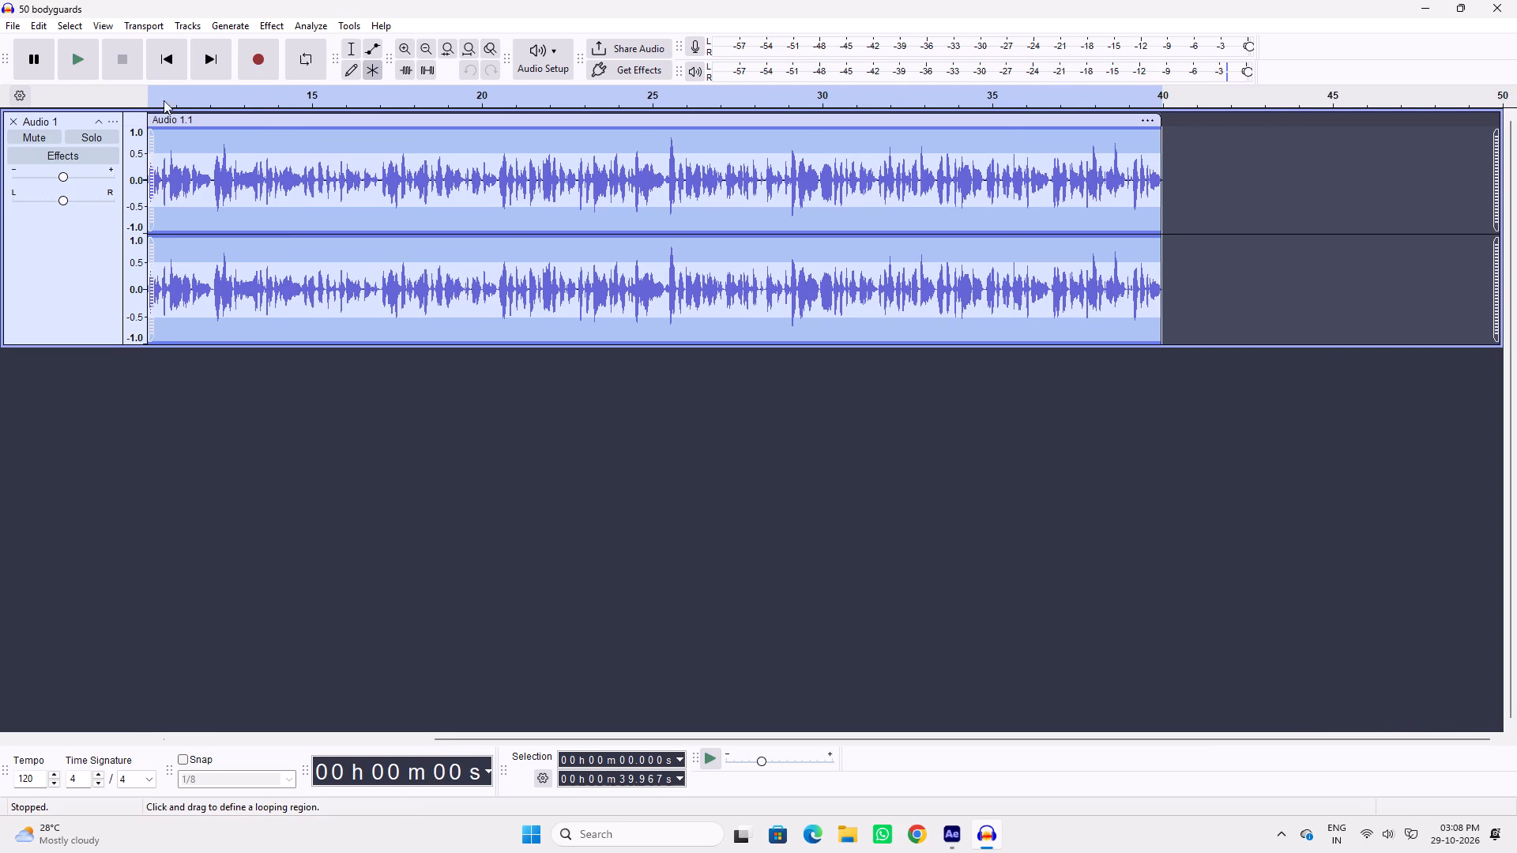
{"action": "key", "text": "space"}
{"action": "key", "text": "space"}
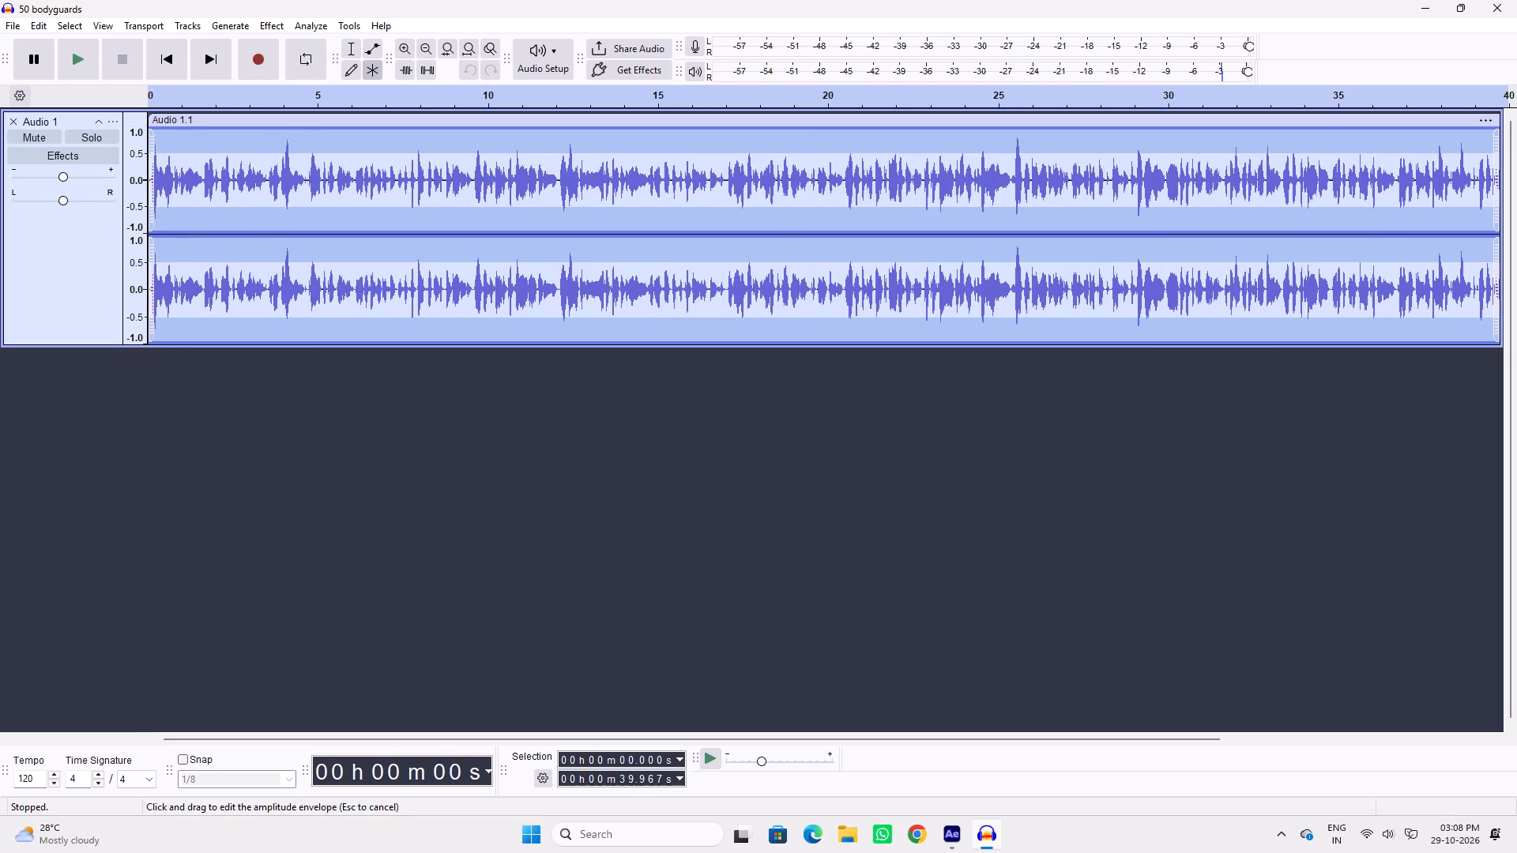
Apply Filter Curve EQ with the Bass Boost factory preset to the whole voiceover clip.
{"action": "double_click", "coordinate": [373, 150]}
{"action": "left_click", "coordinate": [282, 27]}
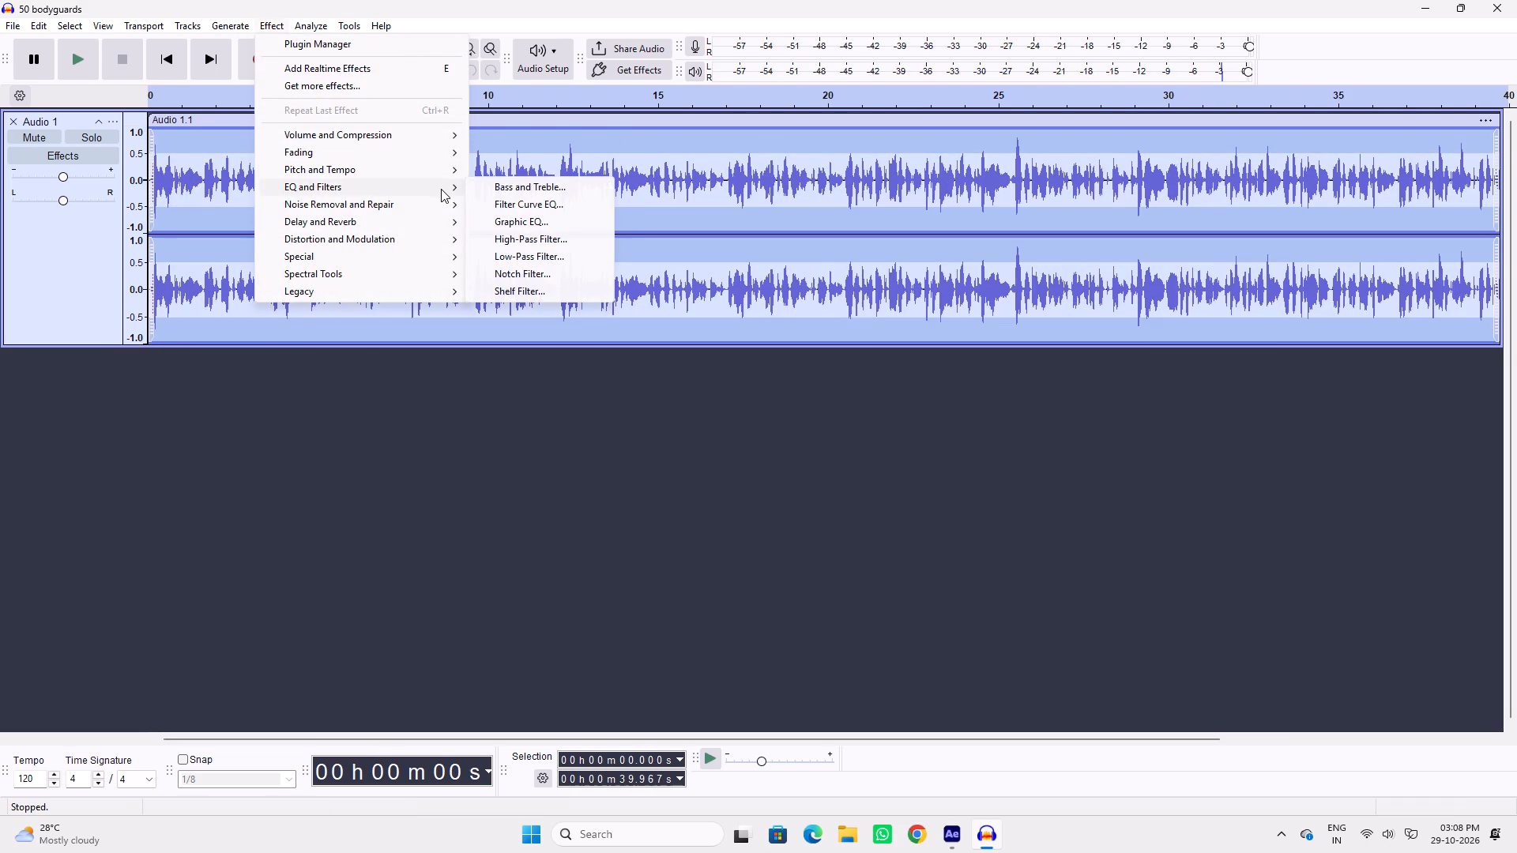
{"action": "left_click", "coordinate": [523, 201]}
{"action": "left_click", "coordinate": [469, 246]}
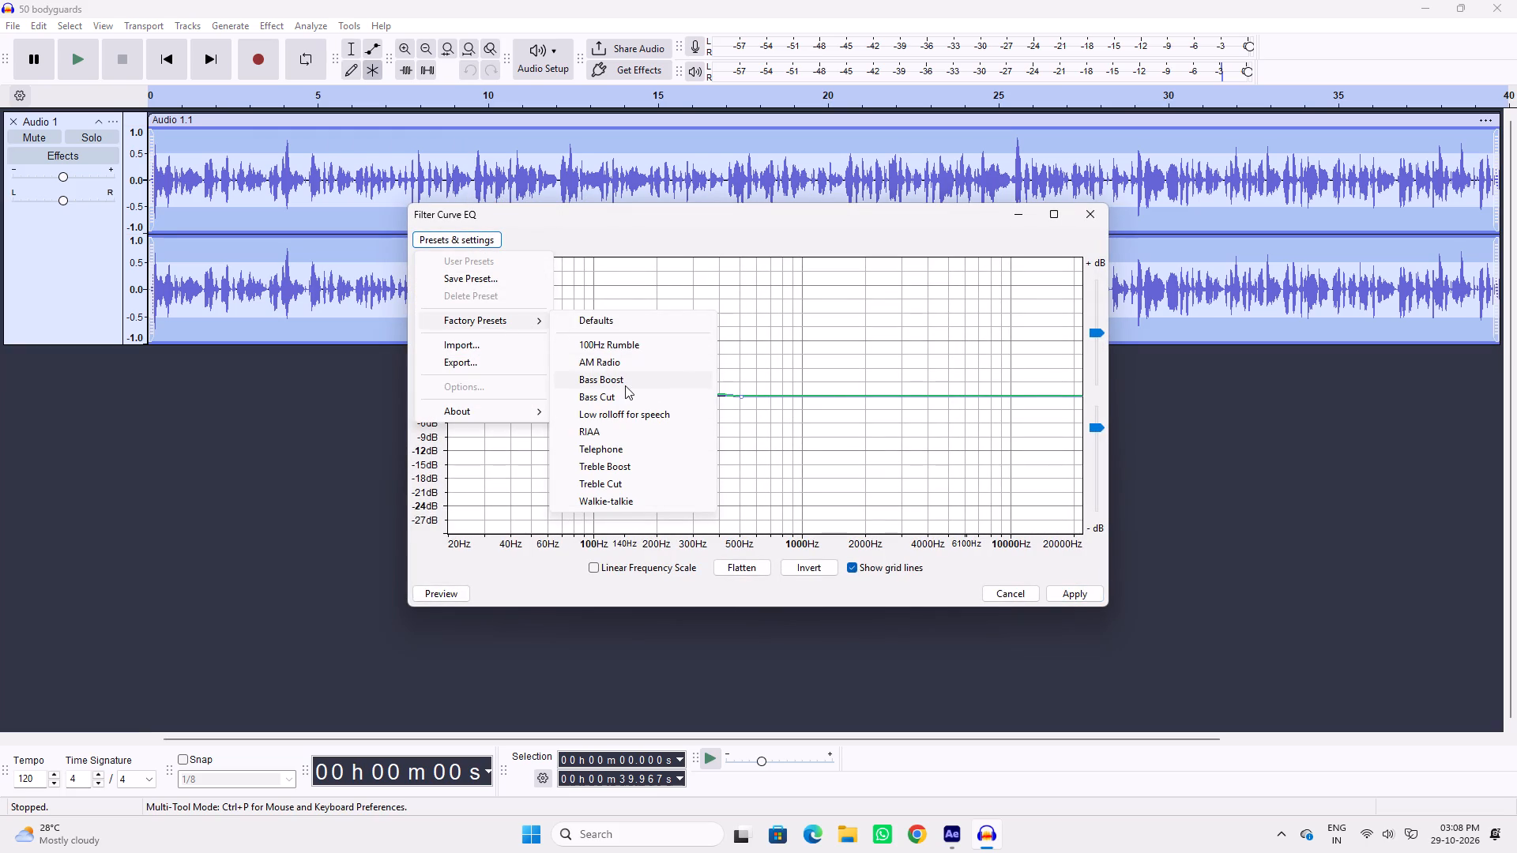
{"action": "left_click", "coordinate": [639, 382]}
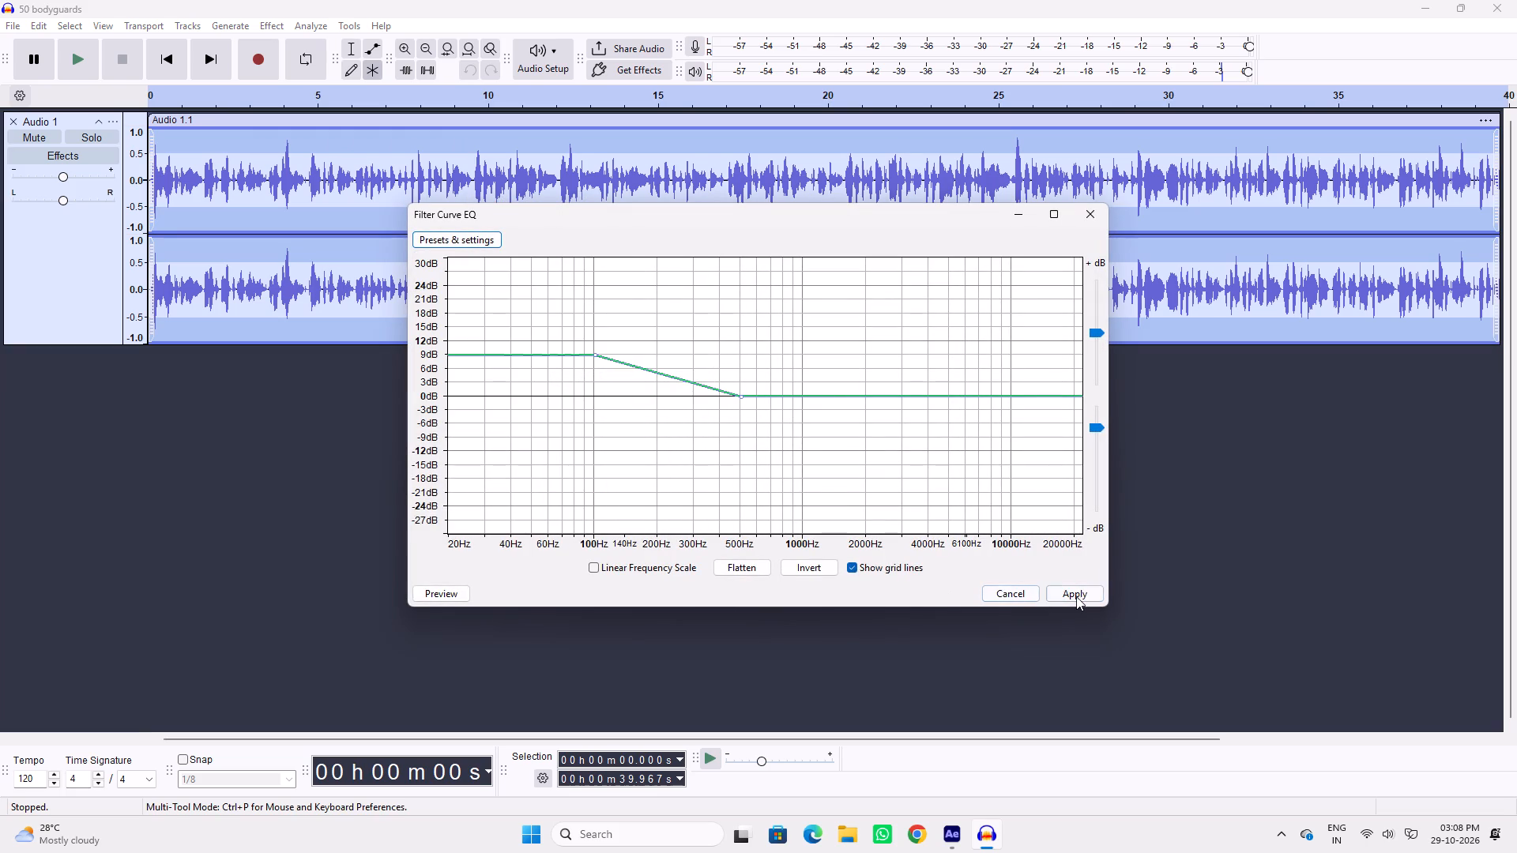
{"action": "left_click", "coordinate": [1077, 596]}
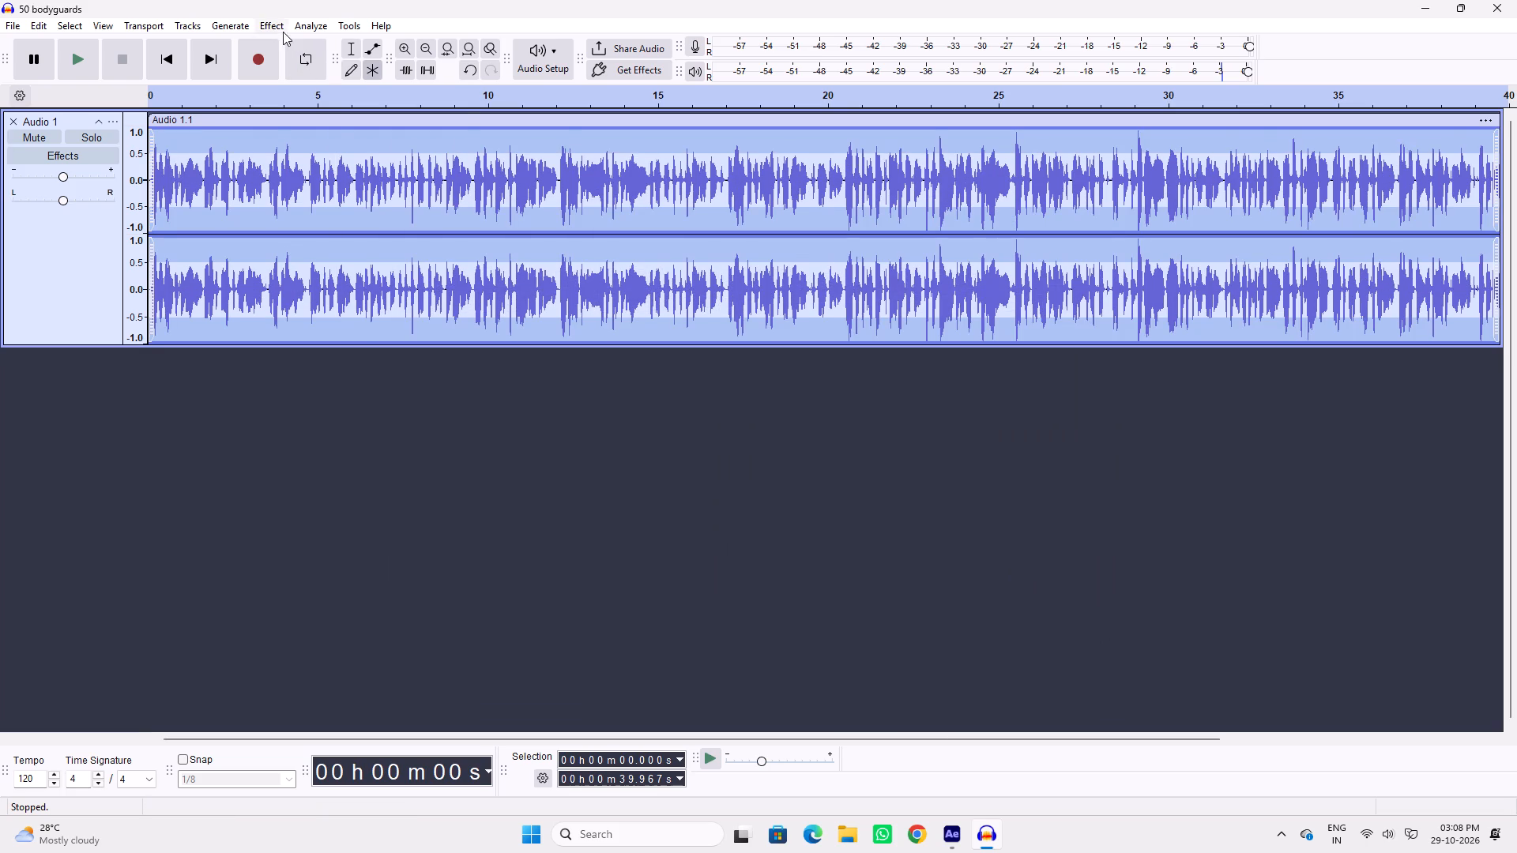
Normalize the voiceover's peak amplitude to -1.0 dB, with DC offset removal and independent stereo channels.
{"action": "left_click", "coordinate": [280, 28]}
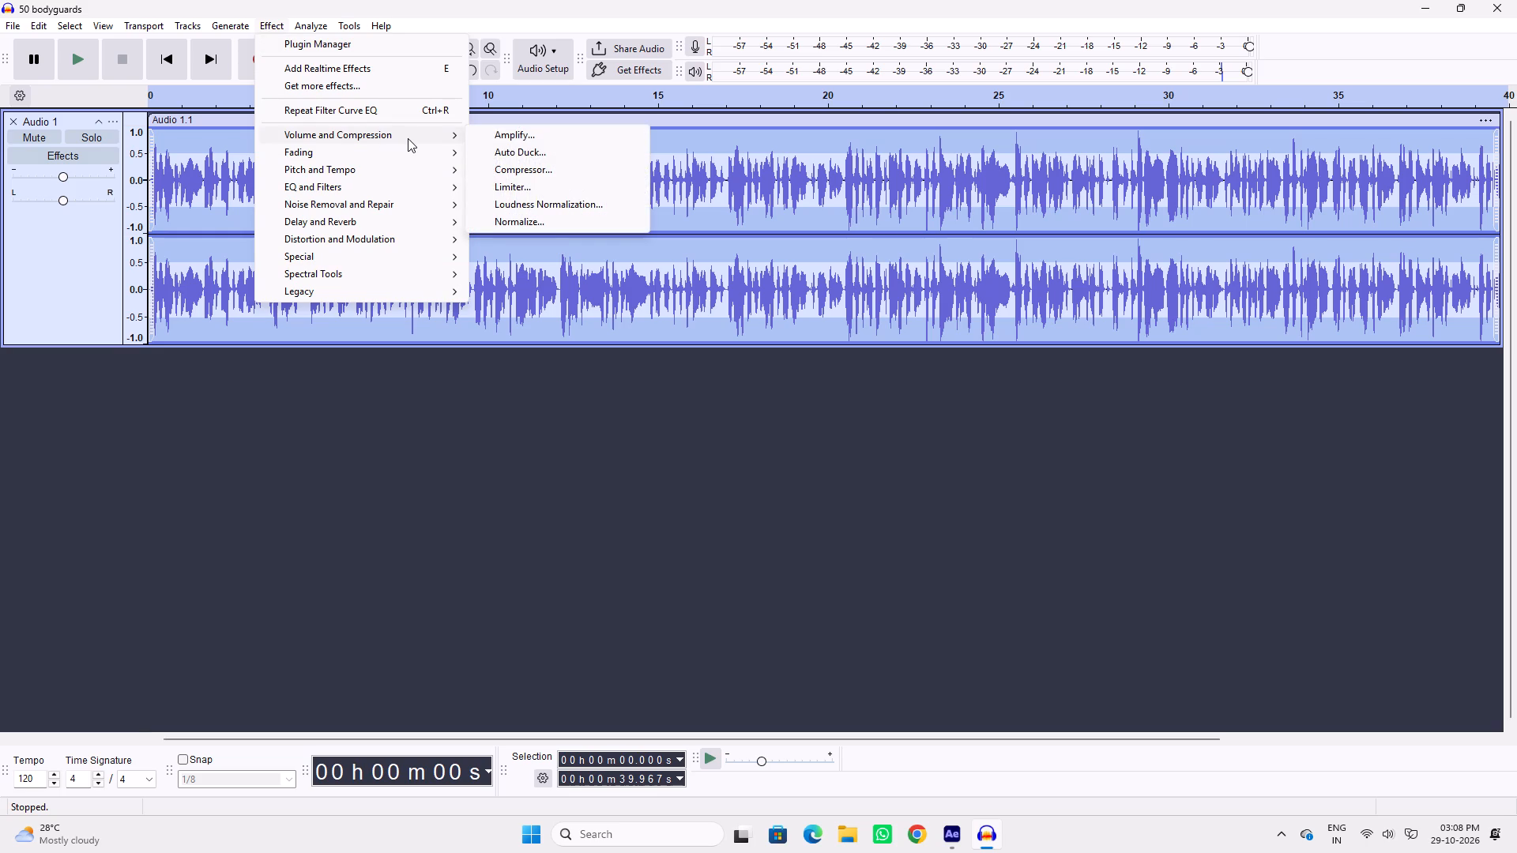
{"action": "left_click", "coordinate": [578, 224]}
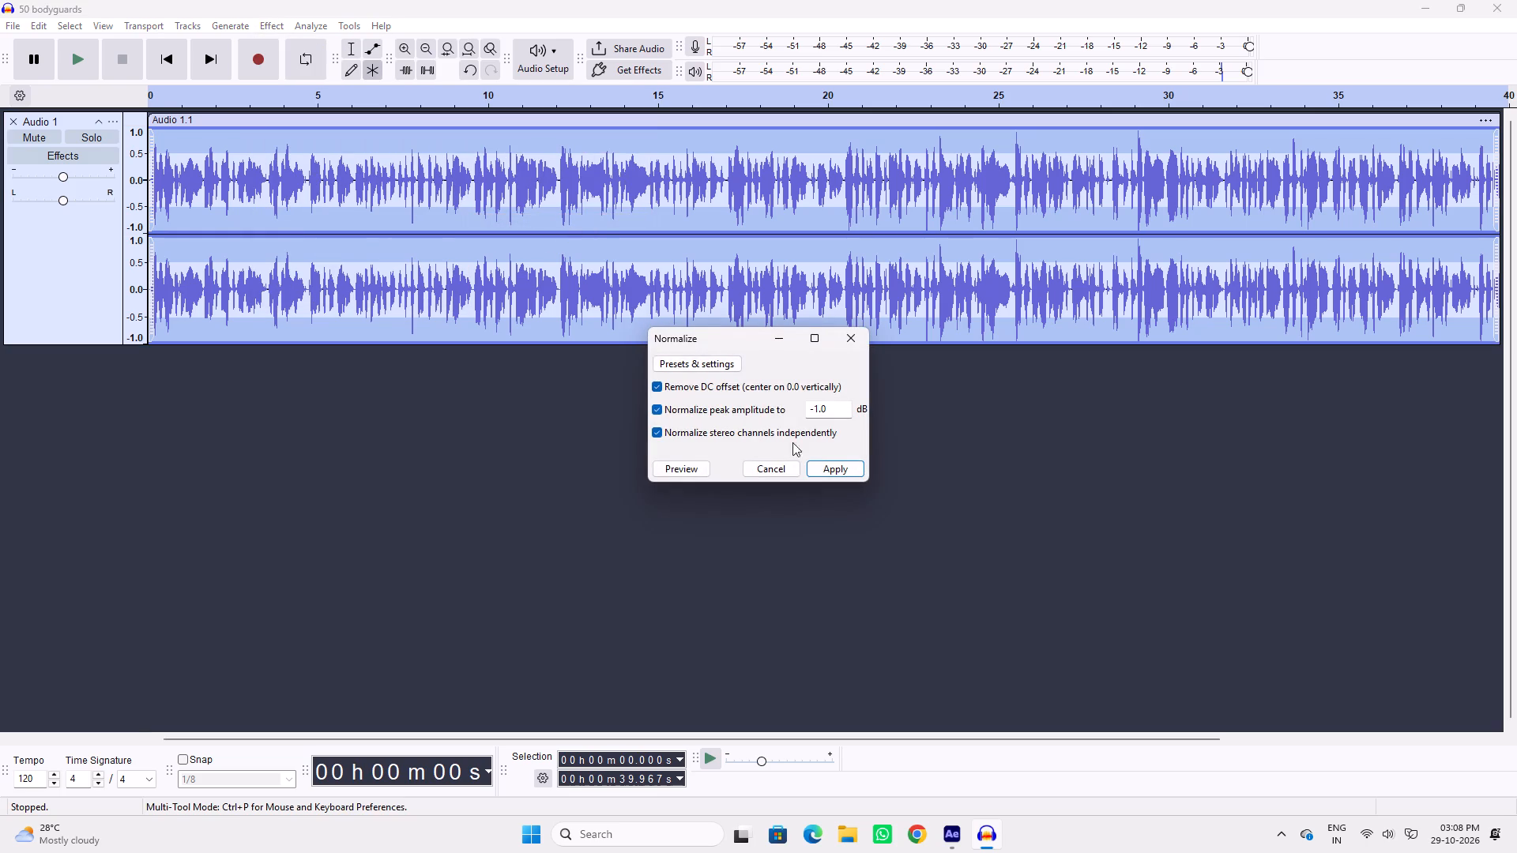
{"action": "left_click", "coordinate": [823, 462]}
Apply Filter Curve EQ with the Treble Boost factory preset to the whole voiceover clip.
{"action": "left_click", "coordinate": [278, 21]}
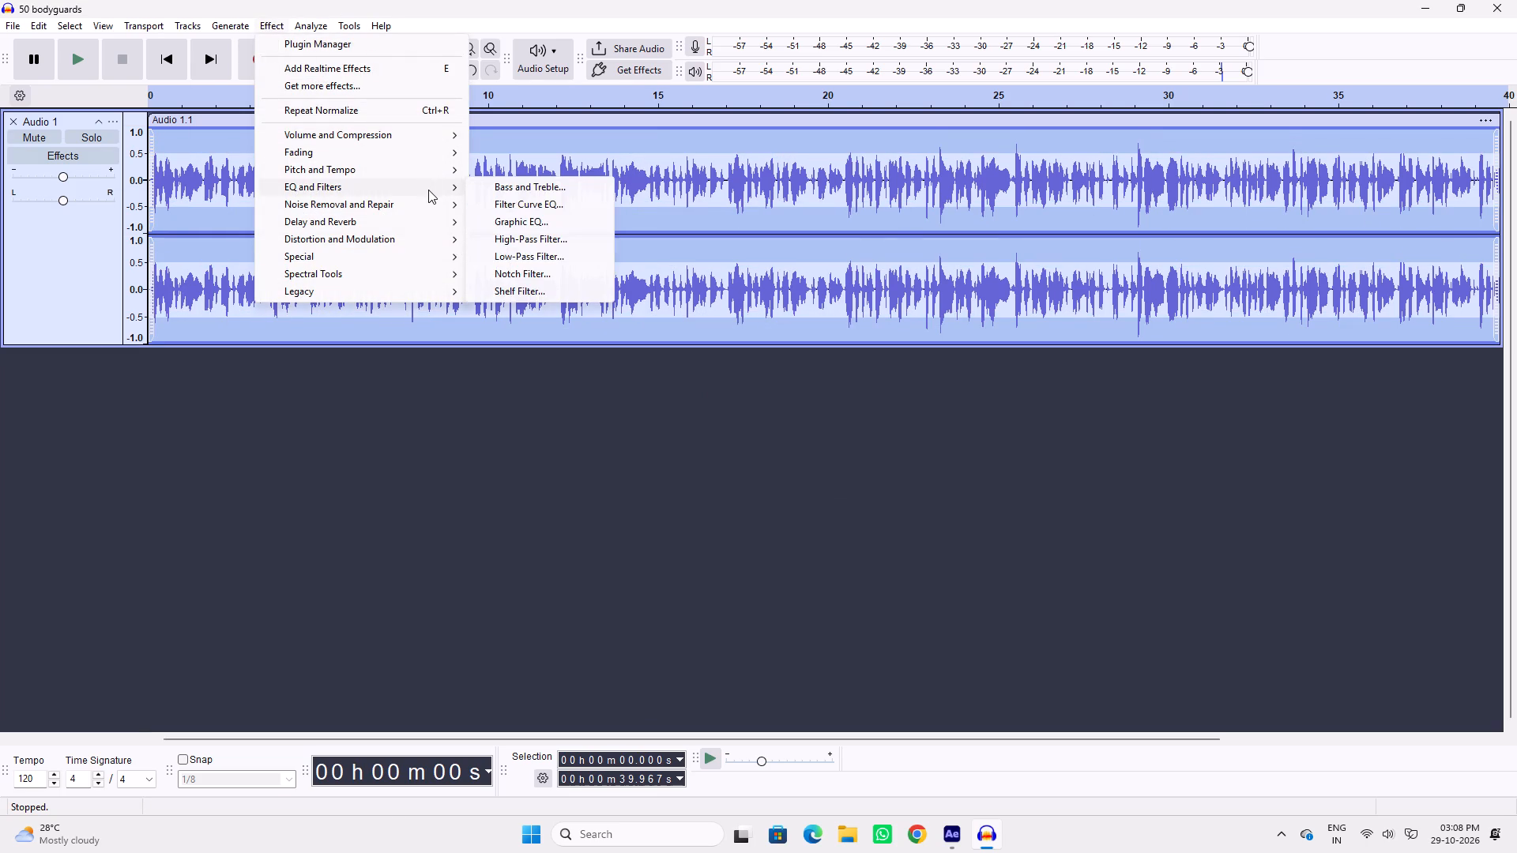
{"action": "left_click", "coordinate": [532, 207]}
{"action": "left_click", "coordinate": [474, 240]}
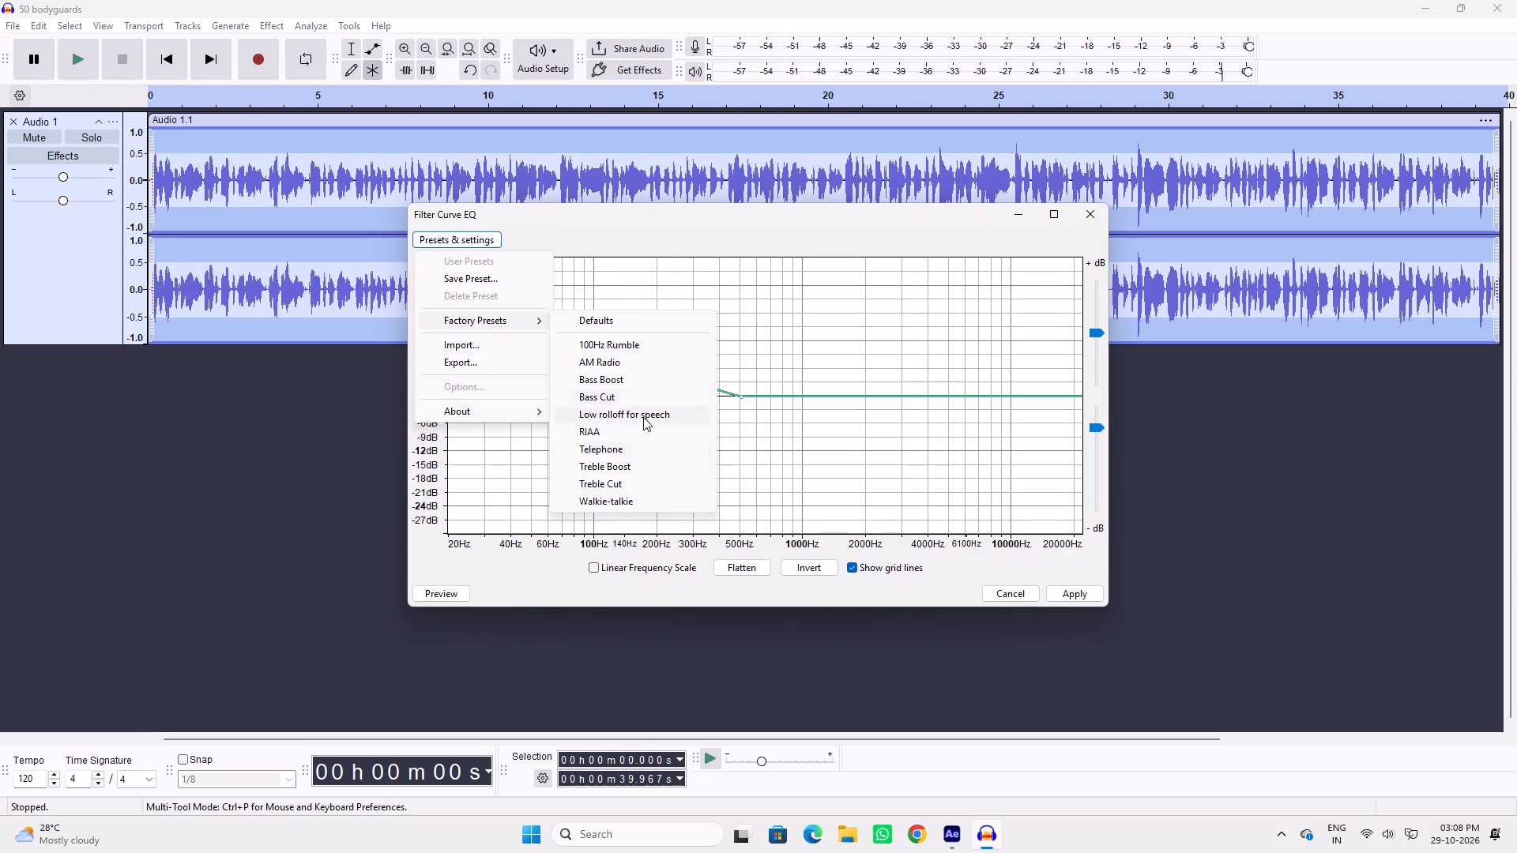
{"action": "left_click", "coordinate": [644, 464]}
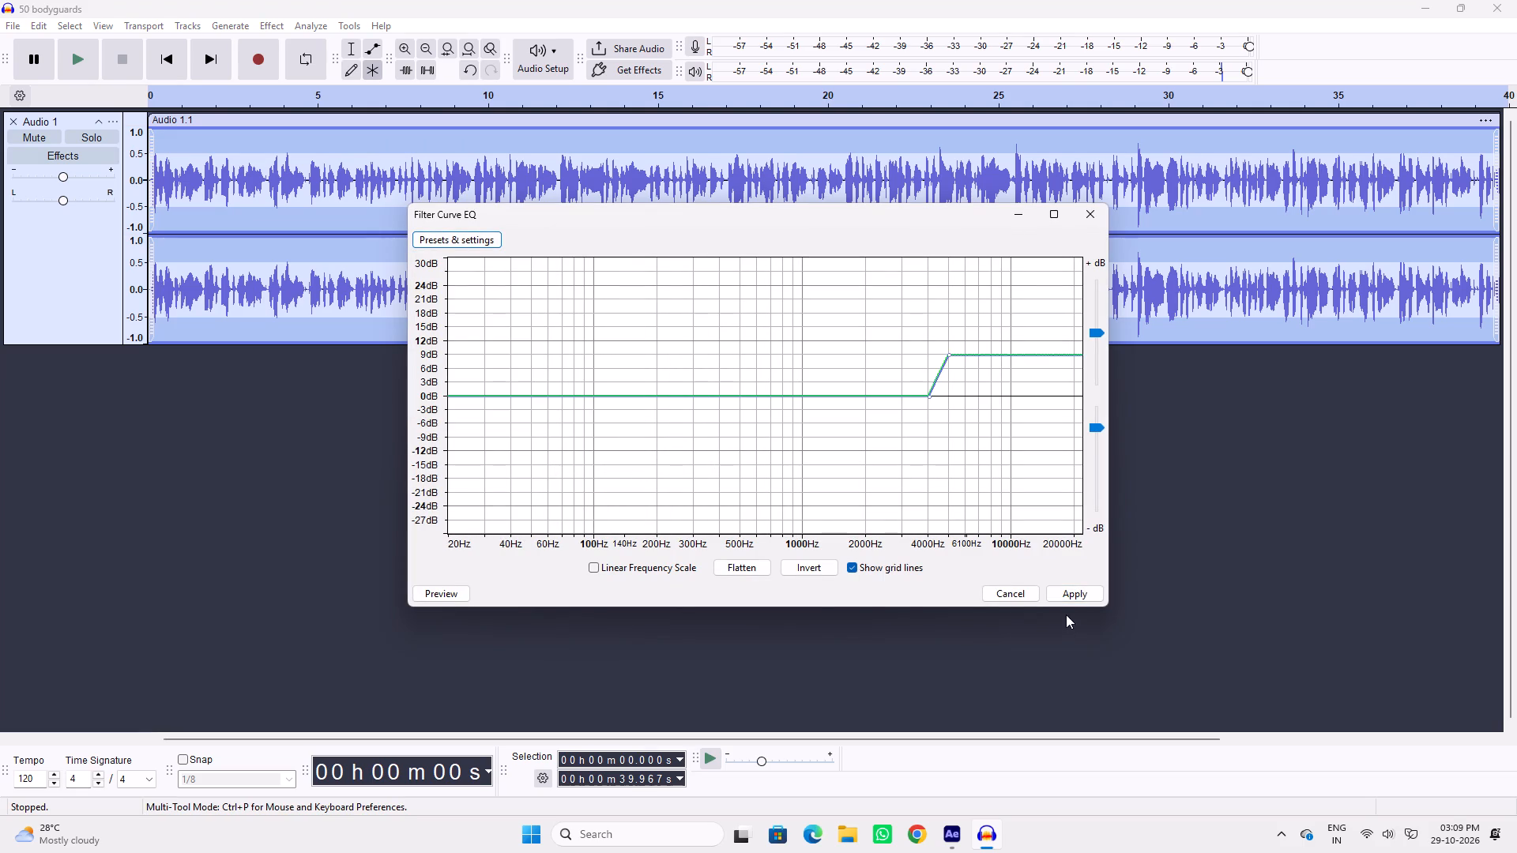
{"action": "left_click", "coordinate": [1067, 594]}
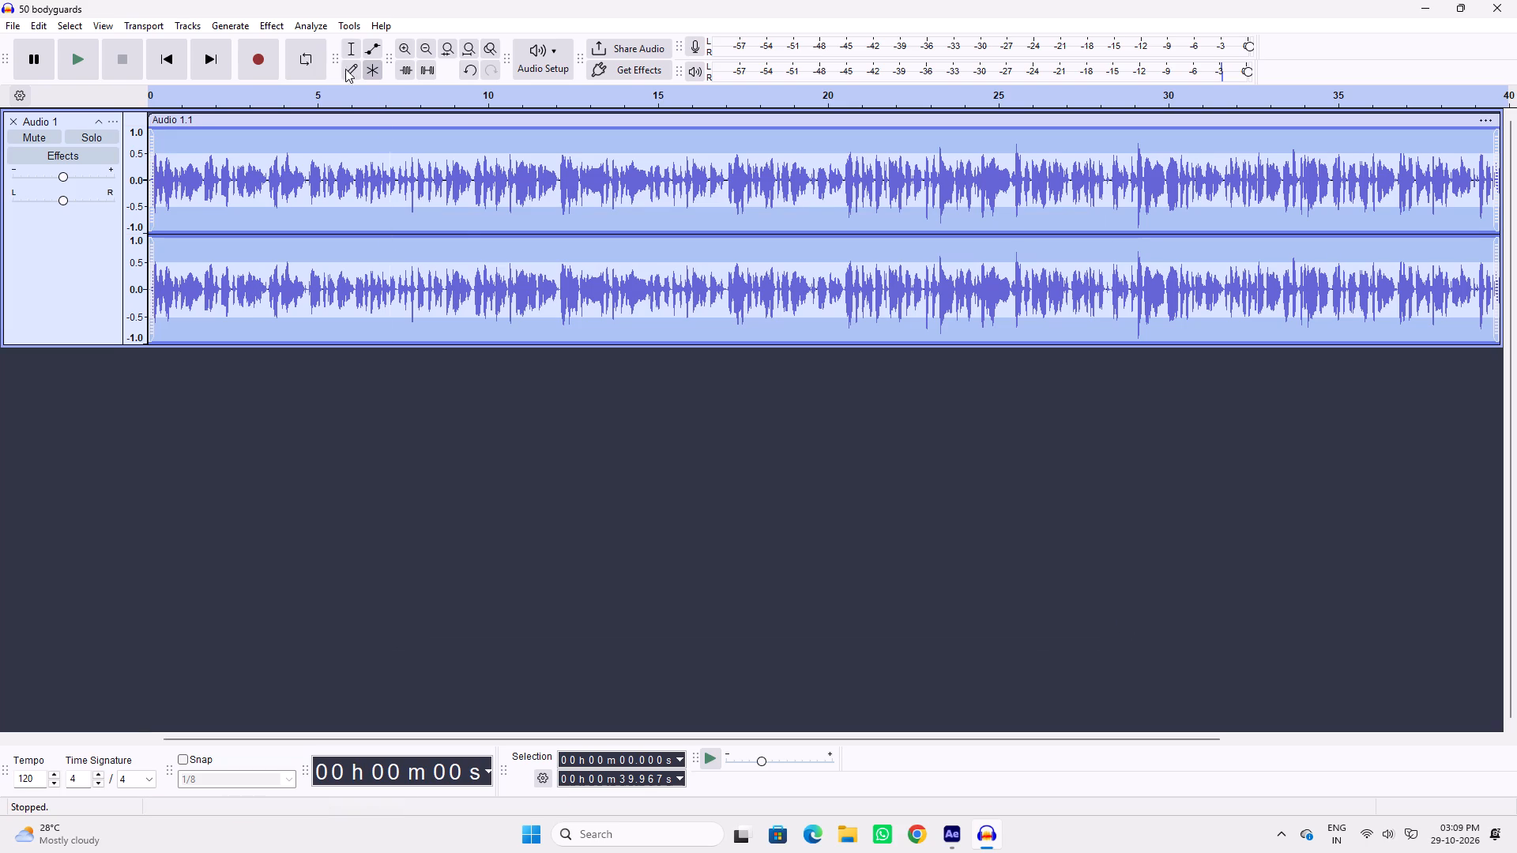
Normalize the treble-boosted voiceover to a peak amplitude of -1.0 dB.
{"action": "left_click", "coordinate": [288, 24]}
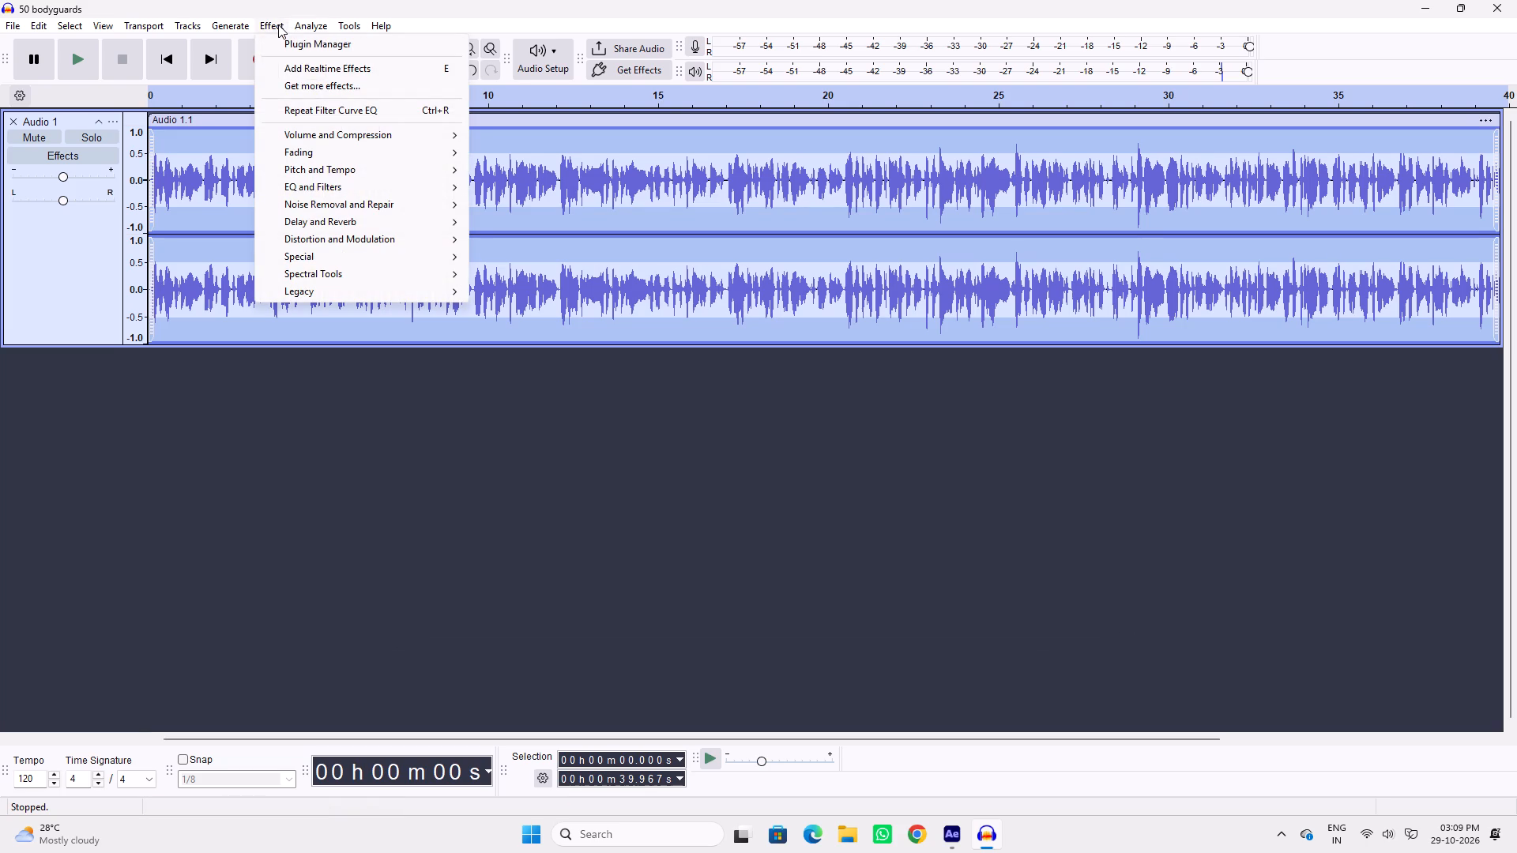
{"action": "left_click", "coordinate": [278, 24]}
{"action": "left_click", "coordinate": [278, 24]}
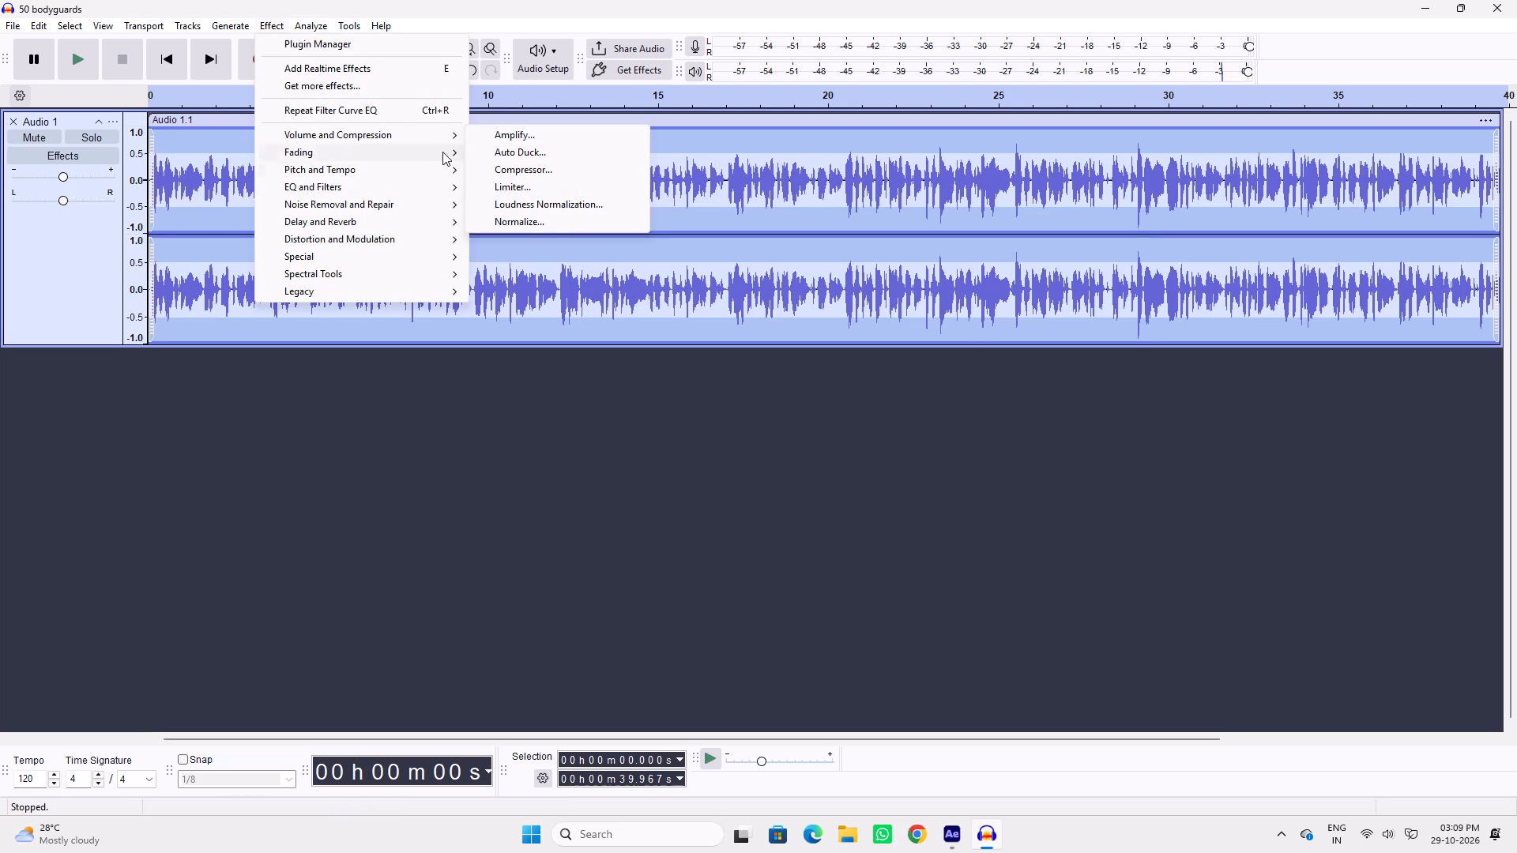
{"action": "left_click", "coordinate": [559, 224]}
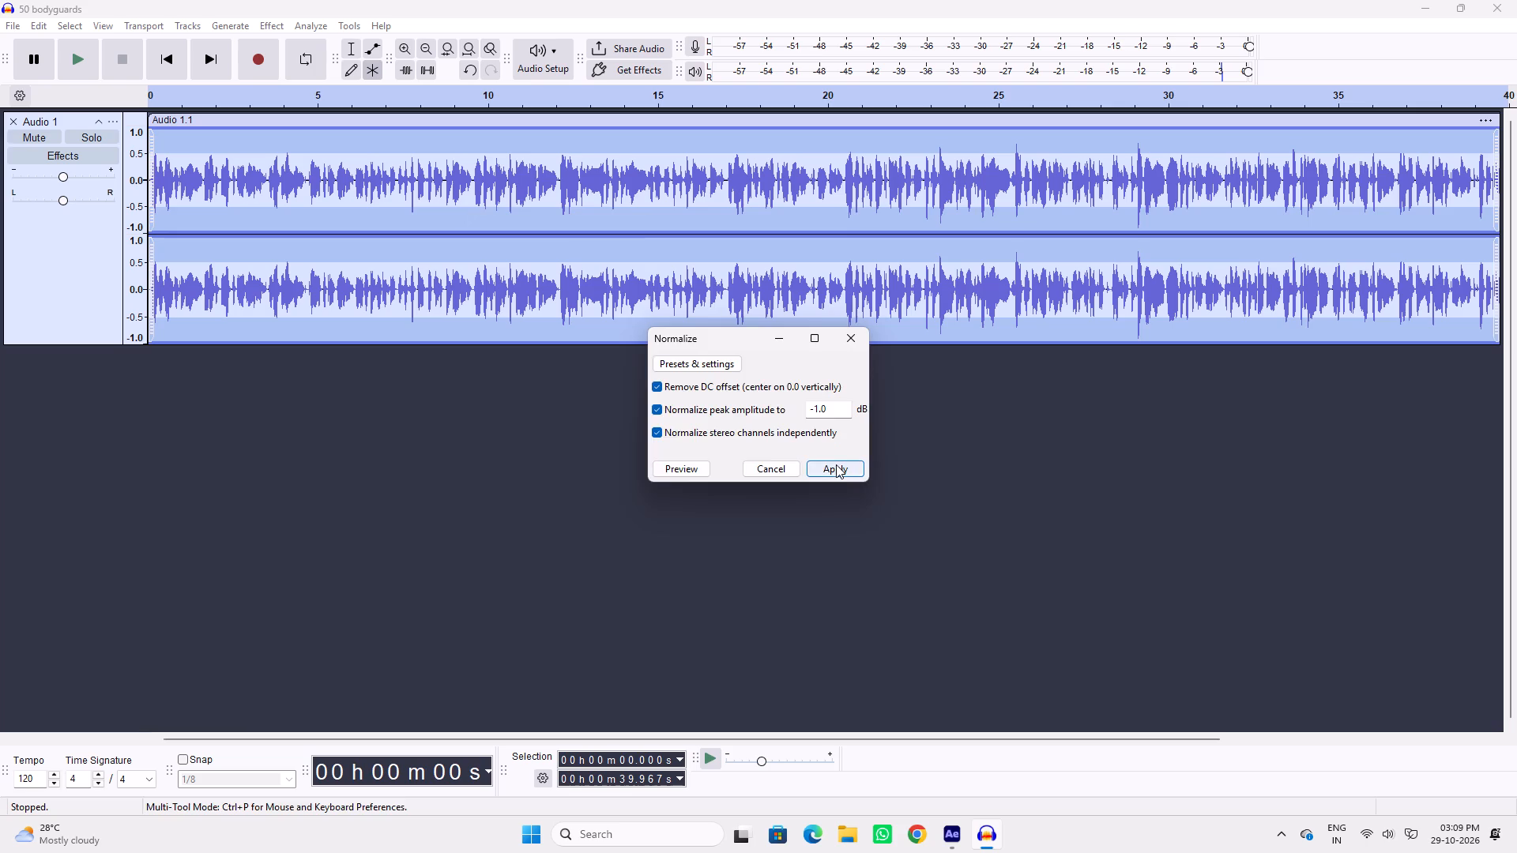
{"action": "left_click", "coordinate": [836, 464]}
Play roughly the first 15 seconds of the processed voiceover to judge the equalized sound.
{"action": "key", "text": "space"}
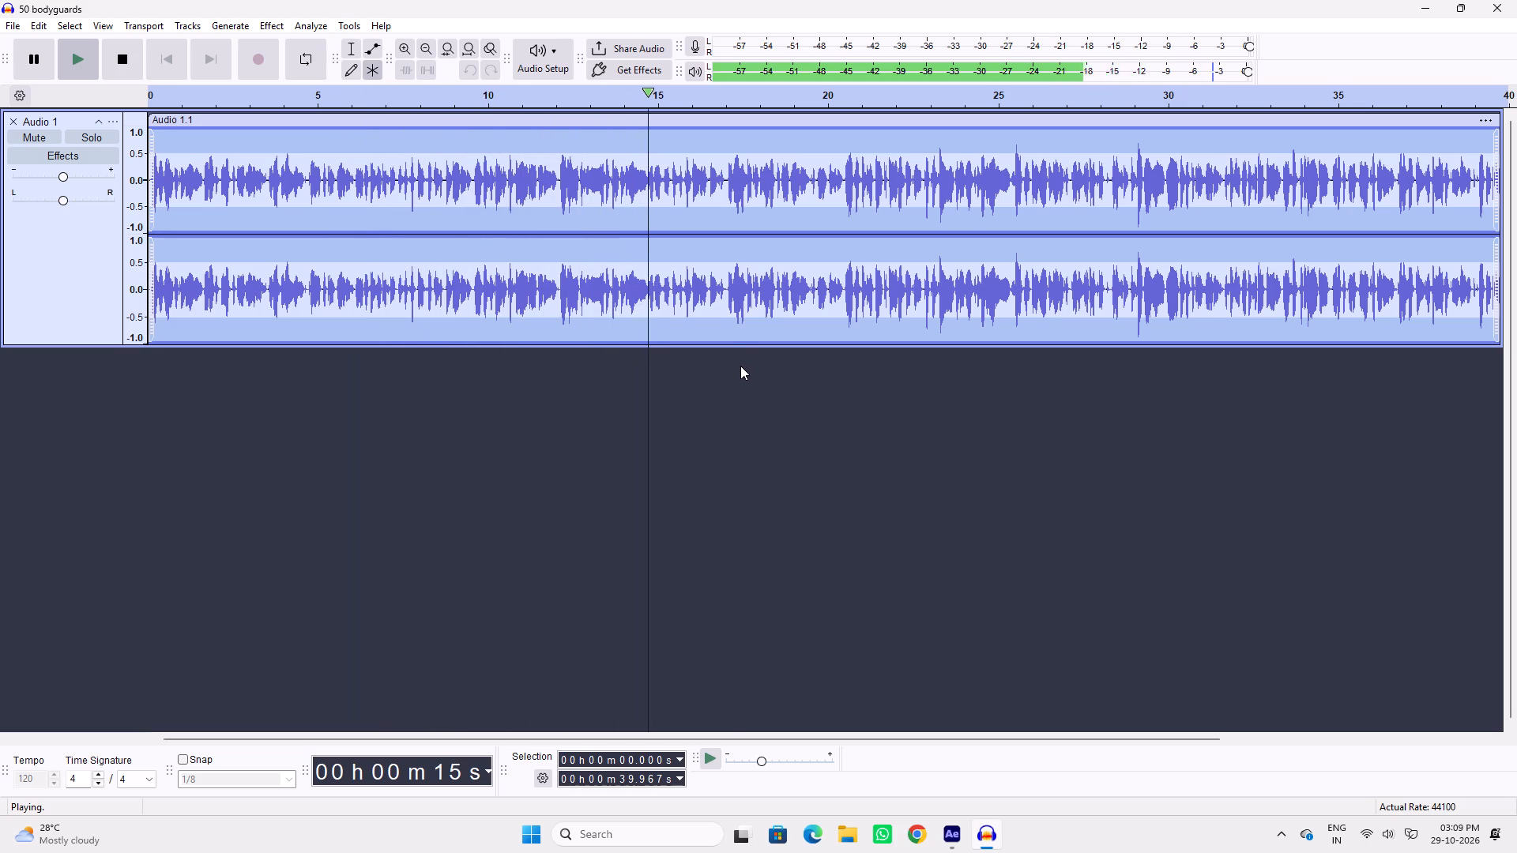
{"action": "key", "text": "space"}
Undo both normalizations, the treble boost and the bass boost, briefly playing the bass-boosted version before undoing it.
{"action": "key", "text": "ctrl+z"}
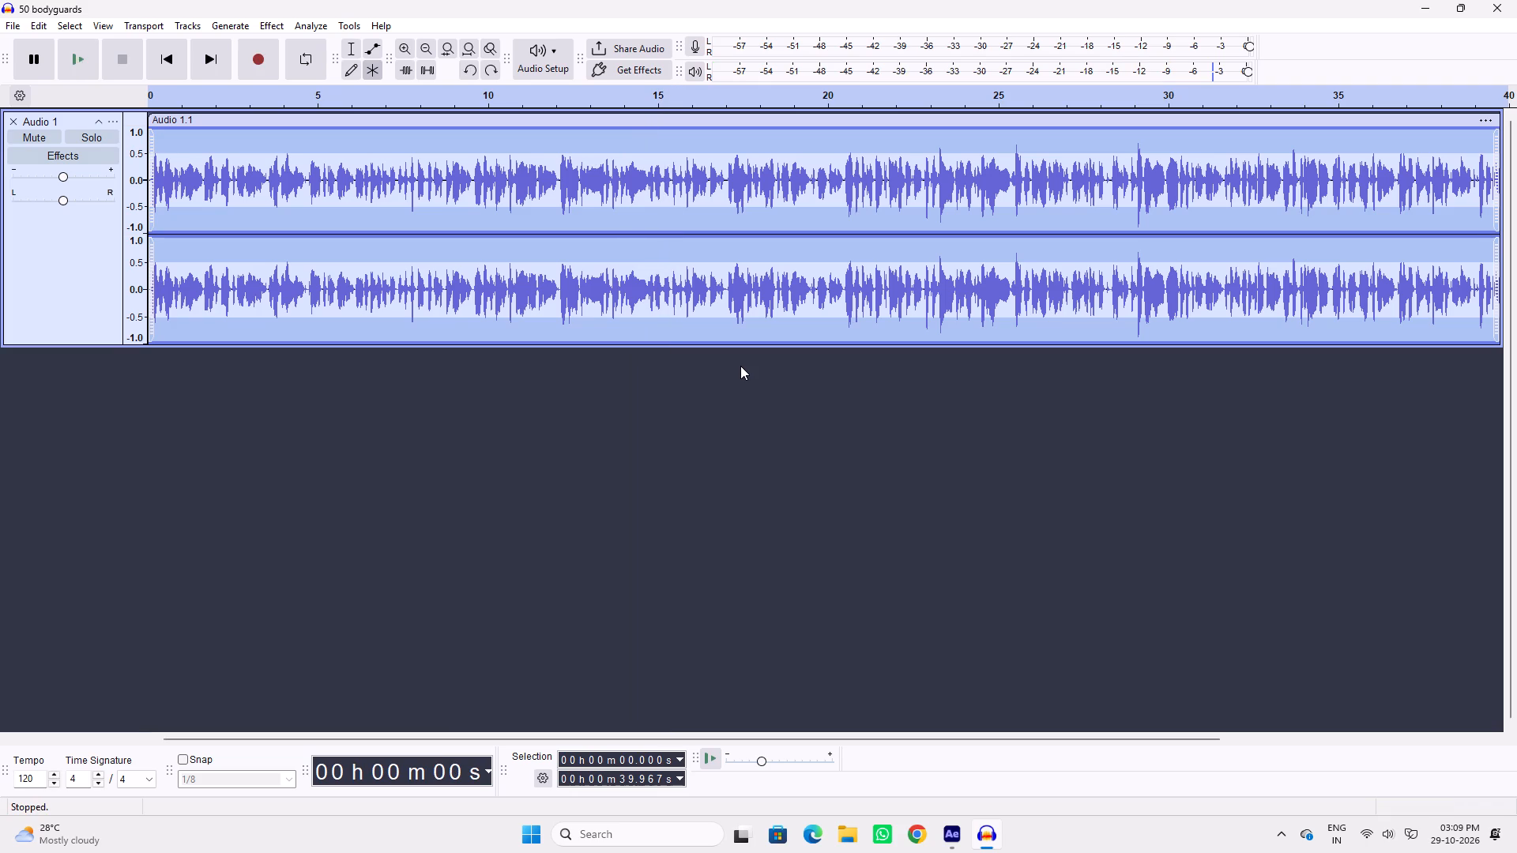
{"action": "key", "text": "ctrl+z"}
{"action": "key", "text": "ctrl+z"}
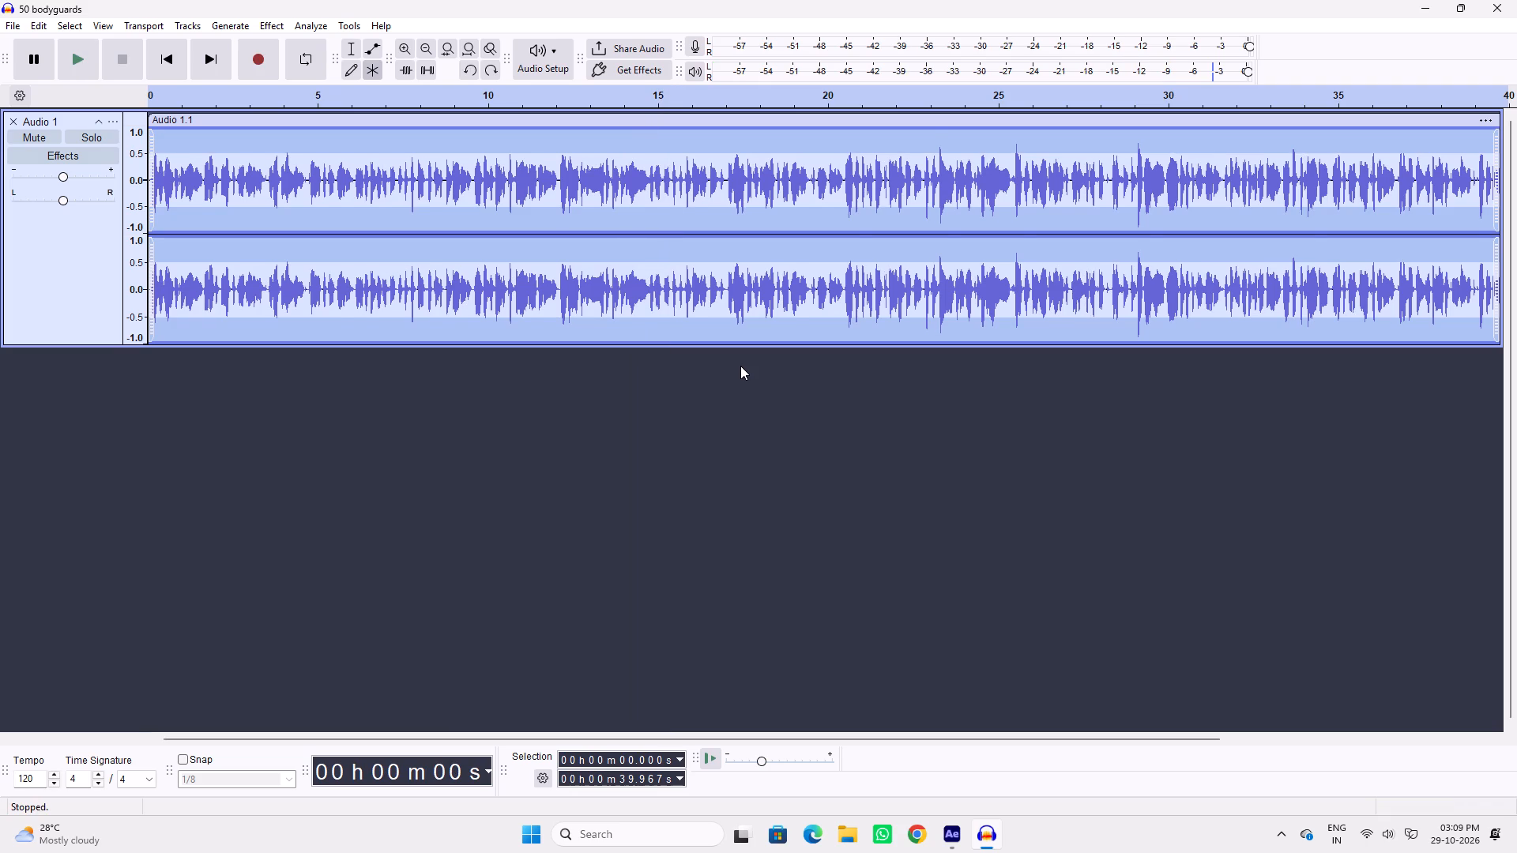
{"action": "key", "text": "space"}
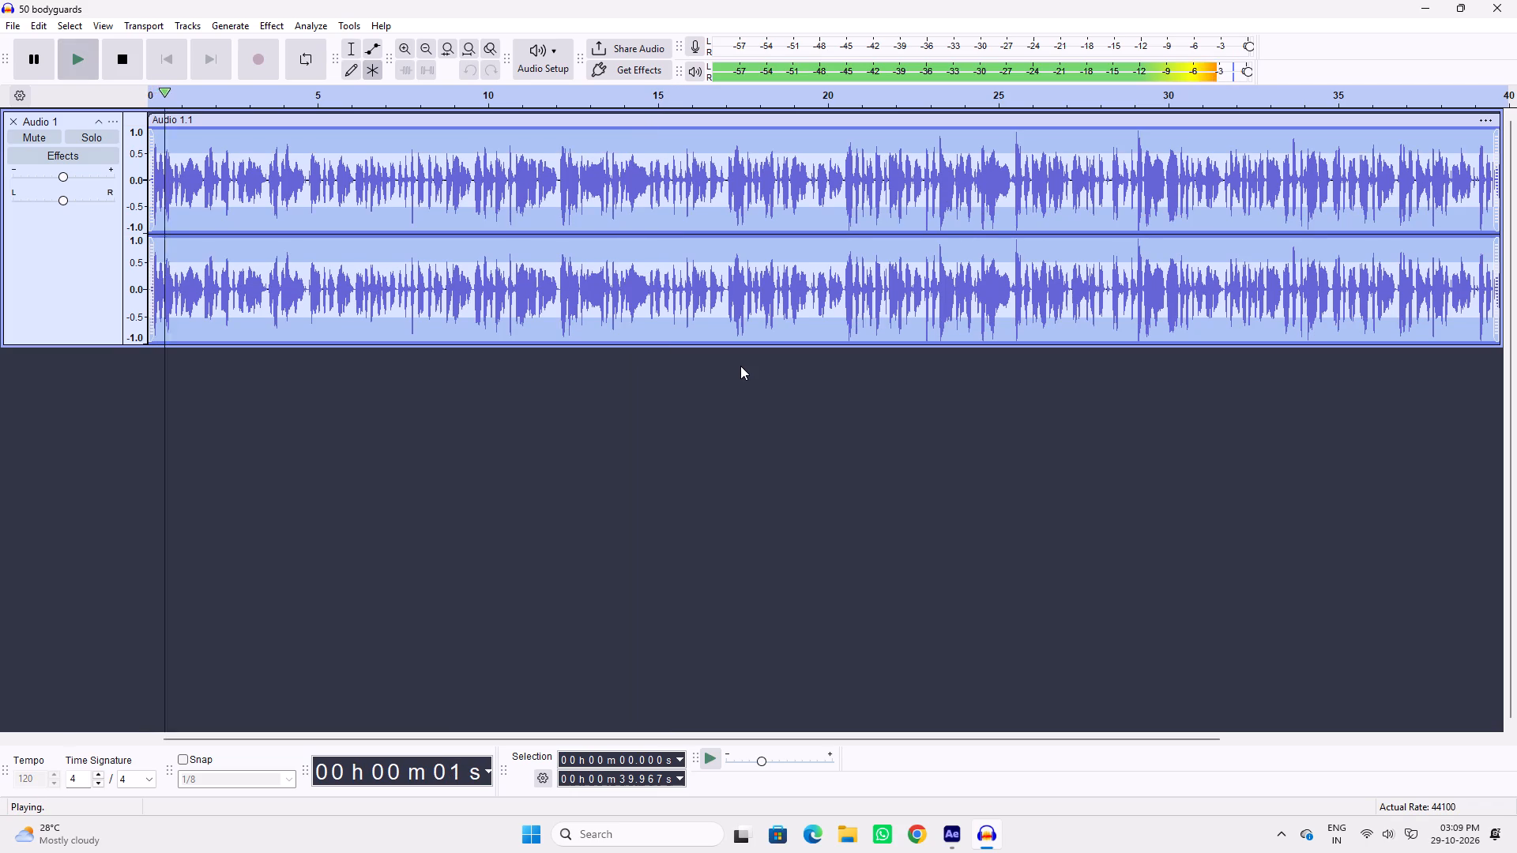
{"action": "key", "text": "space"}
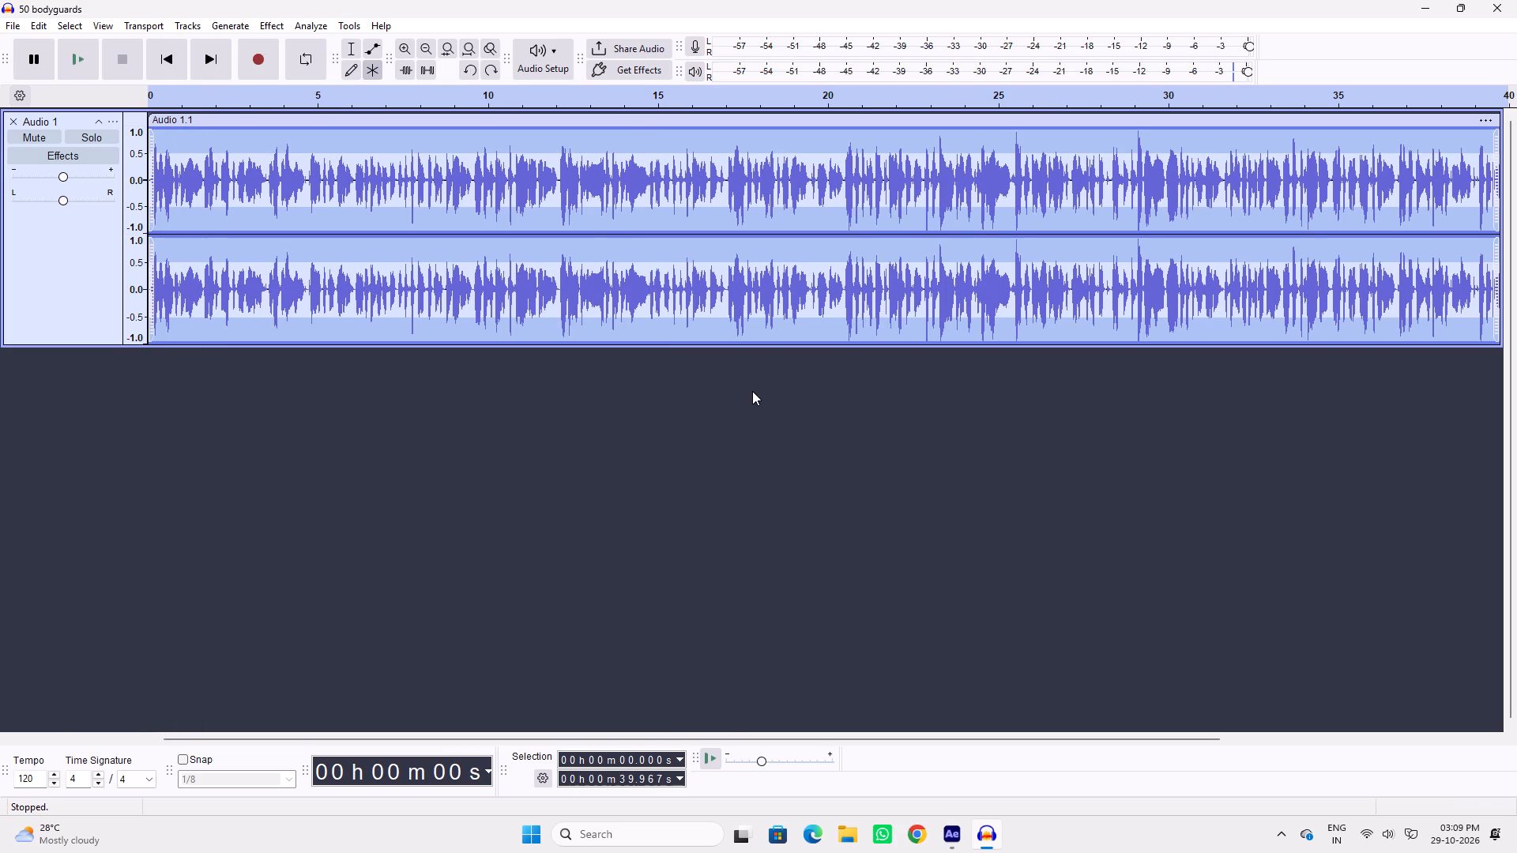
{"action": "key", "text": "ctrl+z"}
Listen to the unprocessed voiceover through to near its end, and replay its first part.
{"action": "key", "text": "space"}
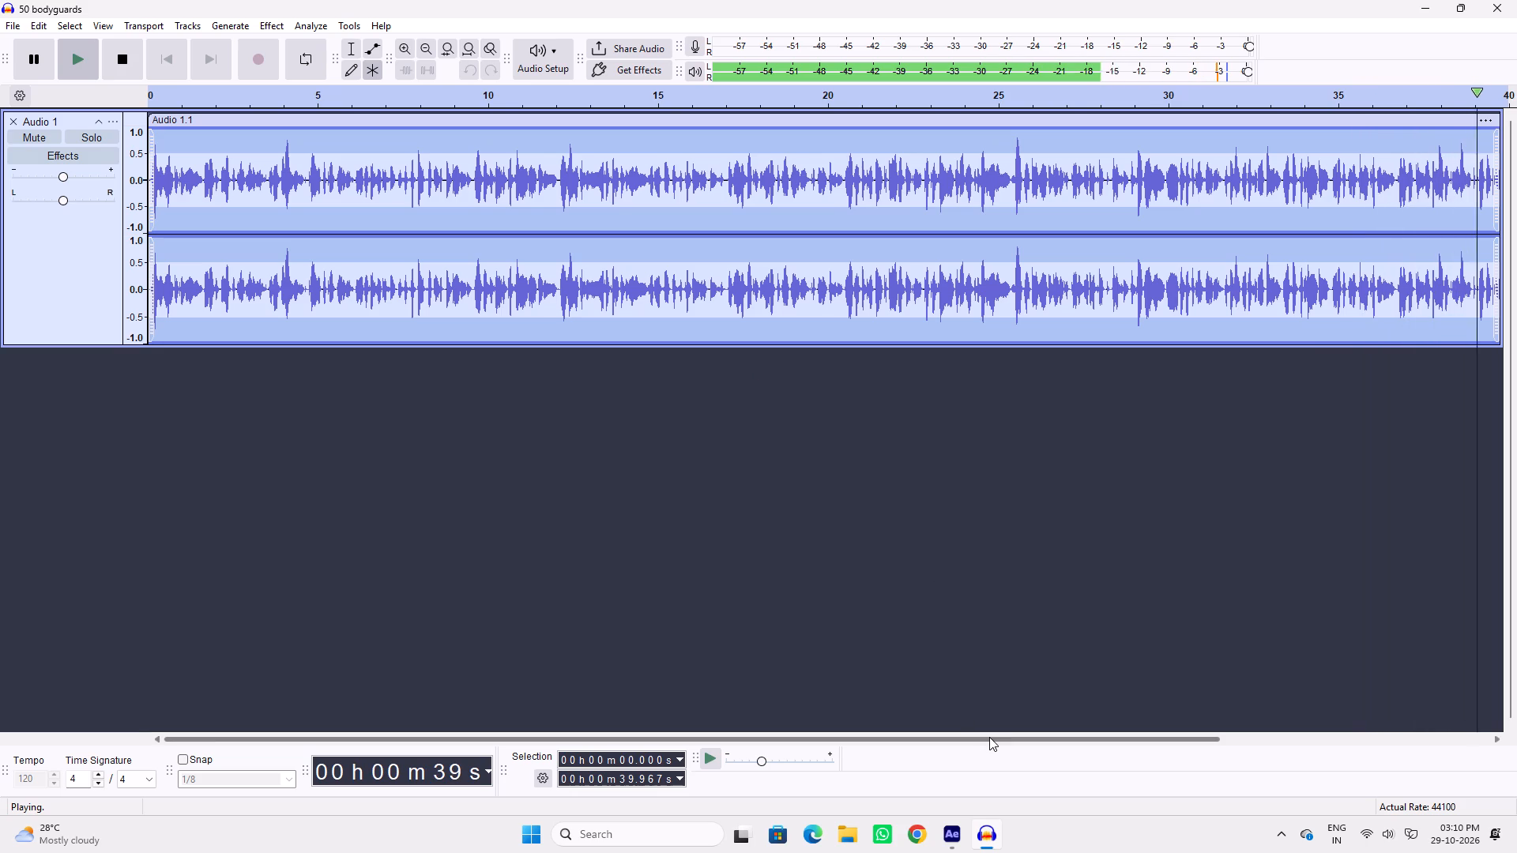
{"action": "left_click_drag", "start_coordinate": [989, 737], "coordinate": [720, 698]}
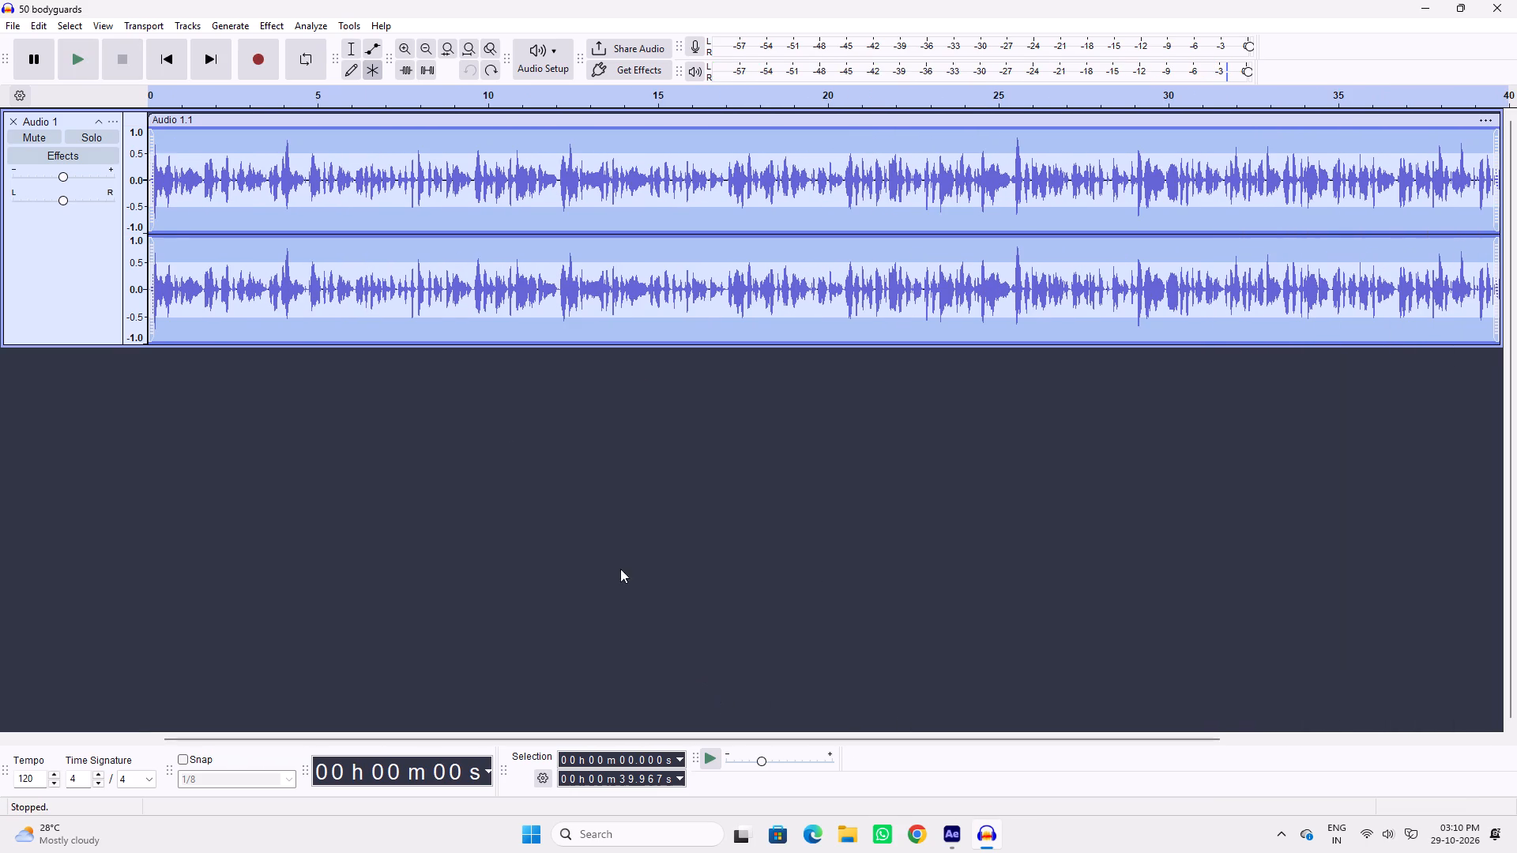
{"action": "key", "text": "space"}
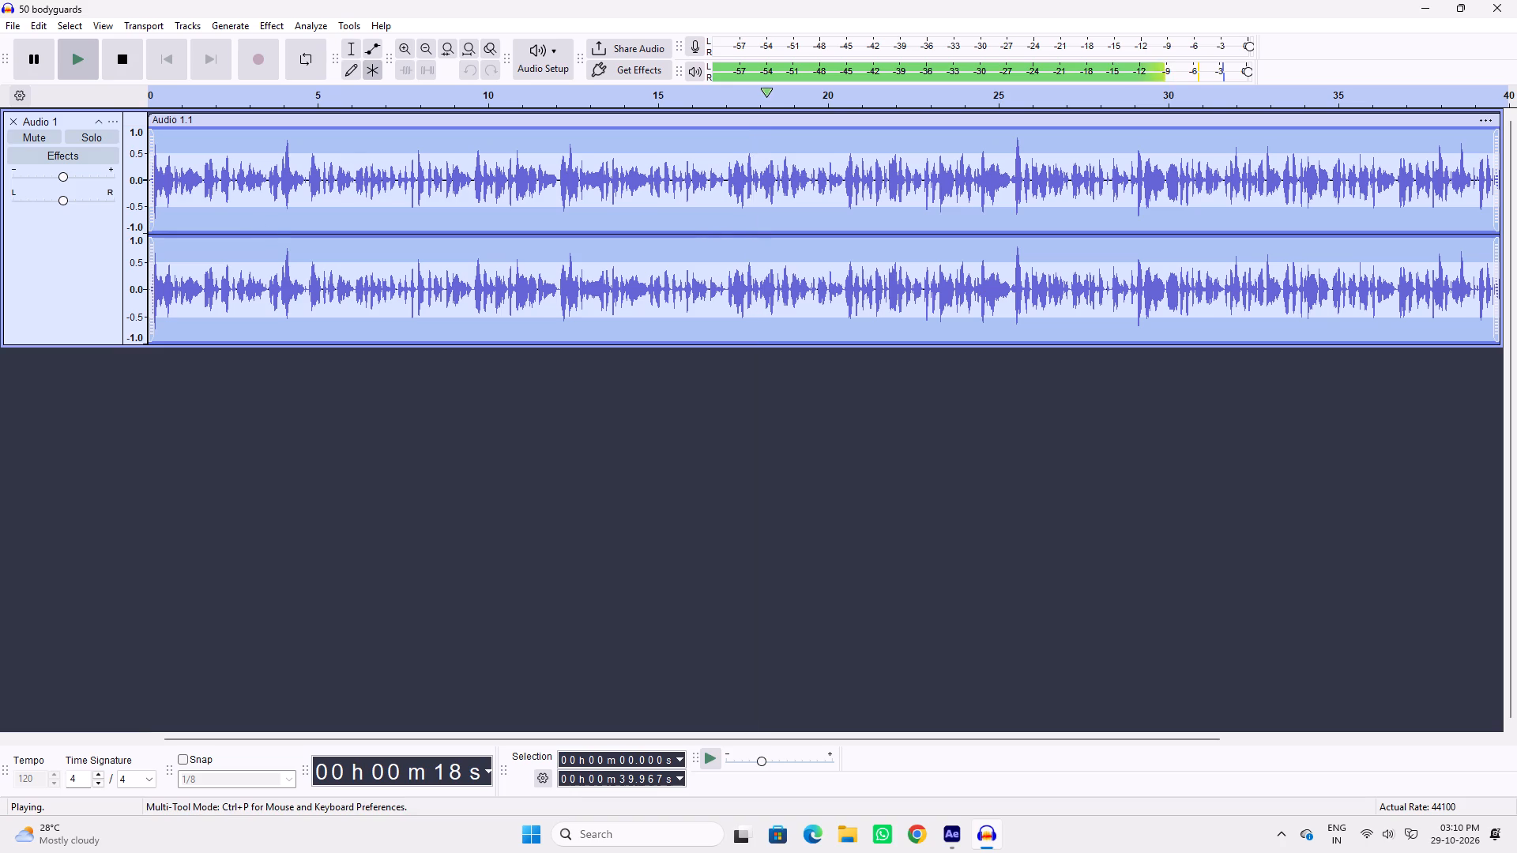
{"action": "key", "text": "space"}
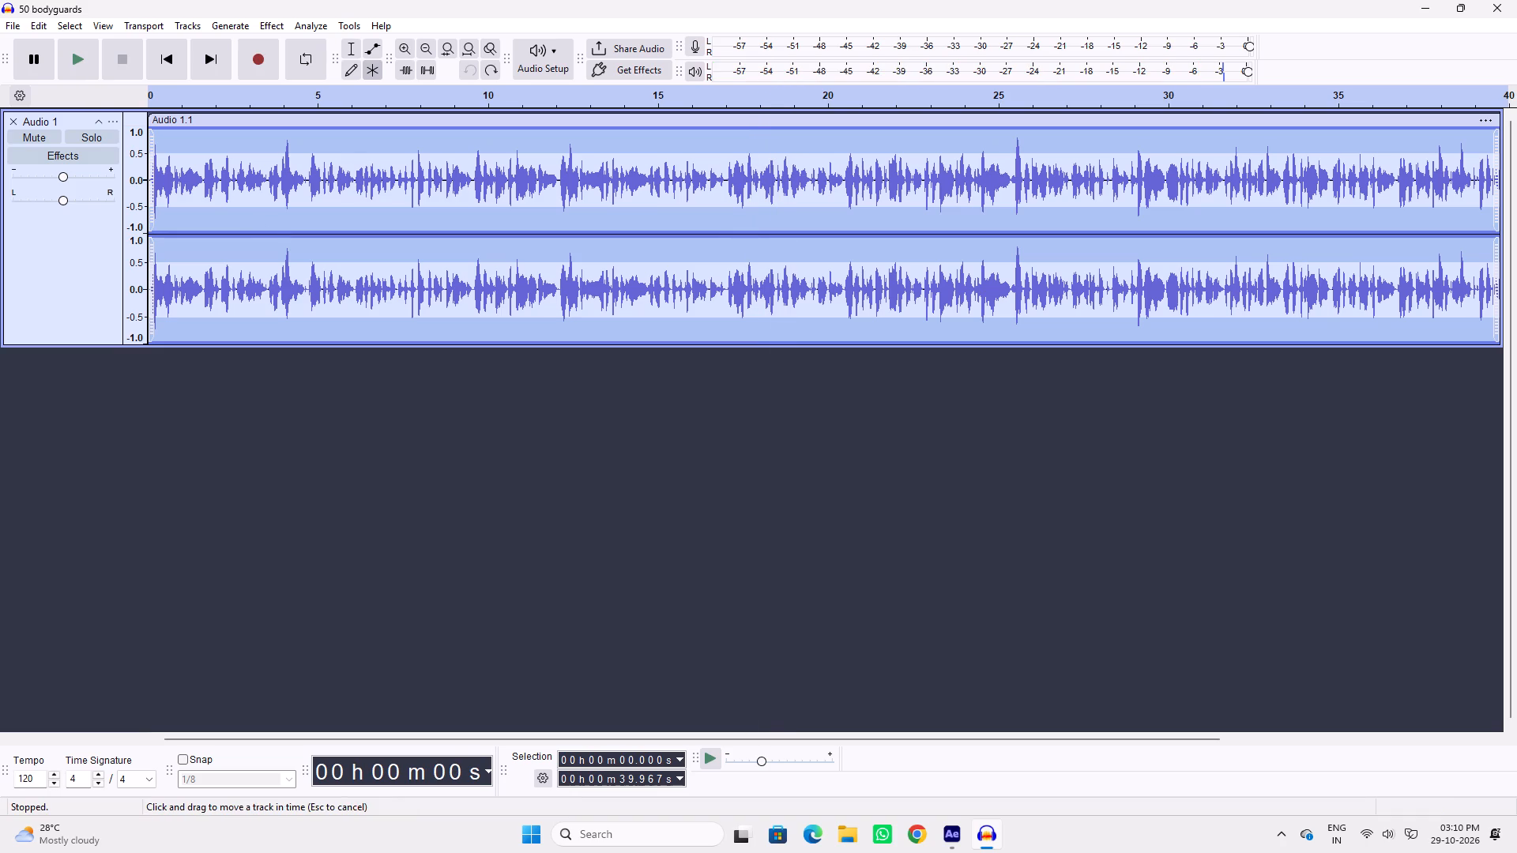
Save the 50 bodyguards voiceover project.
{"action": "key", "text": "ctrl+s"}
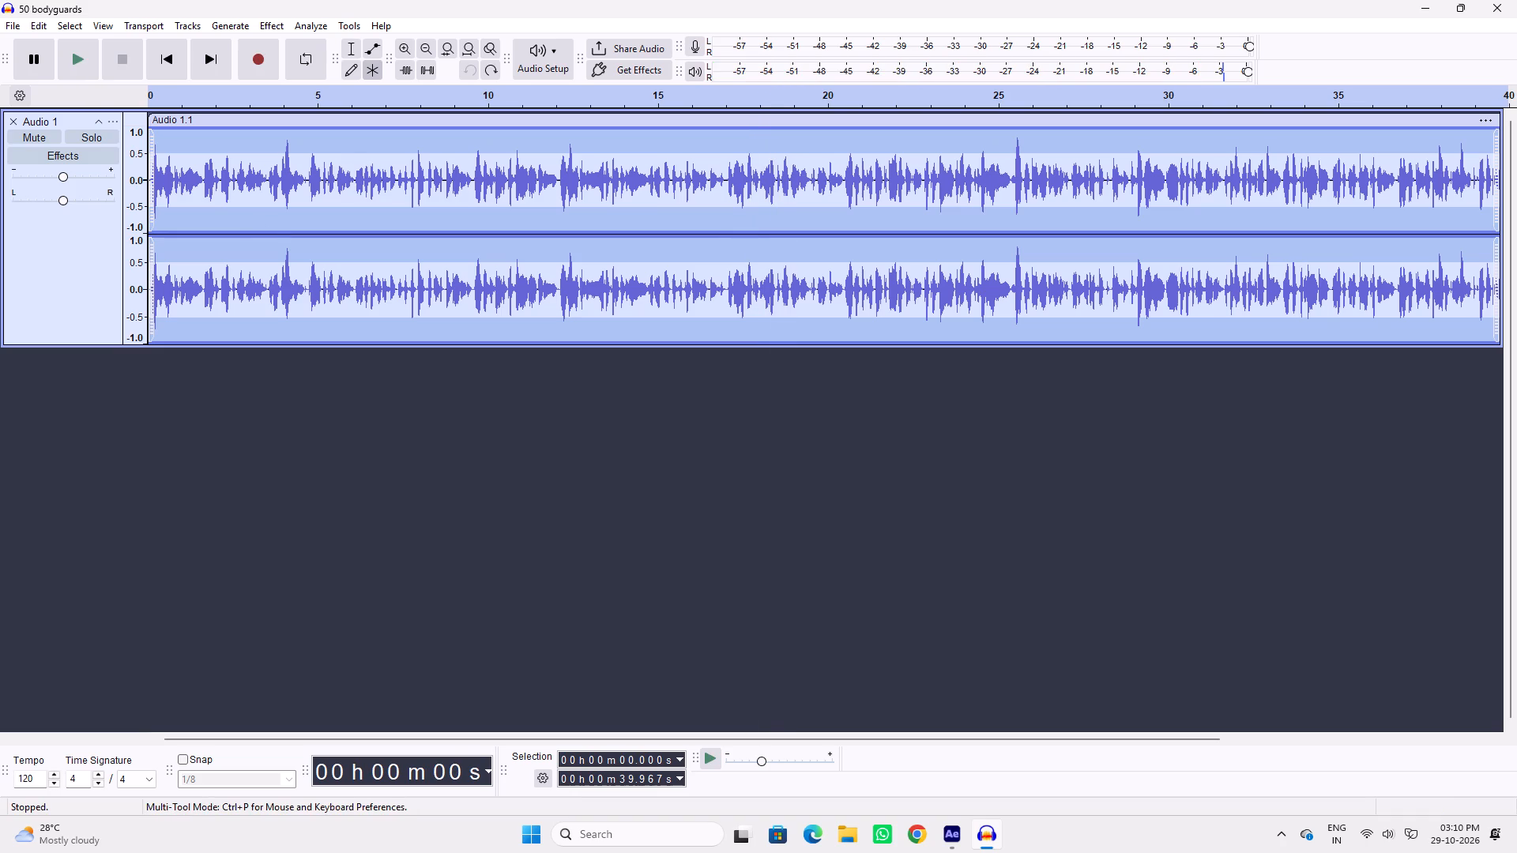
{"action": "key", "text": "ctrl+s"}
Export the entire voiceover project as the WAV (Microsoft) file 50 bodyguards.wav into the D:\final audio folder.
{"action": "left_click", "coordinate": [16, 21]}
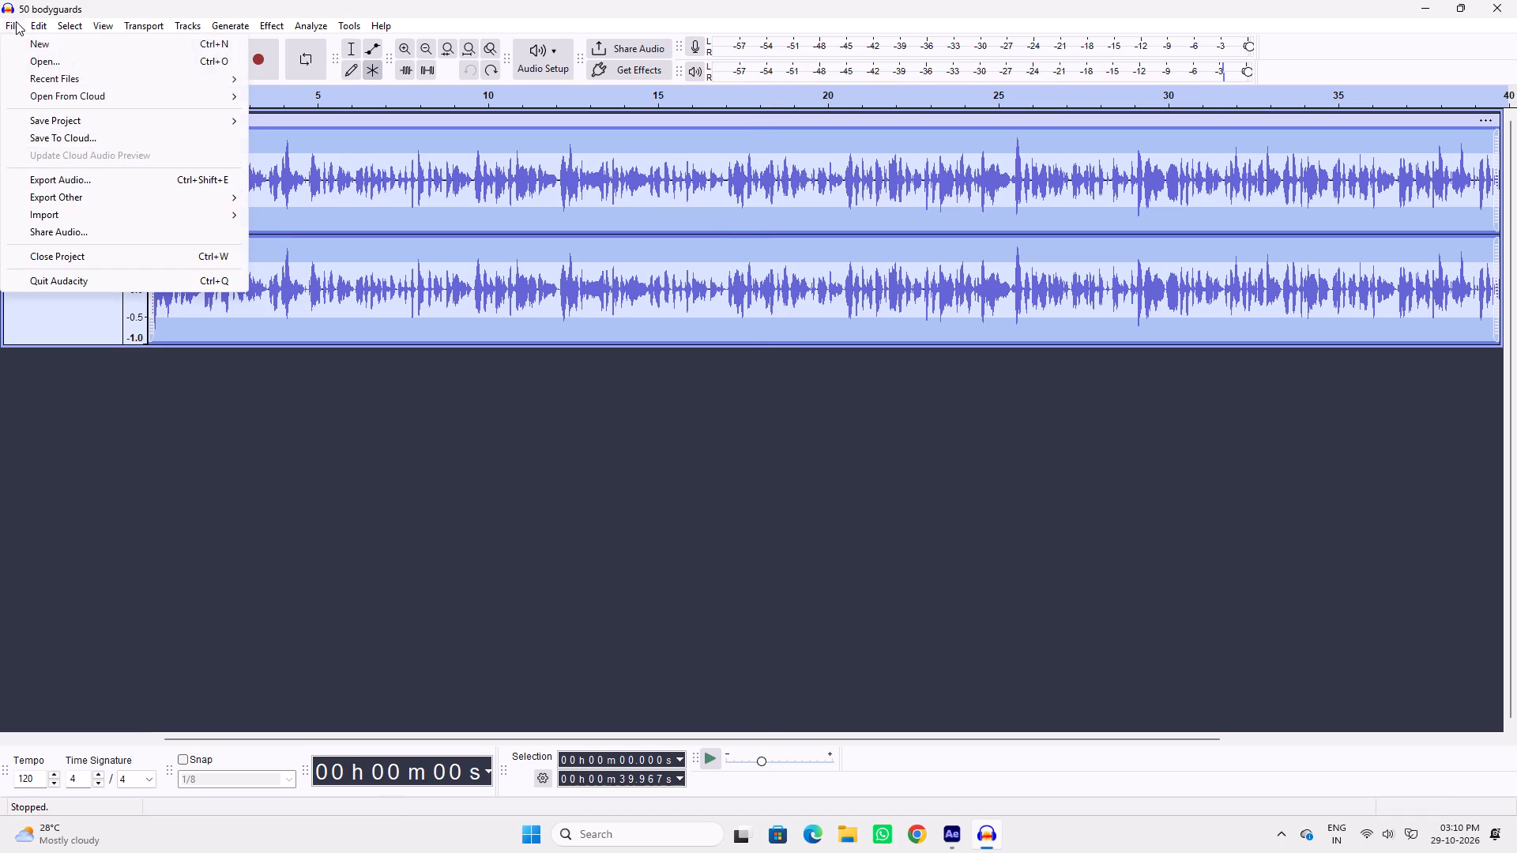
{"action": "left_click", "coordinate": [176, 177]}
{"action": "left_click", "coordinate": [819, 576]}
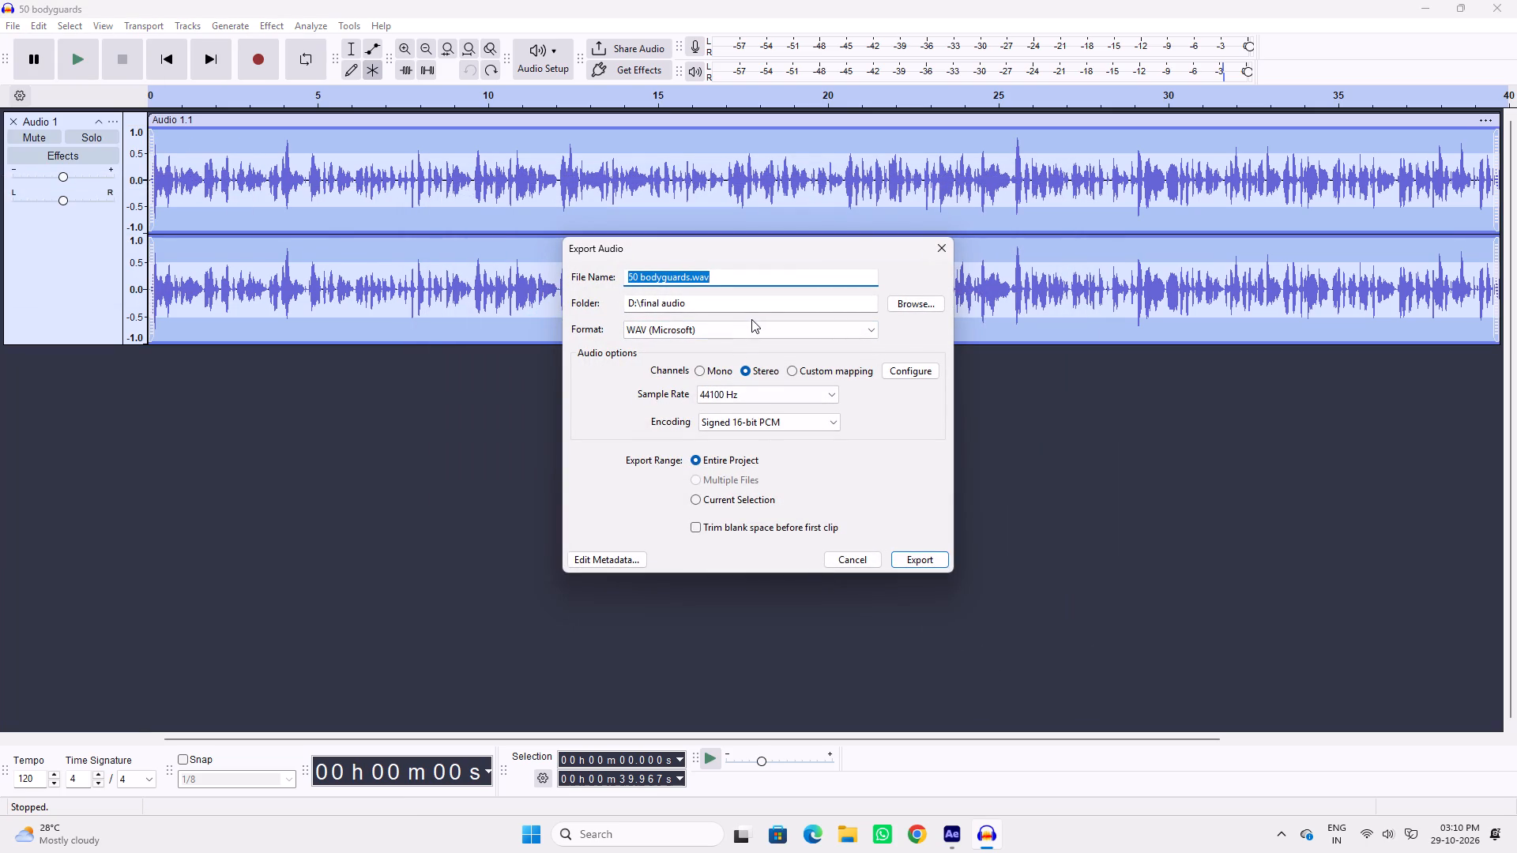
{"action": "left_click", "coordinate": [933, 303]}
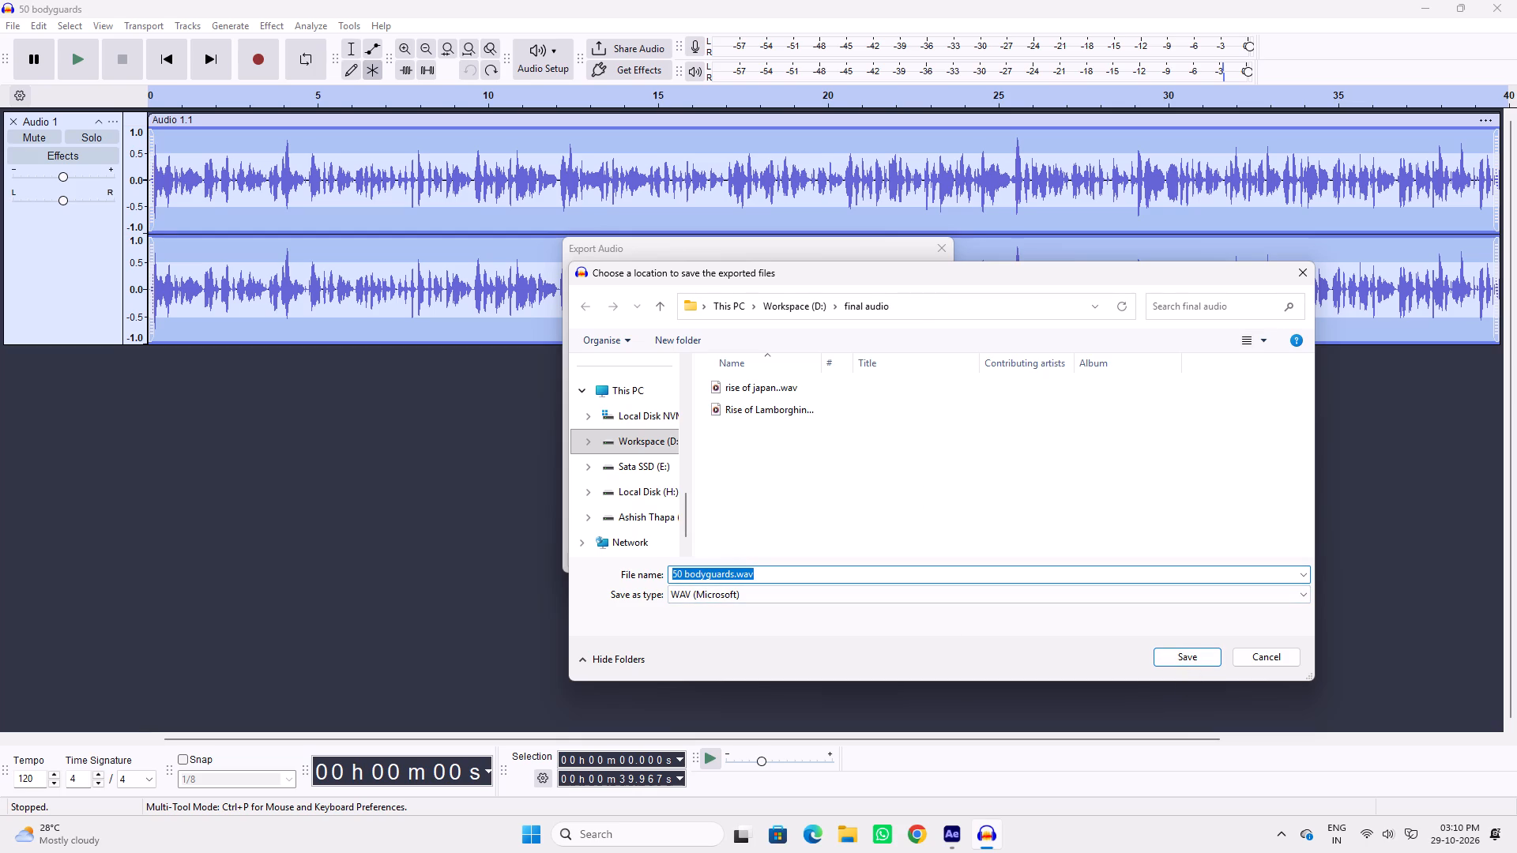
{"action": "left_click", "coordinate": [1191, 654]}
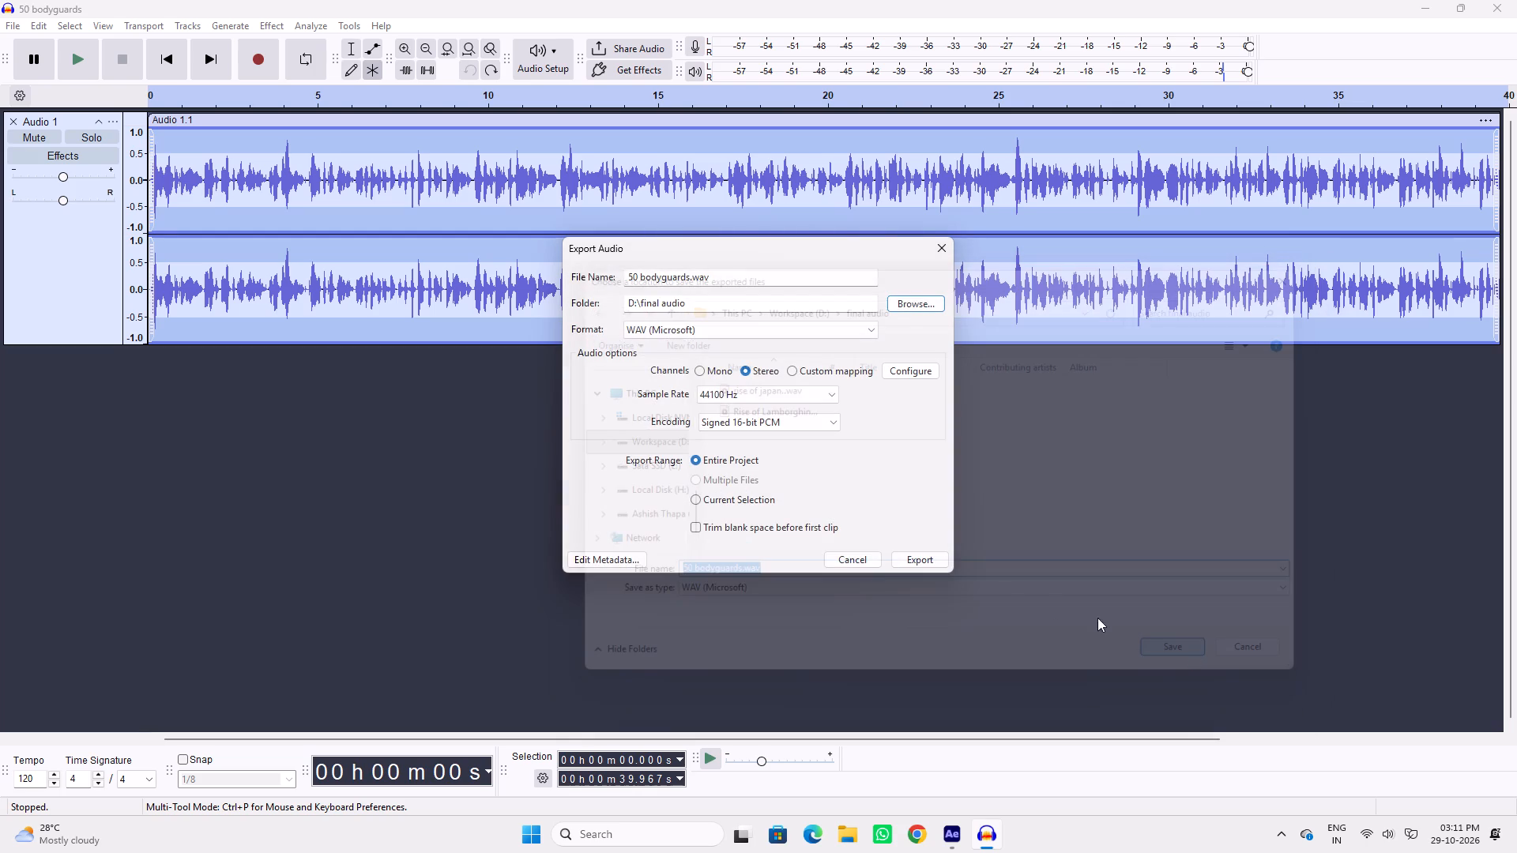
{"action": "left_click", "coordinate": [901, 558]}
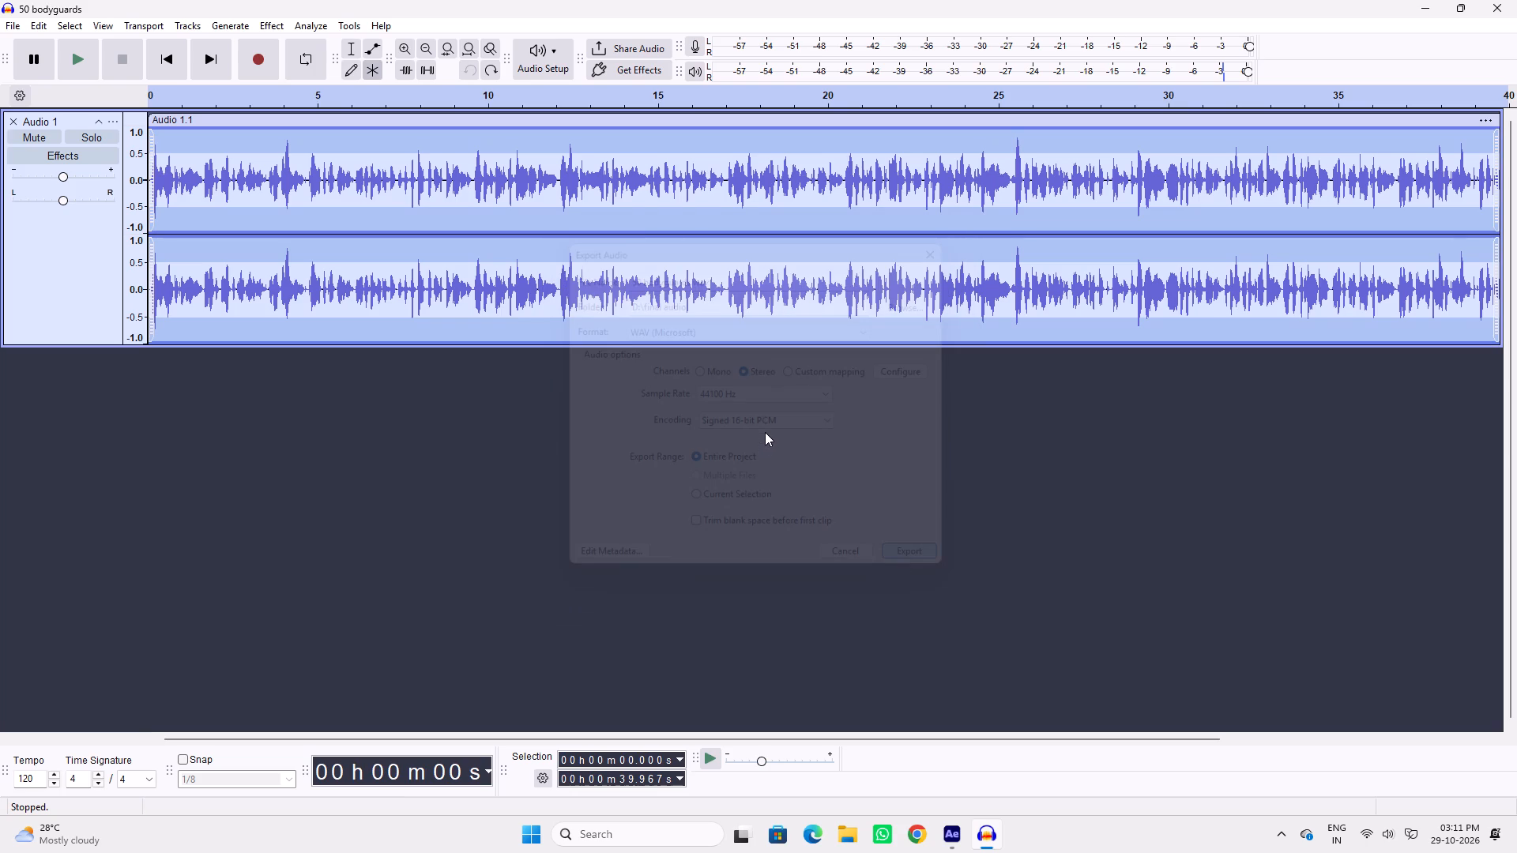
Play the voiceover to about the 34-second mark while adjusting the system volume, settling it at 70.
{"action": "key", "text": "space"}
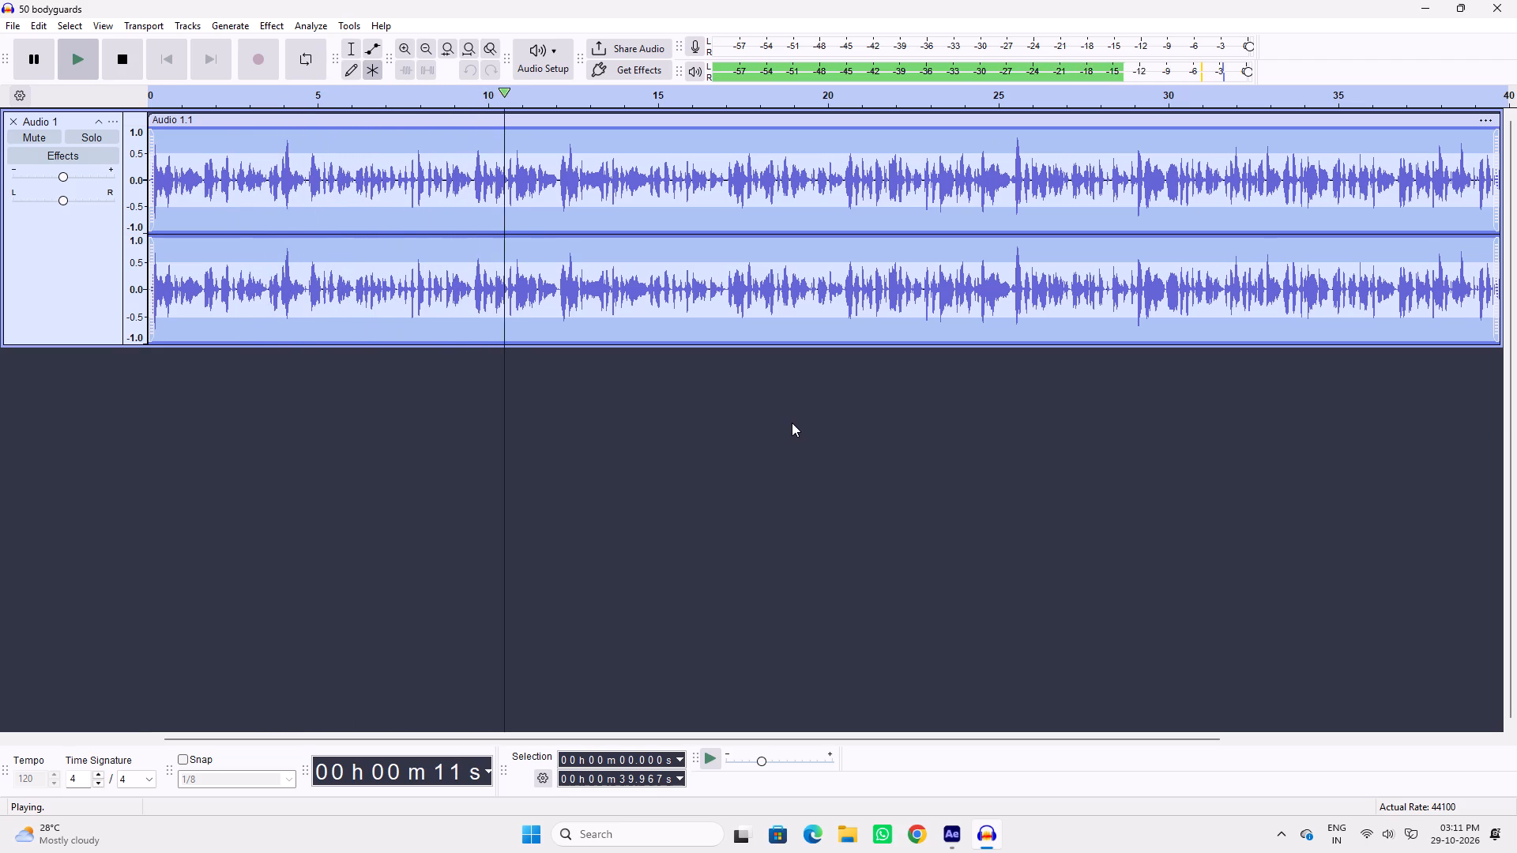
{"action": "left_click", "coordinate": [1392, 831]}
{"action": "left_click_drag", "start_coordinate": [1403, 737], "coordinate": [1412, 738]}
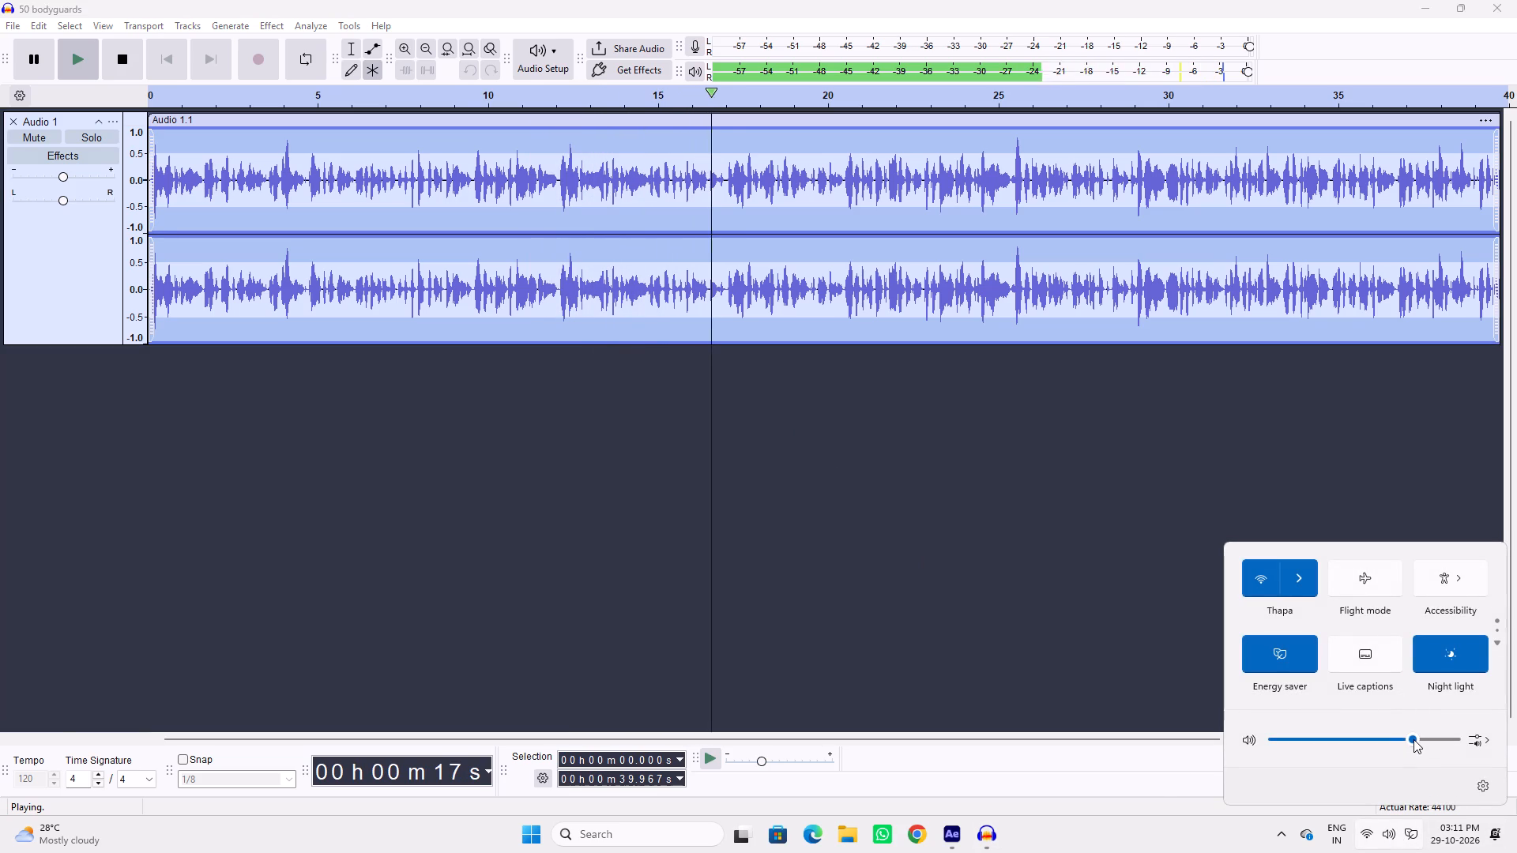
{"action": "left_click", "coordinate": [1387, 739]}
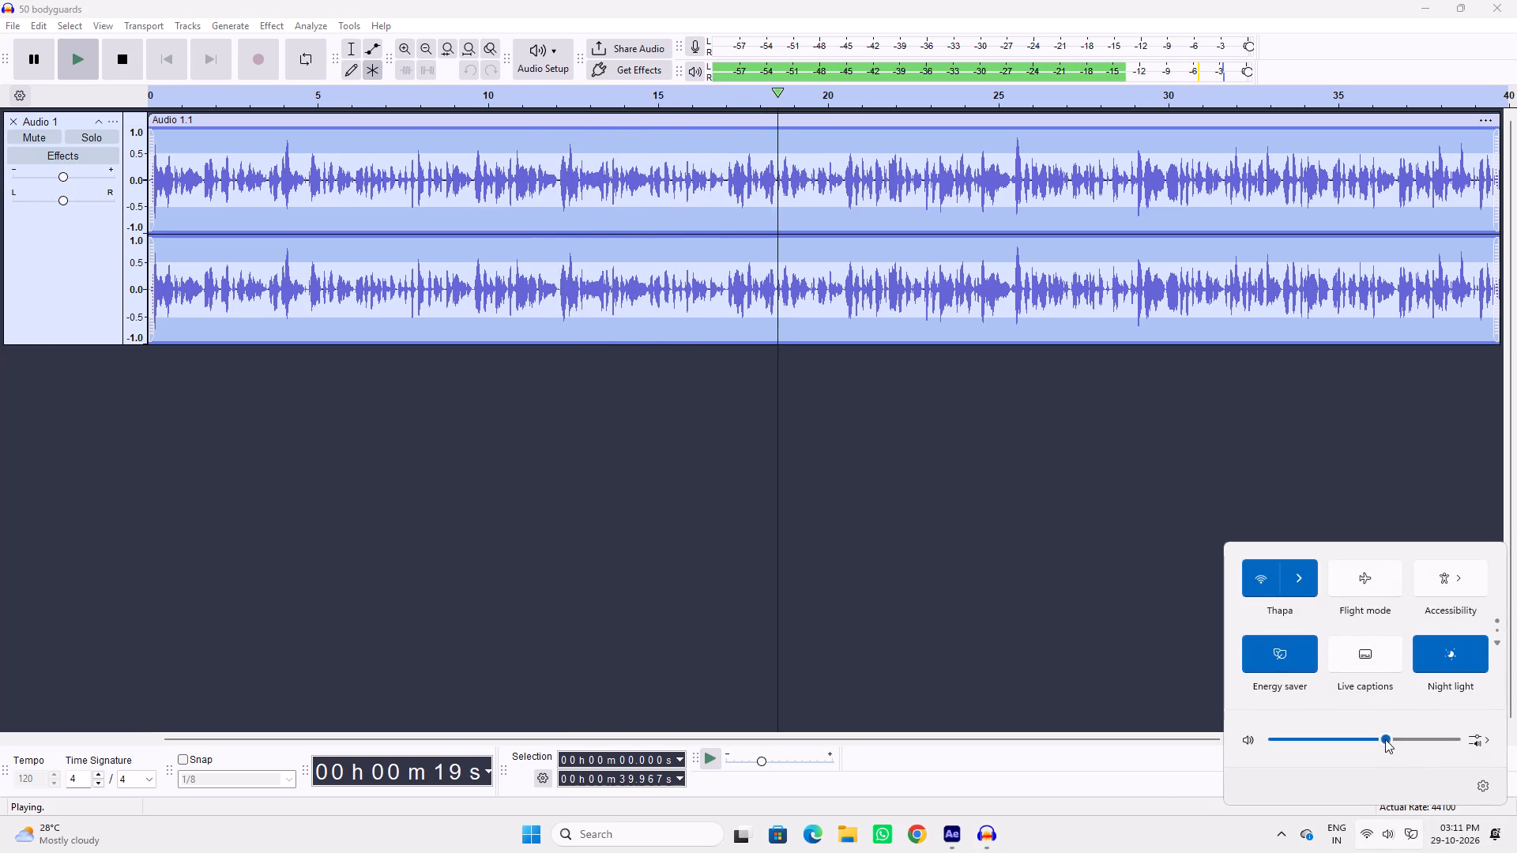
{"action": "left_click", "coordinate": [1384, 738]}
{"action": "left_click_drag", "start_coordinate": [1377, 738], "coordinate": [1350, 739]}
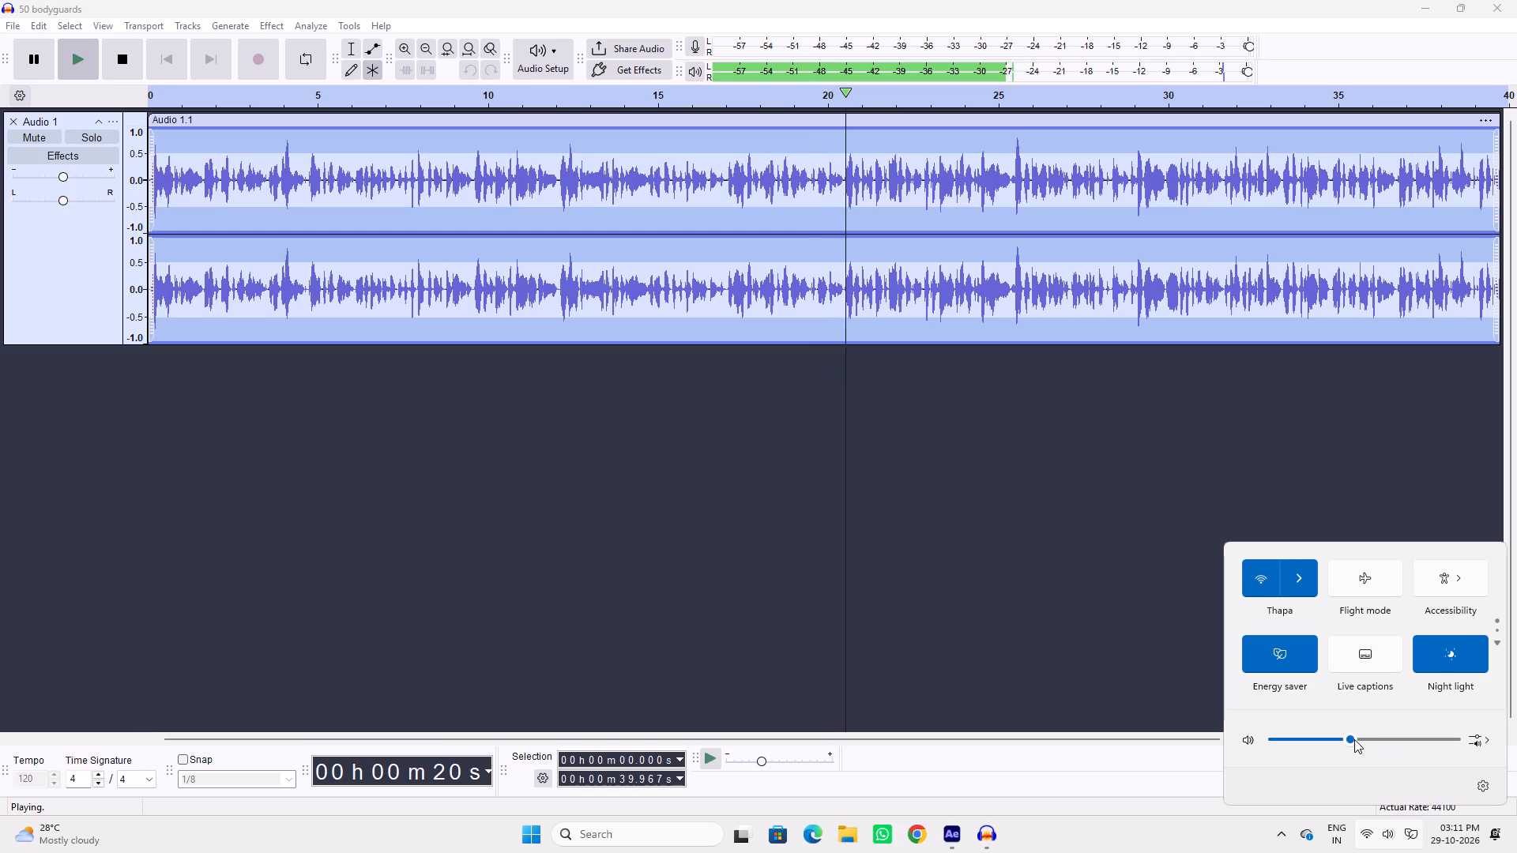
{"action": "left_click", "coordinate": [1361, 739]}
{"action": "left_click", "coordinate": [1376, 739]}
{"action": "left_click", "coordinate": [1383, 738]}
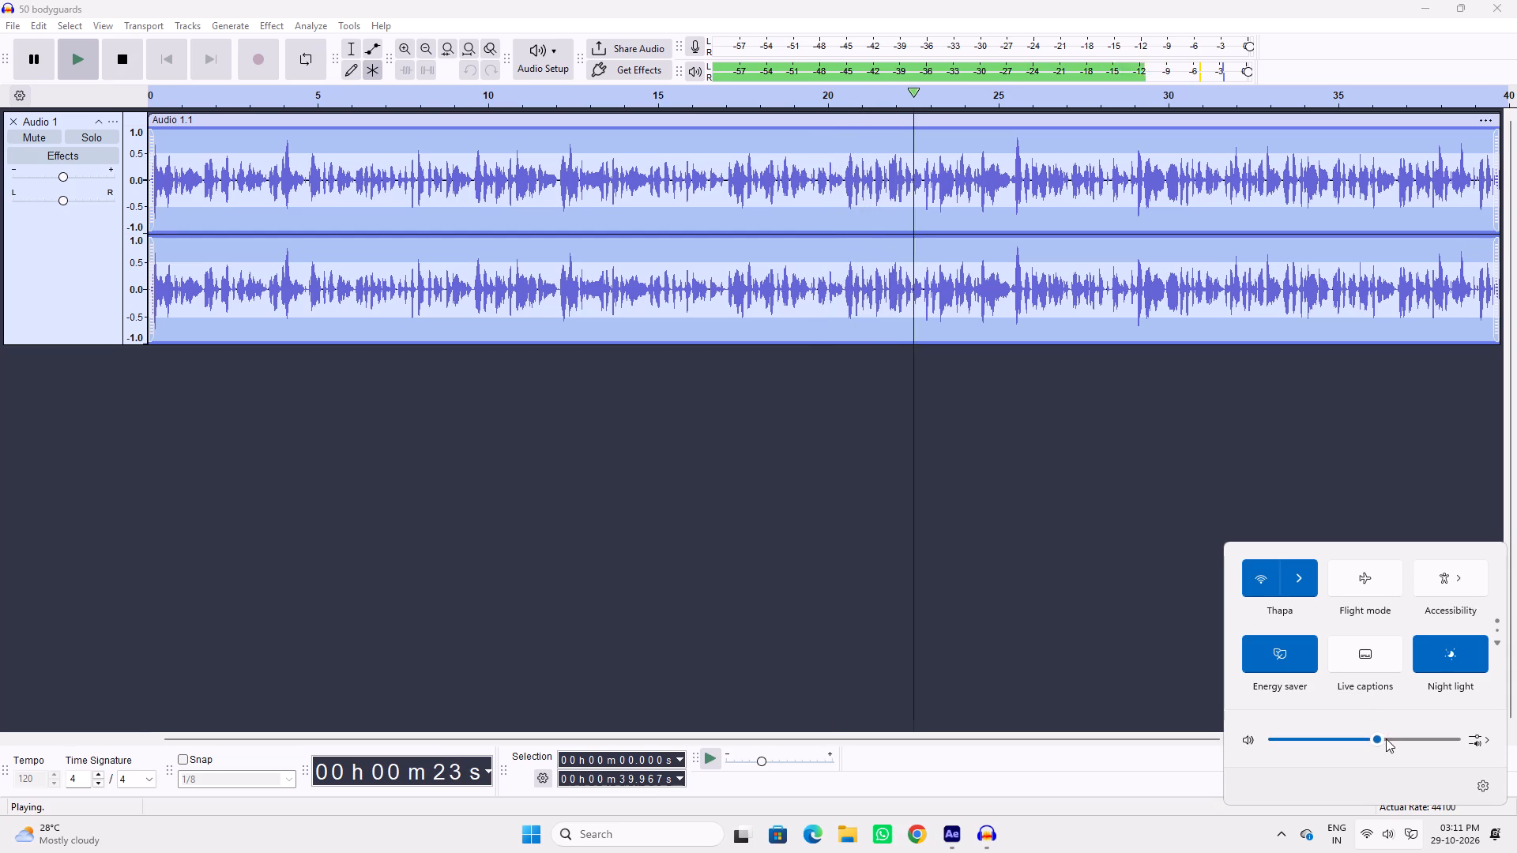
{"action": "left_click", "coordinate": [1386, 738]}
{"action": "left_click", "coordinate": [1392, 738]}
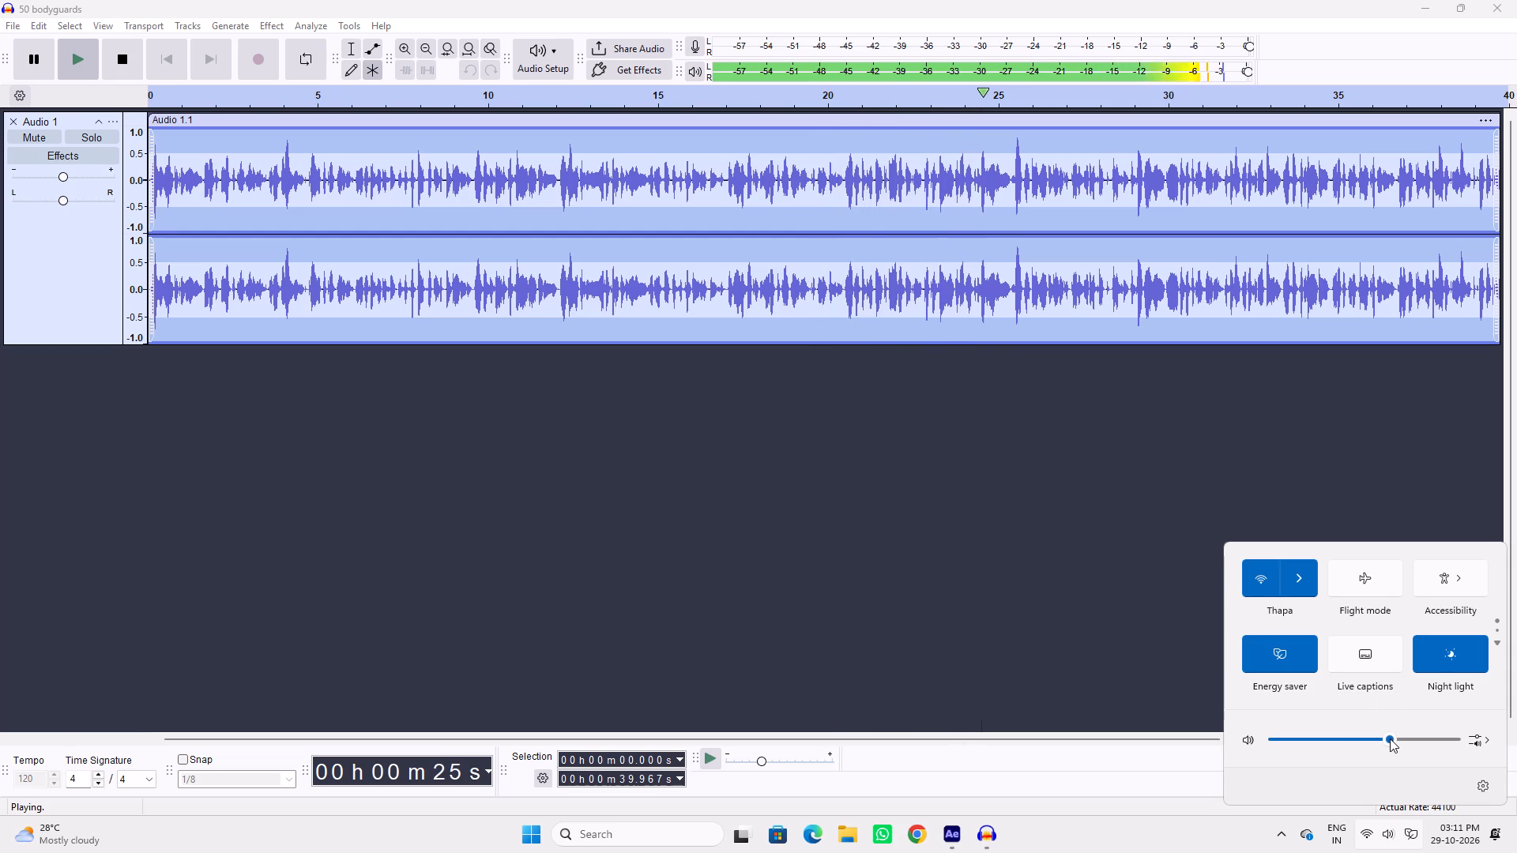
{"action": "left_click_drag", "start_coordinate": [1390, 738], "coordinate": [1399, 738]}
{"action": "left_click", "coordinate": [1399, 739]}
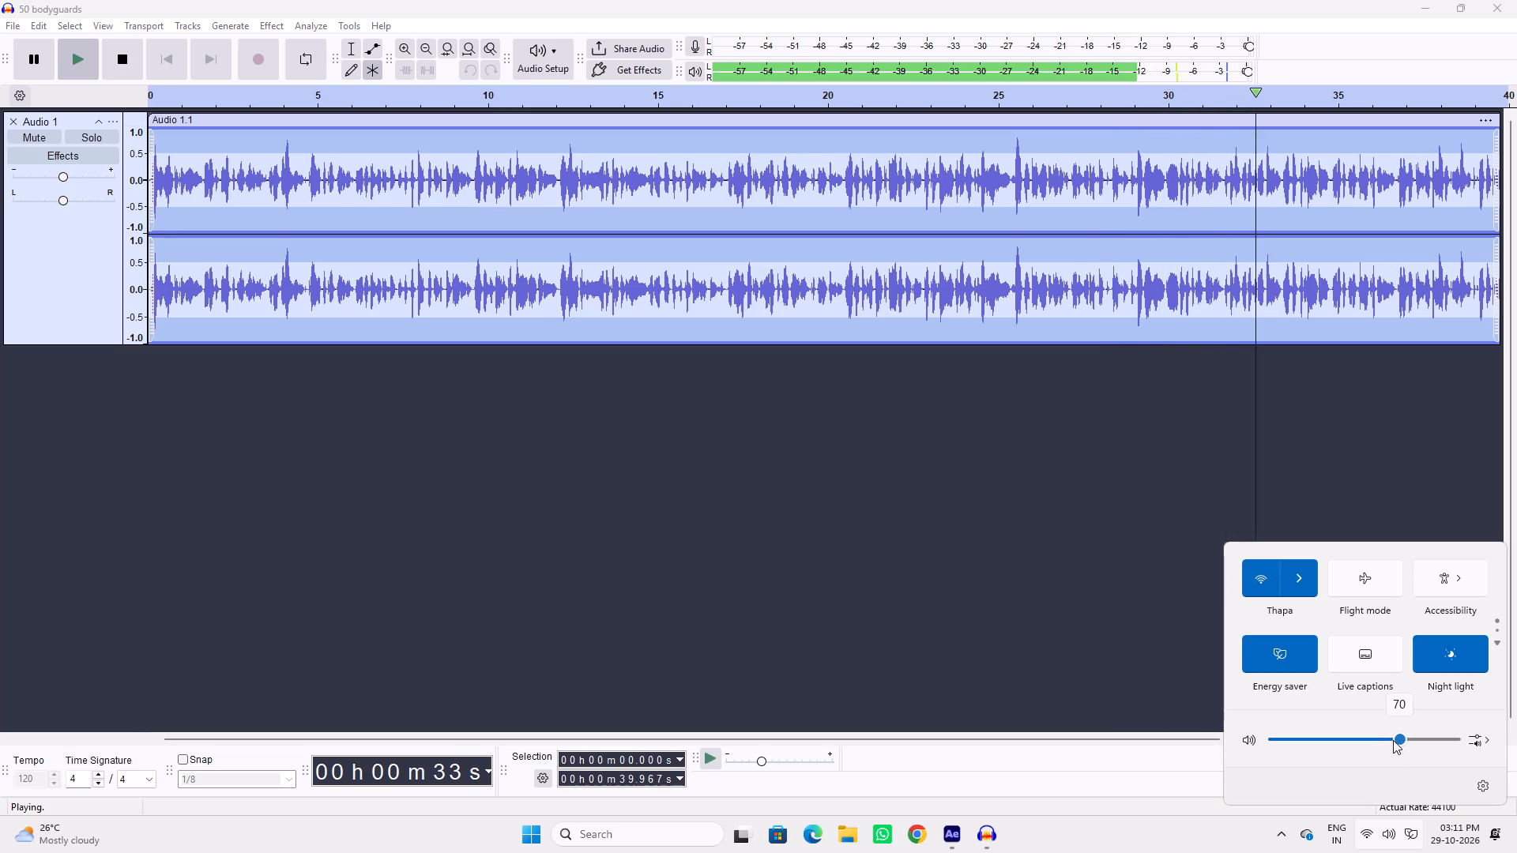
{"action": "left_click", "coordinate": [992, 513]}
Close the 50 bodyguards project and Audacity.
{"action": "left_click", "coordinate": [1516, 0]}
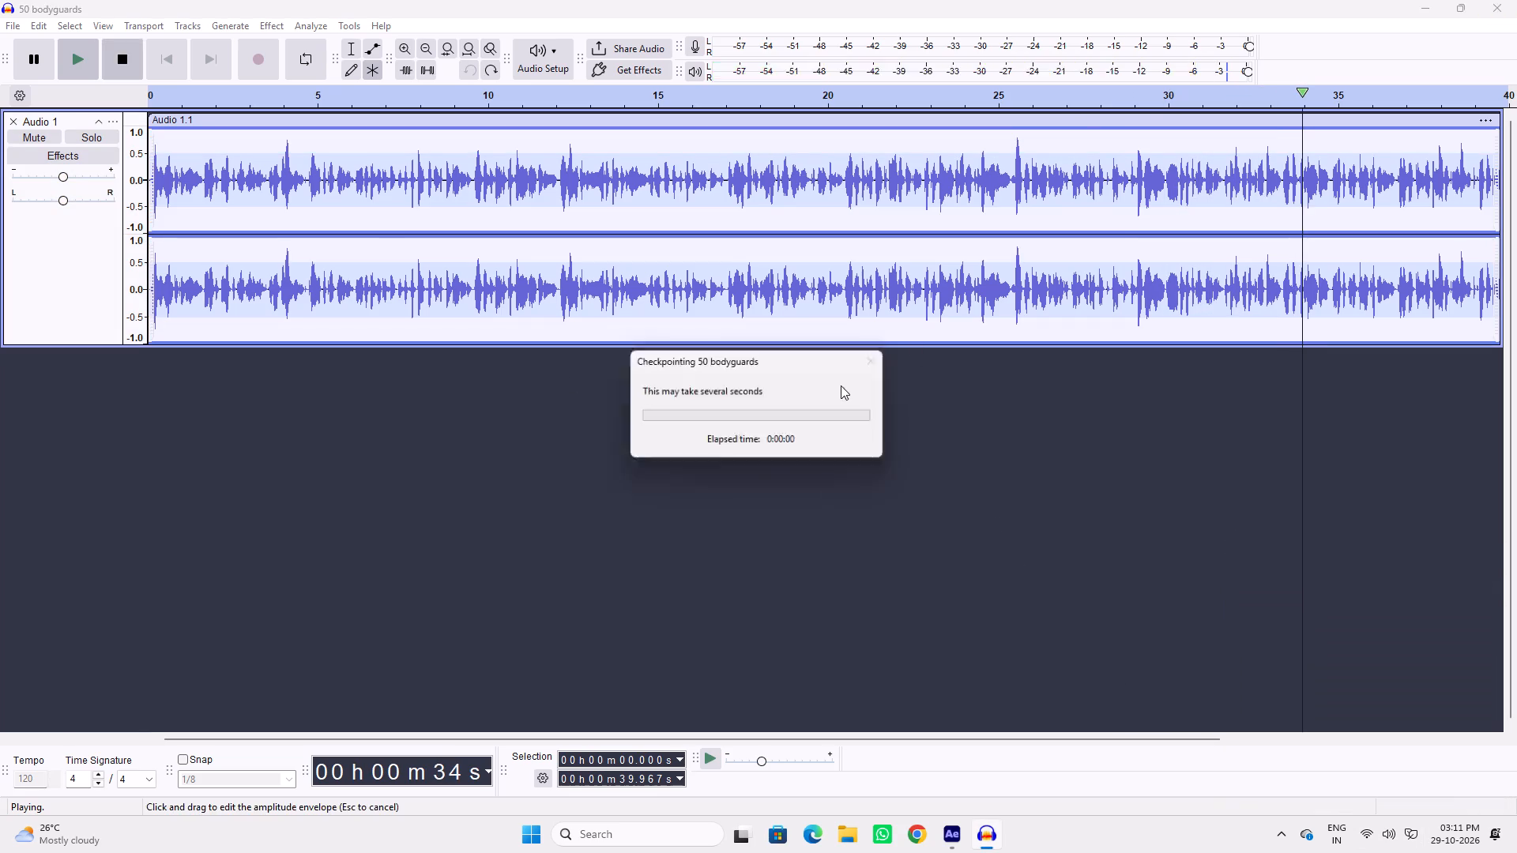
{"action": "right_click", "coordinate": [750, 442]}
{"action": "left_click", "coordinate": [834, 517]}
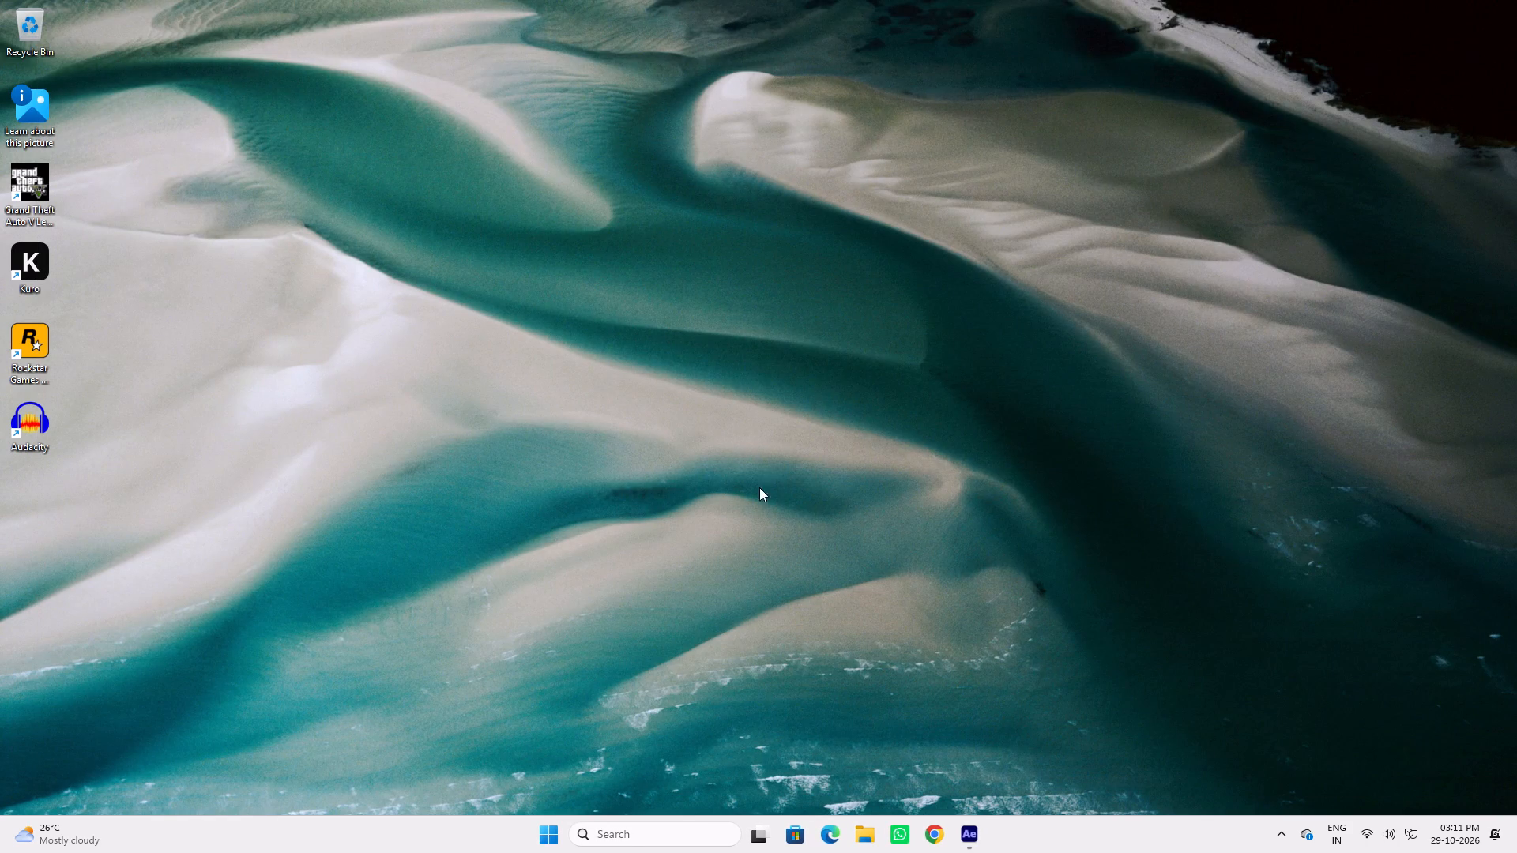
Switch to After Effects and import 50 bodyguards.wav from the D:\final audio folder as footage.
{"action": "left_click", "coordinate": [981, 836]}
{"action": "double_click", "coordinate": [33, 325]}
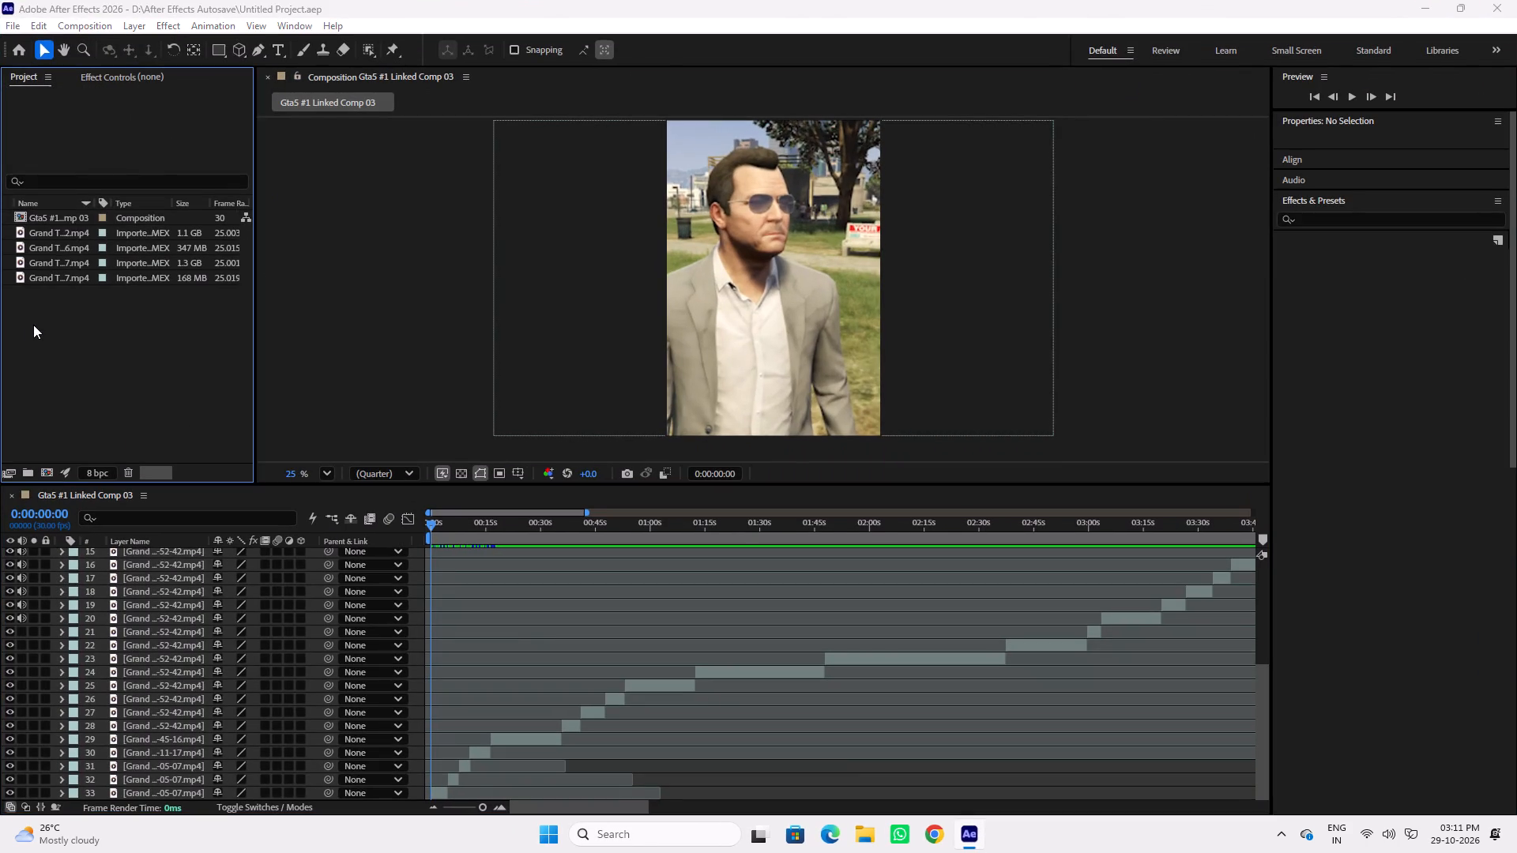
{"action": "scroll", "coordinate": [75, 281], "scroll_direction": "down", "scroll_amount": 4}
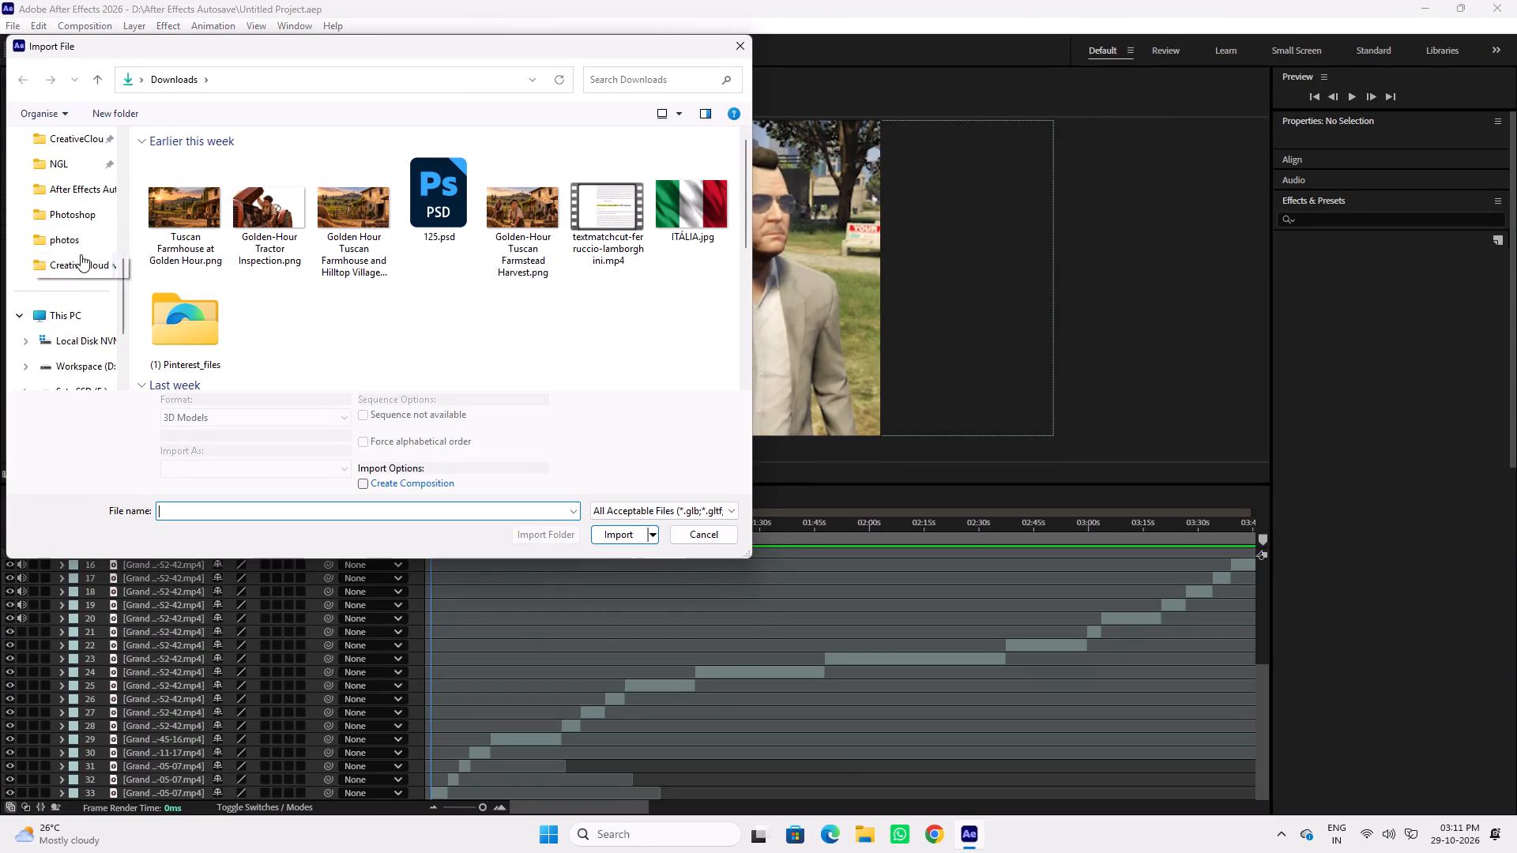
{"action": "scroll", "coordinate": [75, 255], "scroll_direction": "up", "scroll_amount": 2}
{"action": "scroll", "coordinate": [75, 276], "scroll_direction": "down", "scroll_amount": 1}
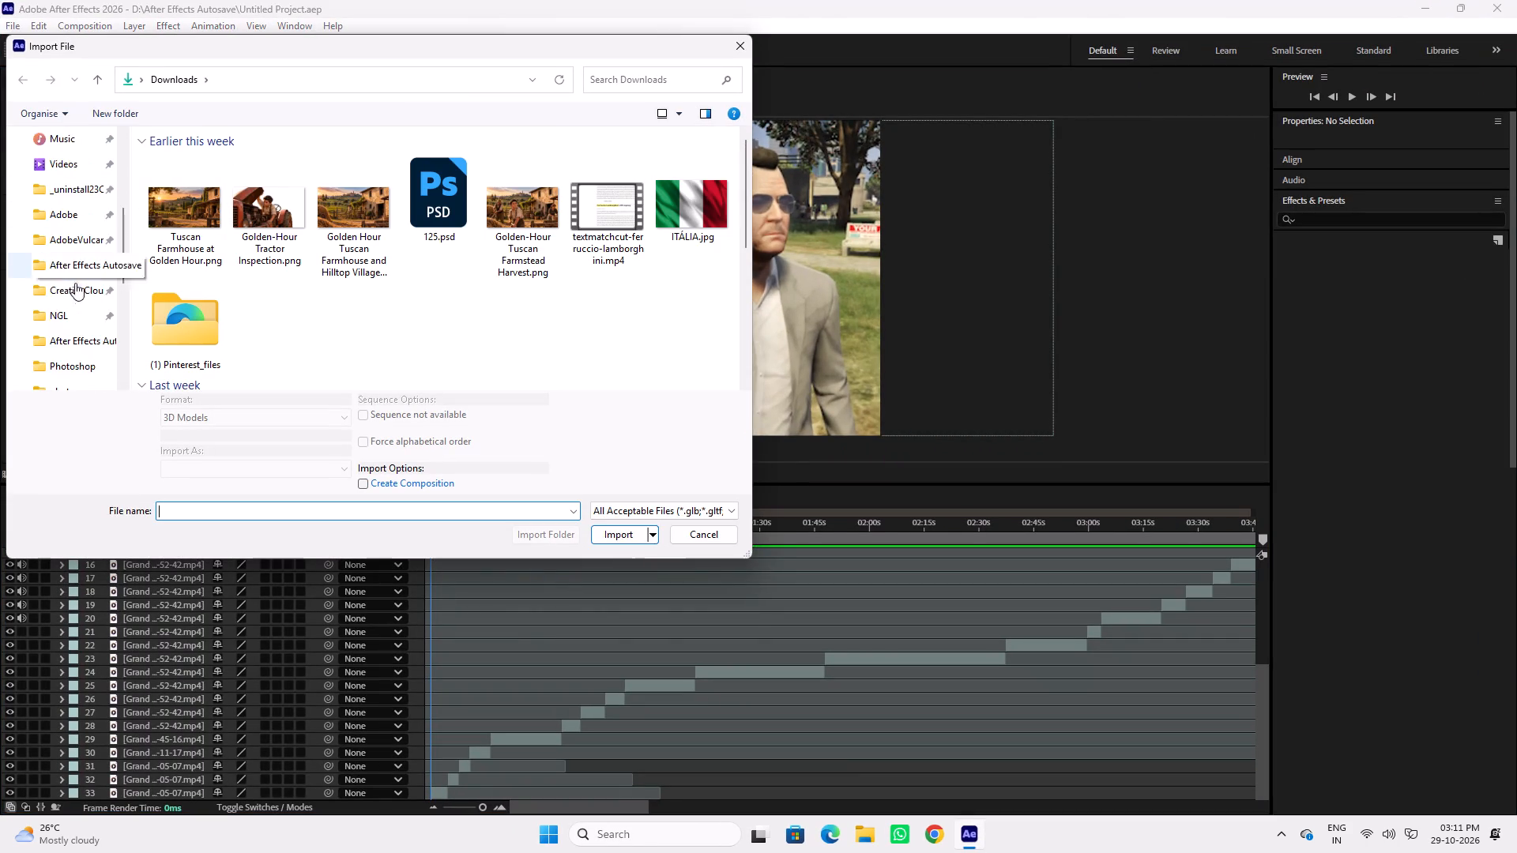
{"action": "scroll", "coordinate": [75, 283], "scroll_direction": "down", "scroll_amount": 2}
{"action": "left_click", "coordinate": [75, 291]}
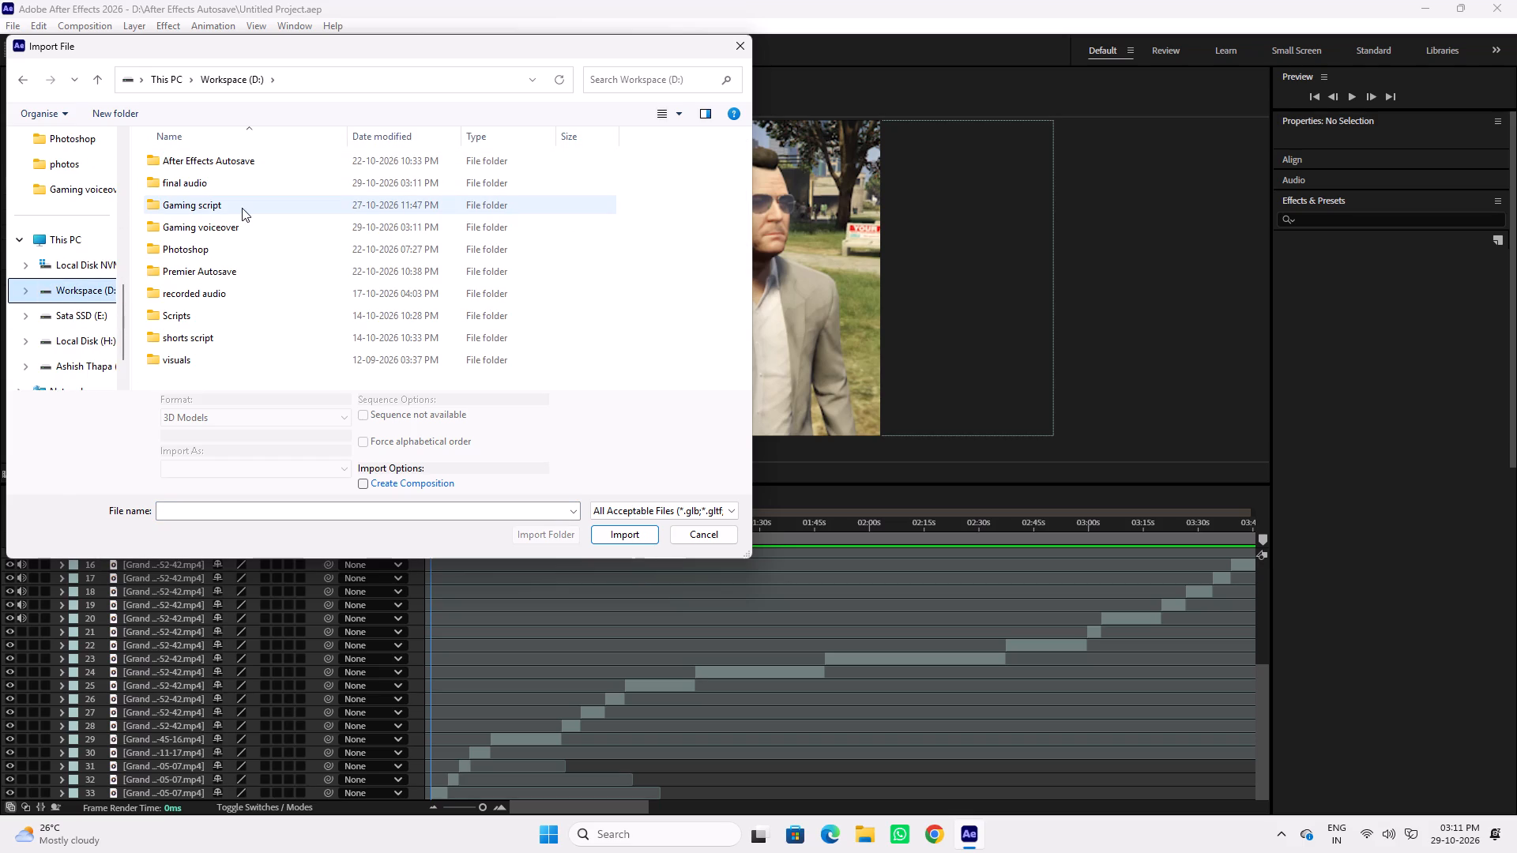
{"action": "double_click", "coordinate": [258, 186]}
{"action": "left_click", "coordinate": [279, 242]}
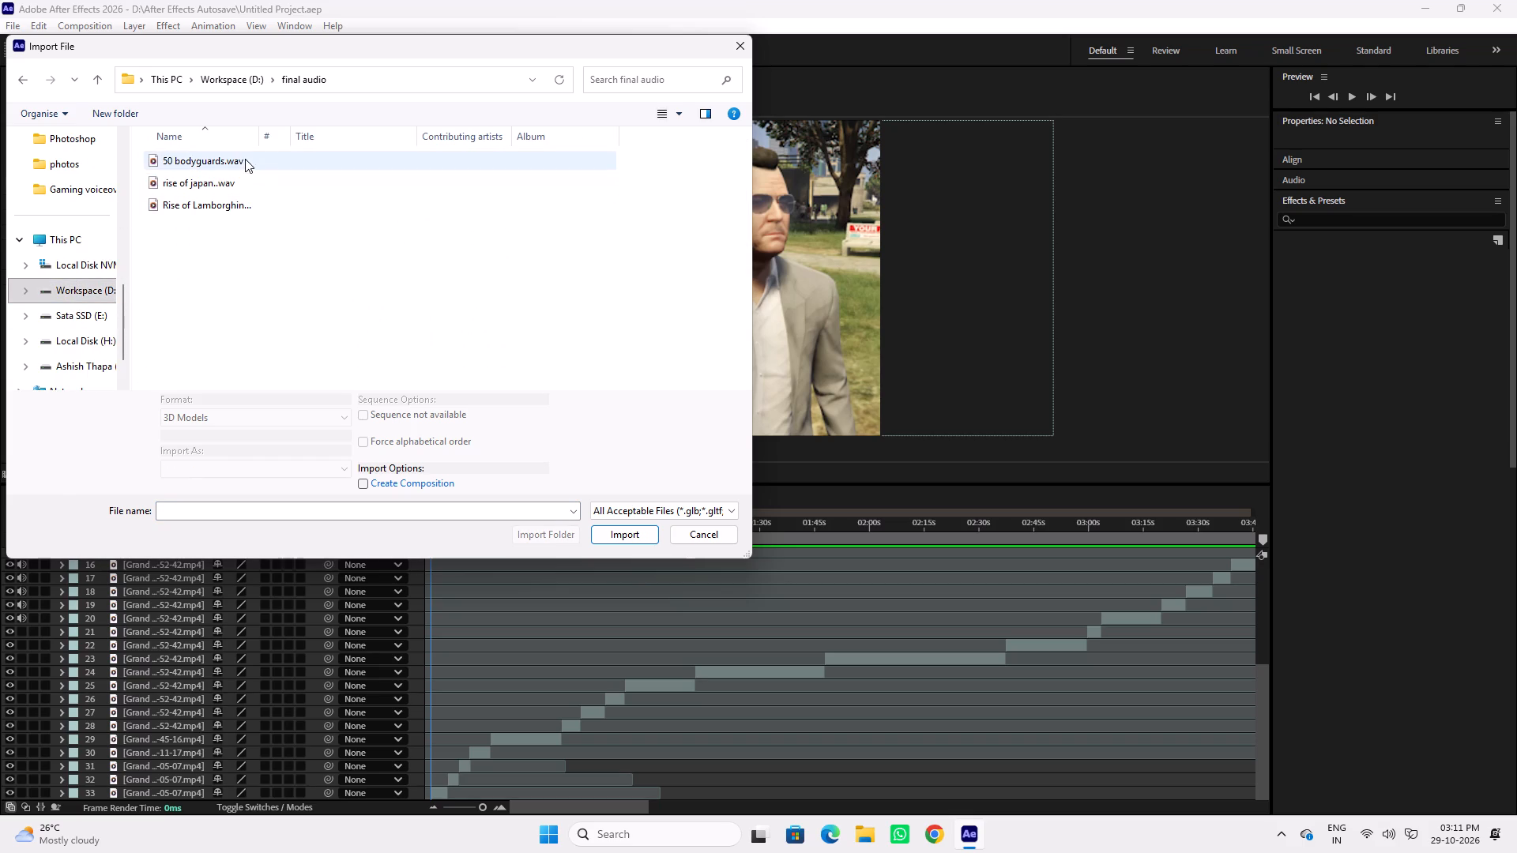
{"action": "left_click", "coordinate": [245, 159]}
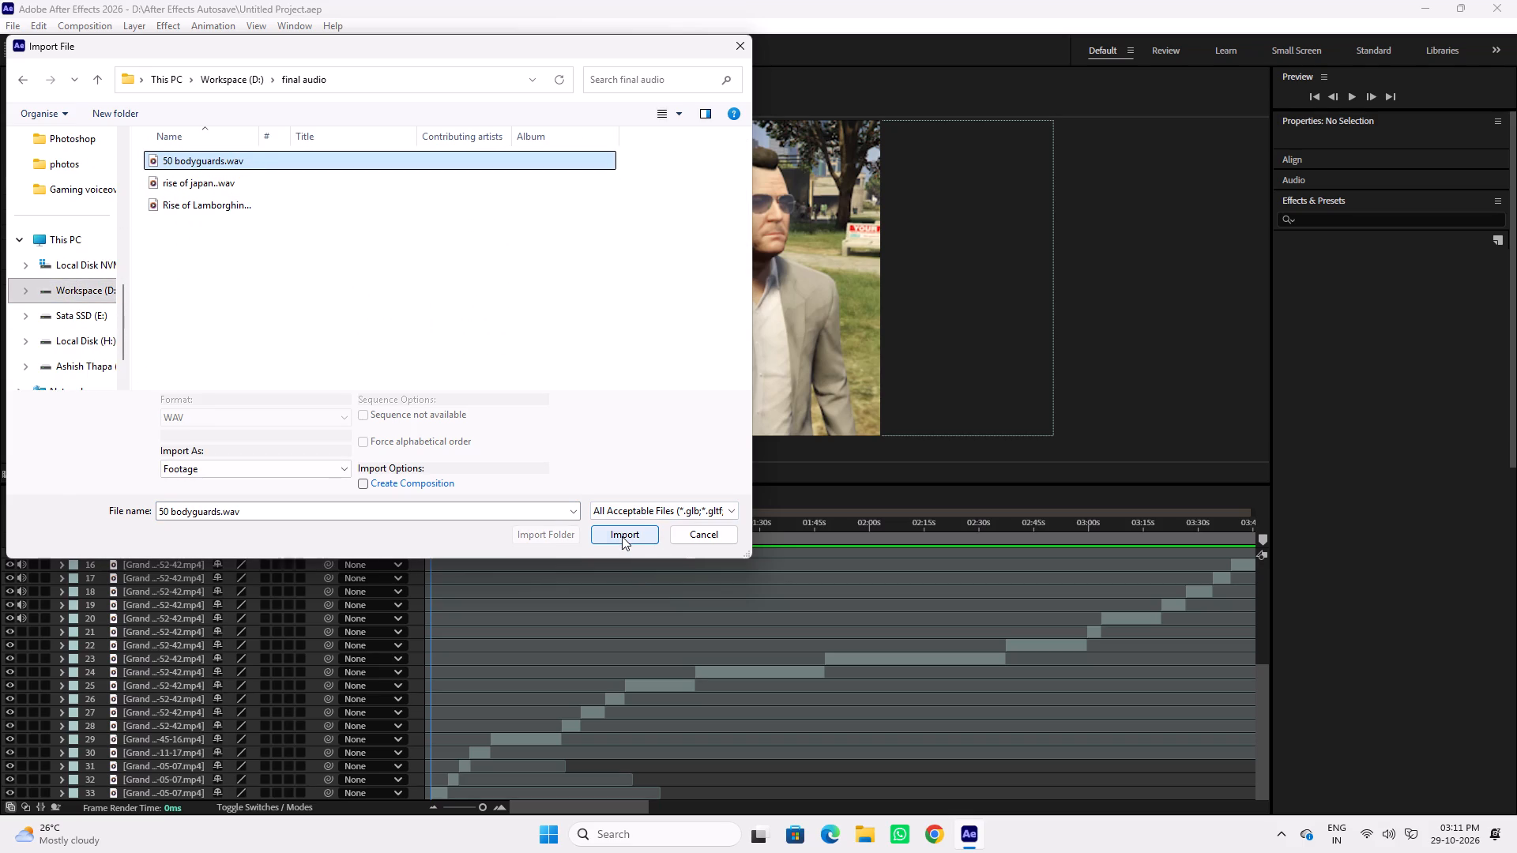
{"action": "left_click", "coordinate": [622, 536]}
Add 50 bodyguards.wav to the GtaS #1 Linked Comp 03 timeline as the bottom layer, starting at 0:00.
{"action": "left_click_drag", "start_coordinate": [51, 293], "coordinate": [55, 301]}
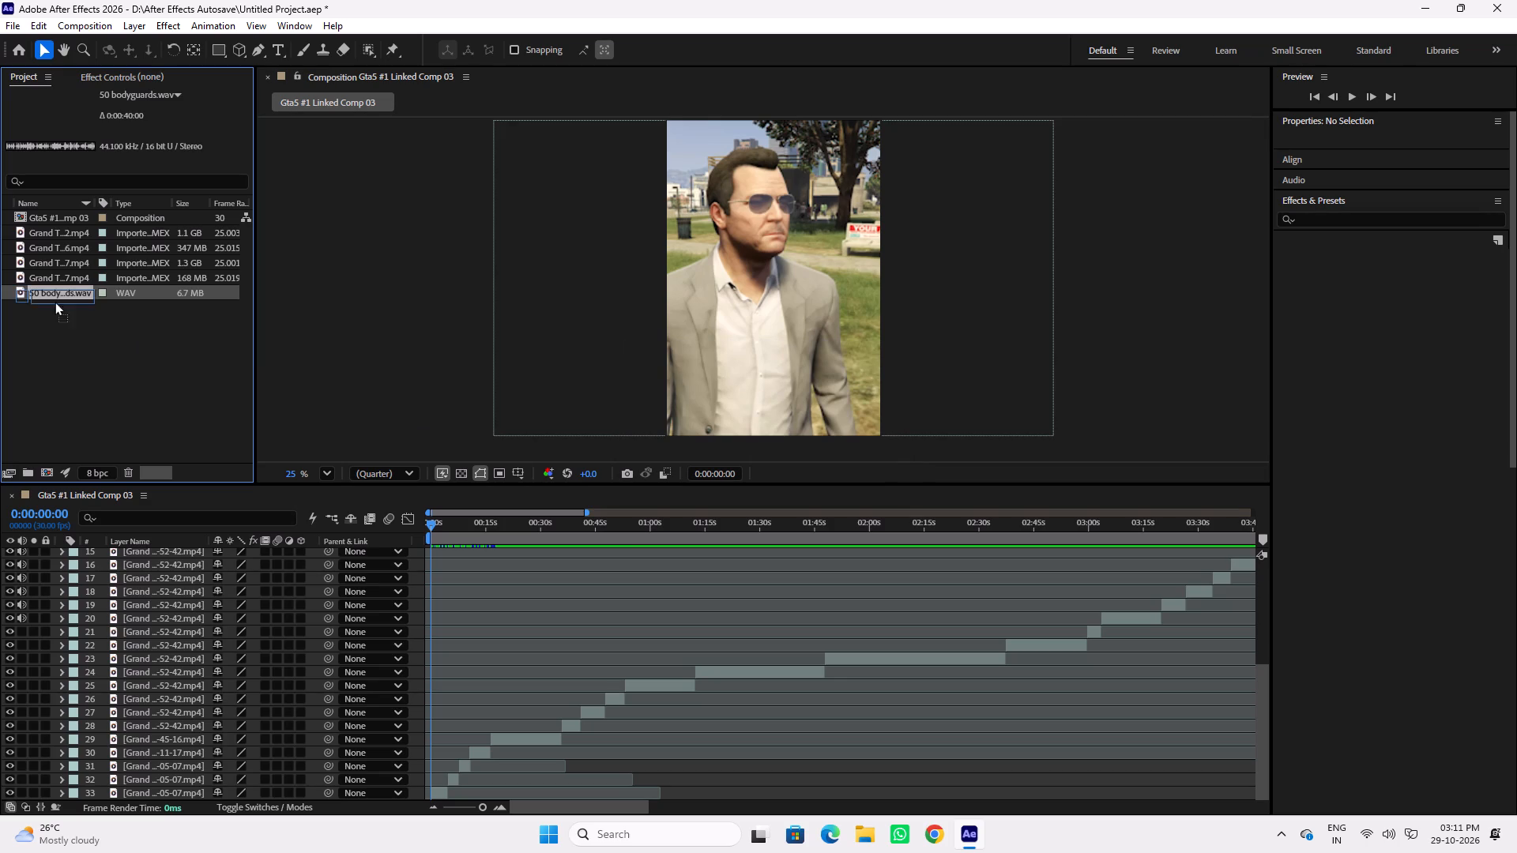
{"action": "left_click_drag", "start_coordinate": [55, 301], "coordinate": [176, 804]}
{"action": "left_click_drag", "start_coordinate": [176, 804], "coordinate": [183, 798]}
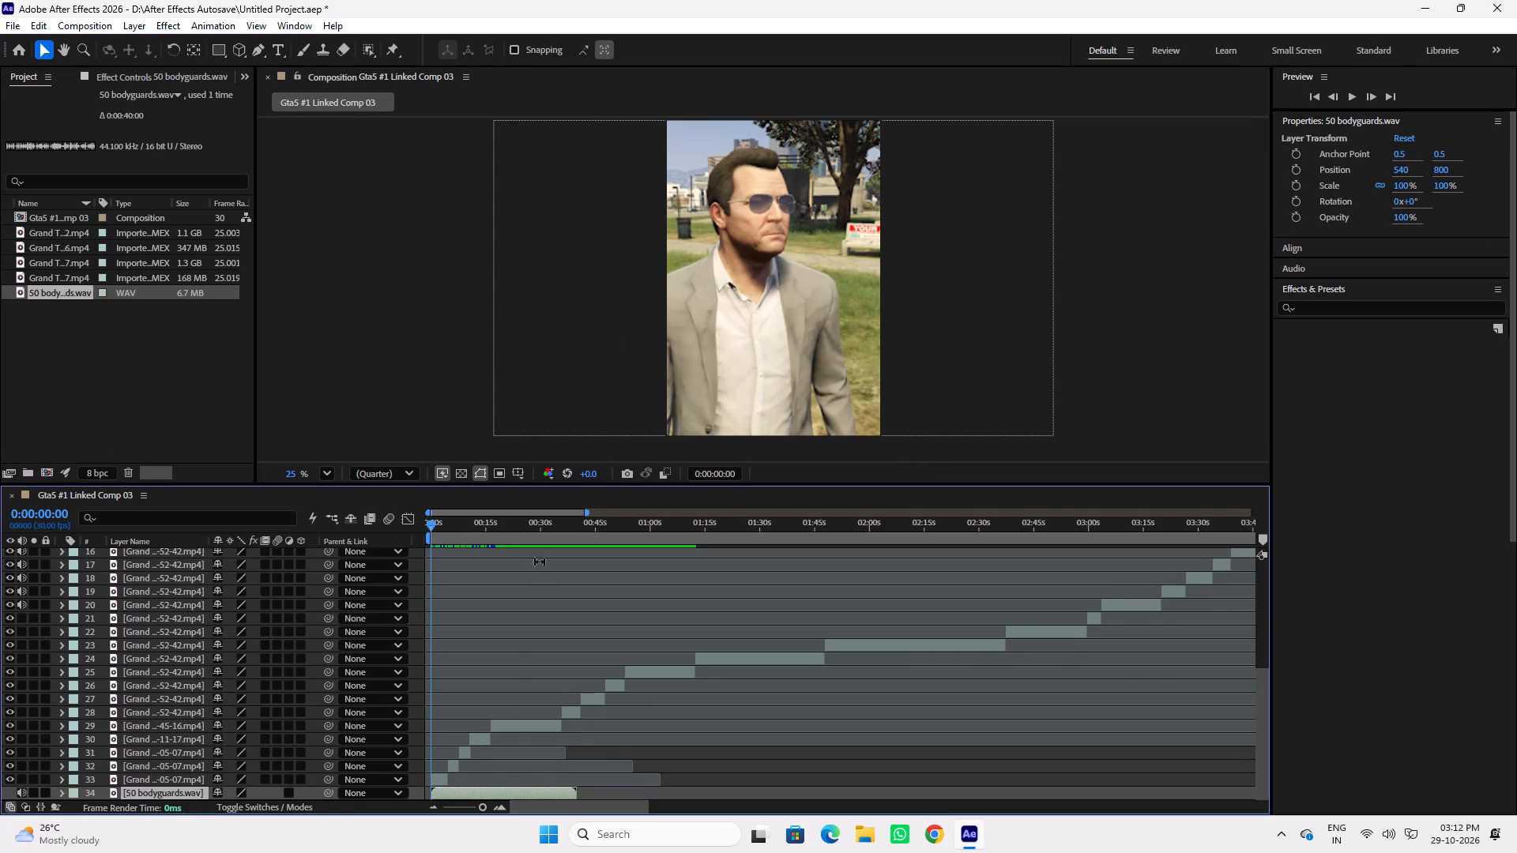
Preview the opening seconds of the composition with the voiceover, showing the audio meter and replaying from the start to judge loudness.
{"action": "key", "text": "space"}
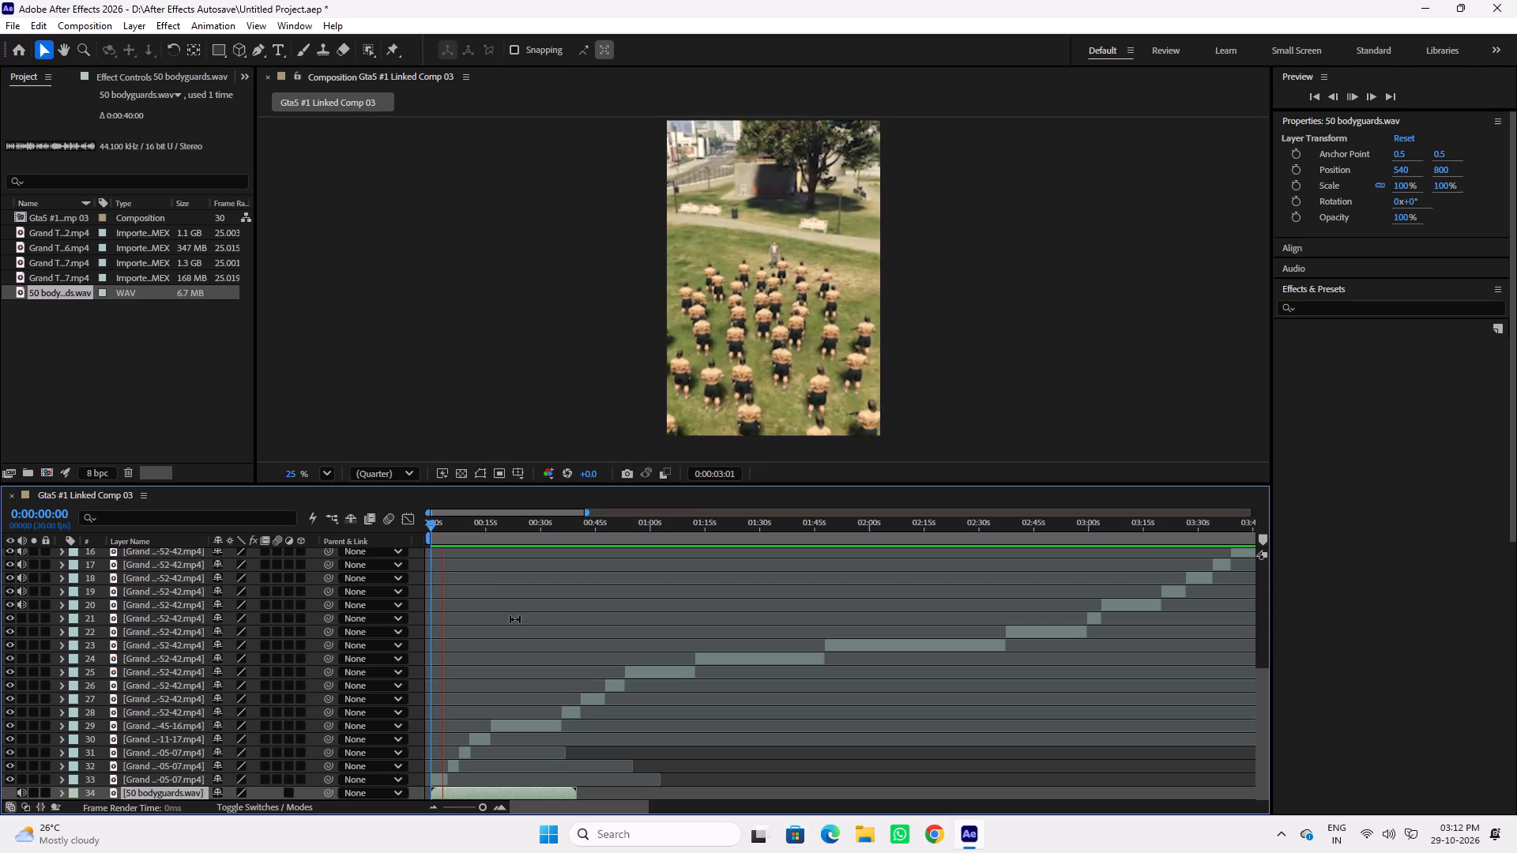
{"action": "key", "text": "space"}
{"action": "left_click", "coordinate": [1361, 268]}
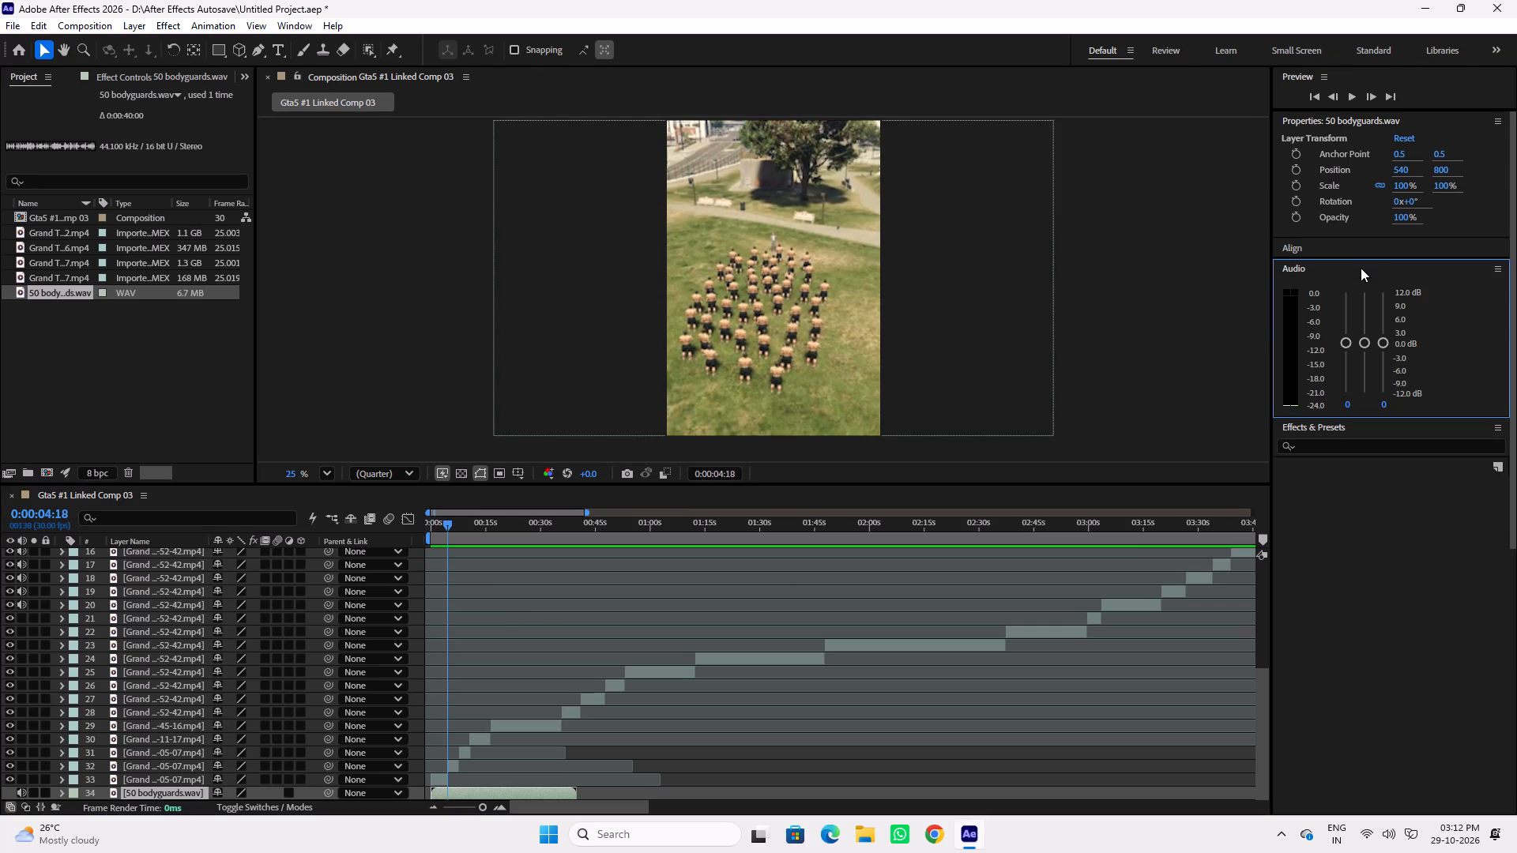
{"action": "key", "text": "space"}
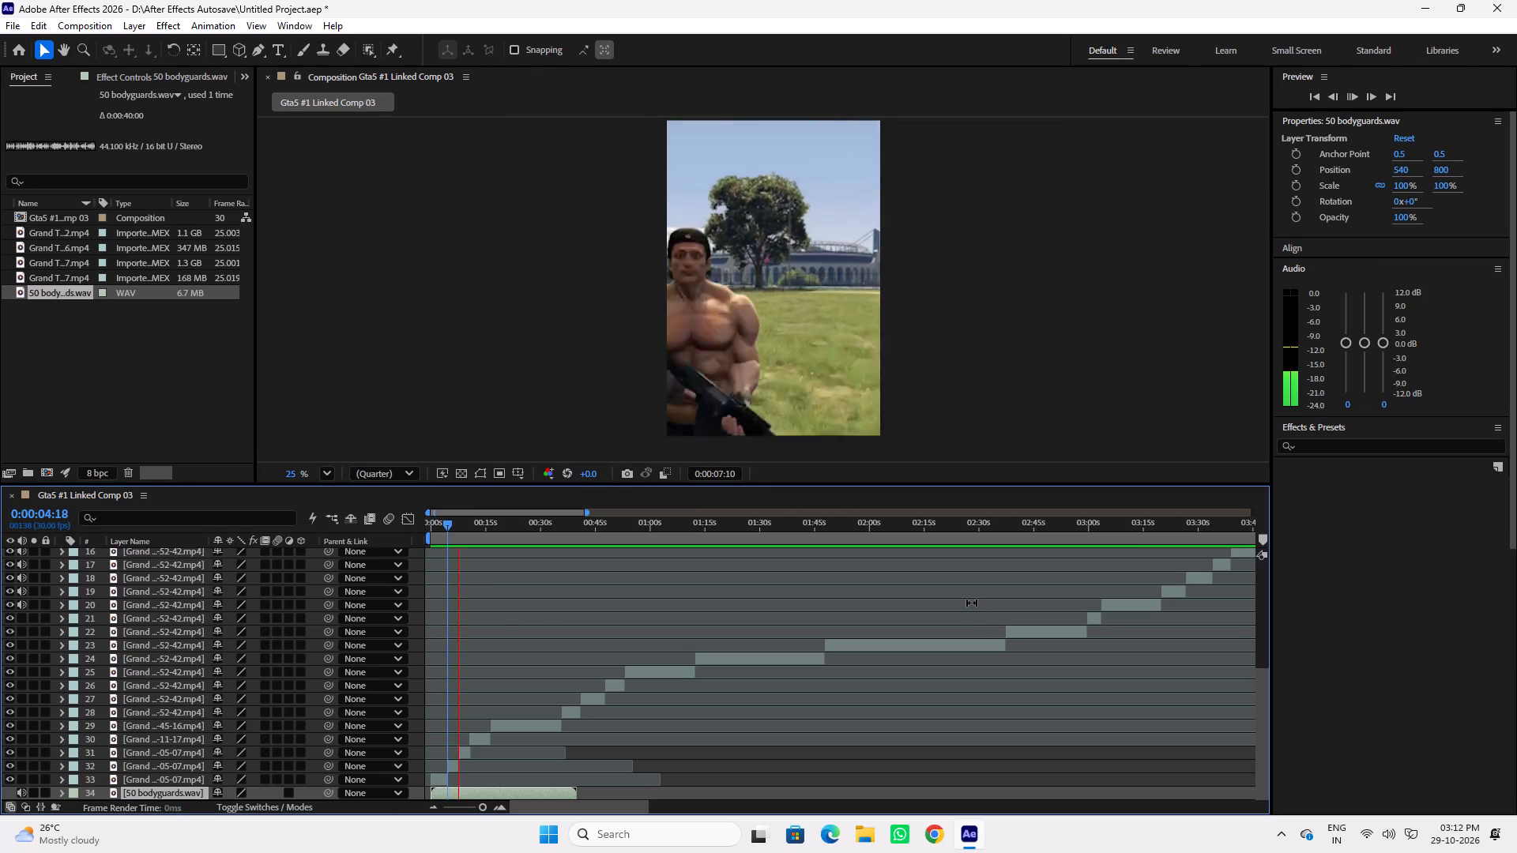
{"action": "key", "text": "space"}
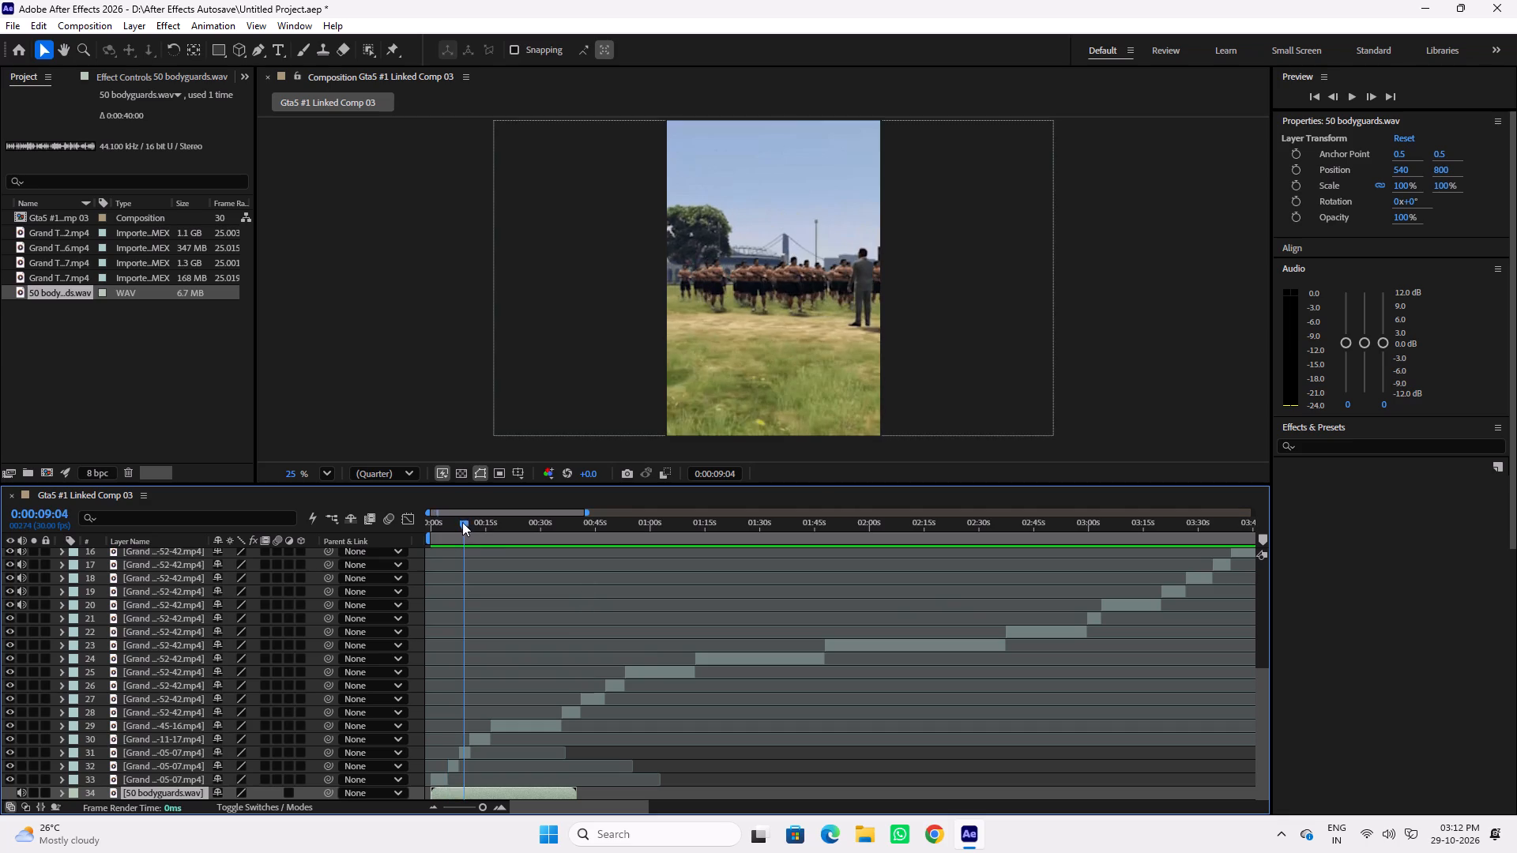
{"action": "left_click_drag", "start_coordinate": [462, 521], "coordinate": [416, 527]}
{"action": "key", "text": "space"}
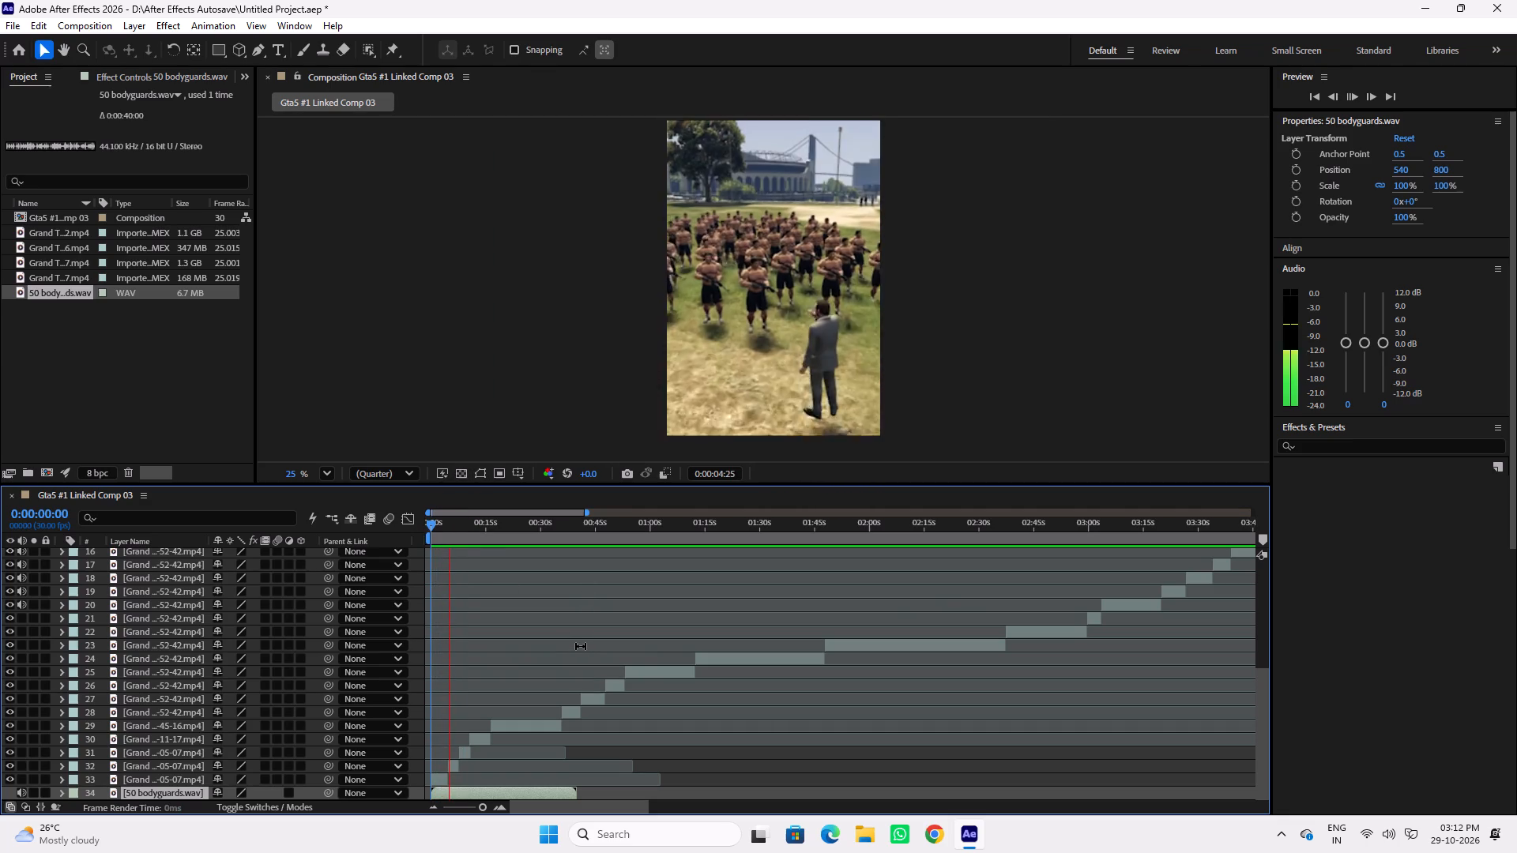
{"action": "key", "text": "space"}
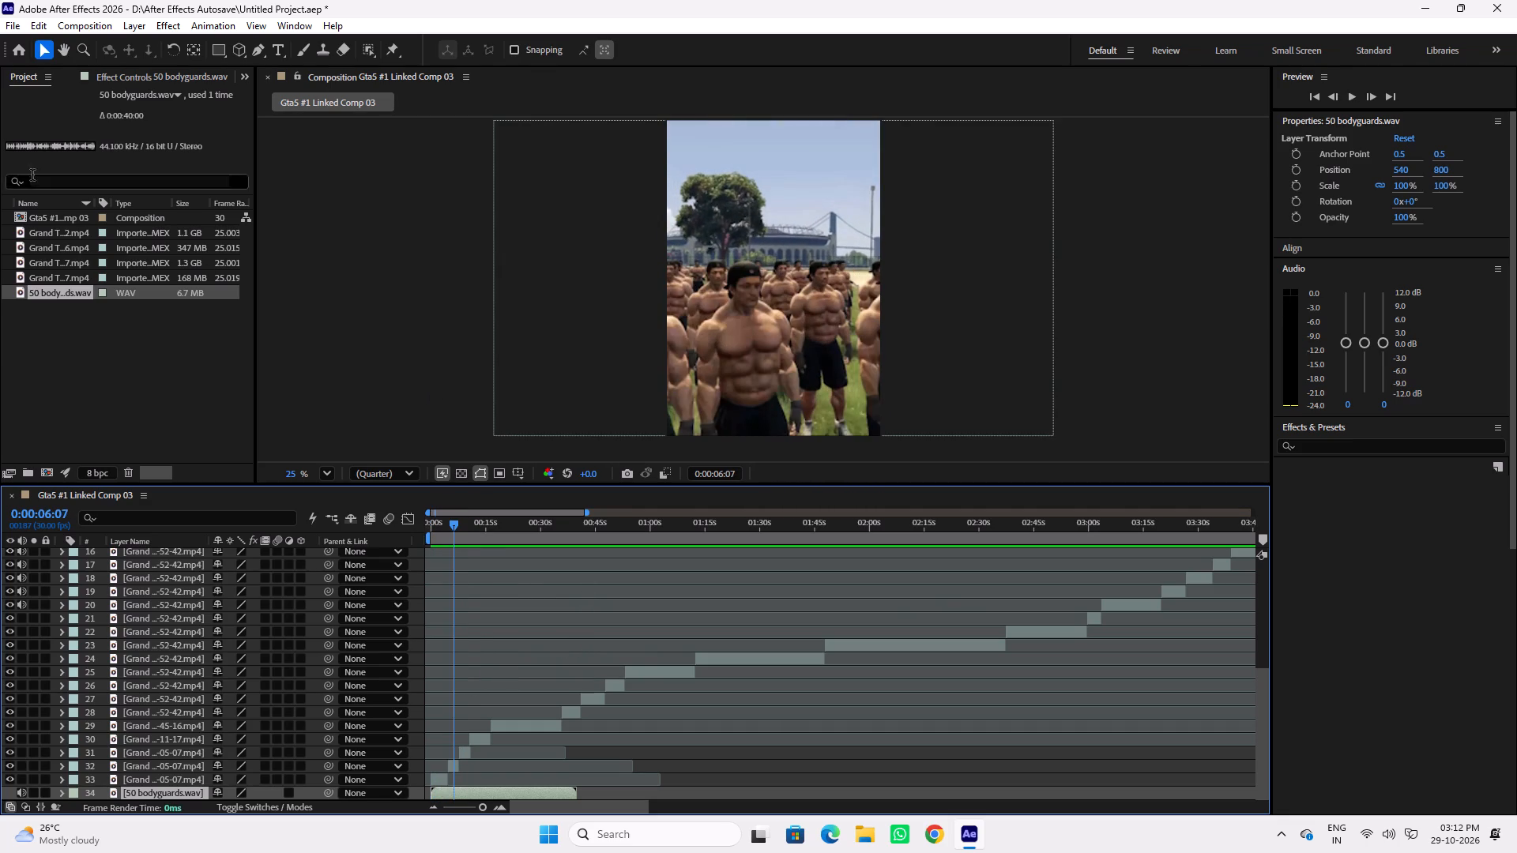
Set the Audio Levels of the 50 bodyguards.wav layer to +10 dB.
{"action": "scroll", "coordinate": [237, 705], "scroll_direction": "down", "scroll_amount": 5}
{"action": "left_click", "coordinate": [62, 793]}
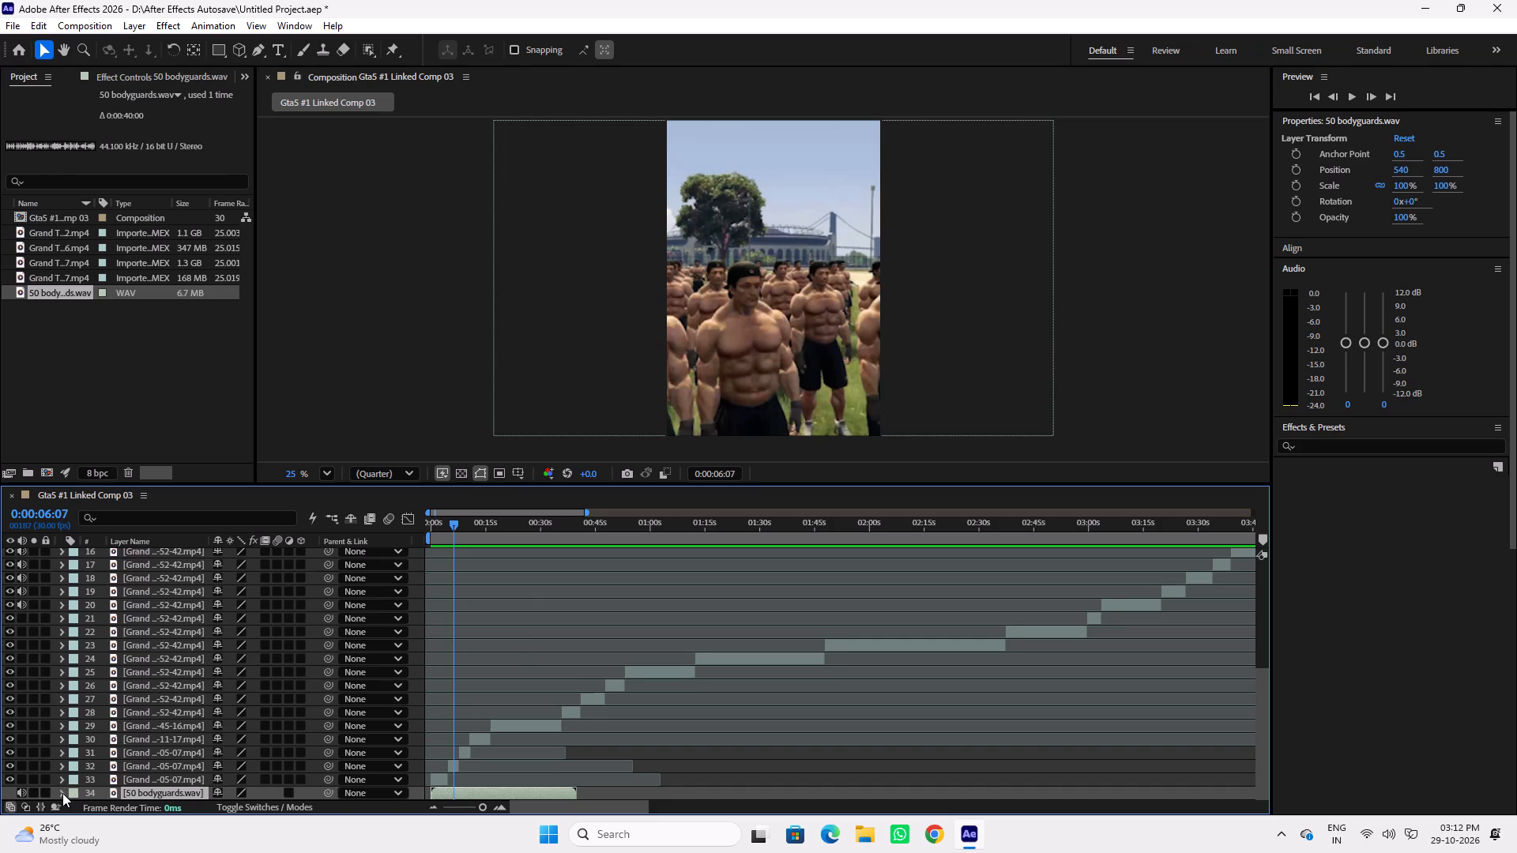
{"action": "scroll", "coordinate": [125, 760], "scroll_direction": "down", "scroll_amount": 1}
{"action": "left_click", "coordinate": [79, 793]}
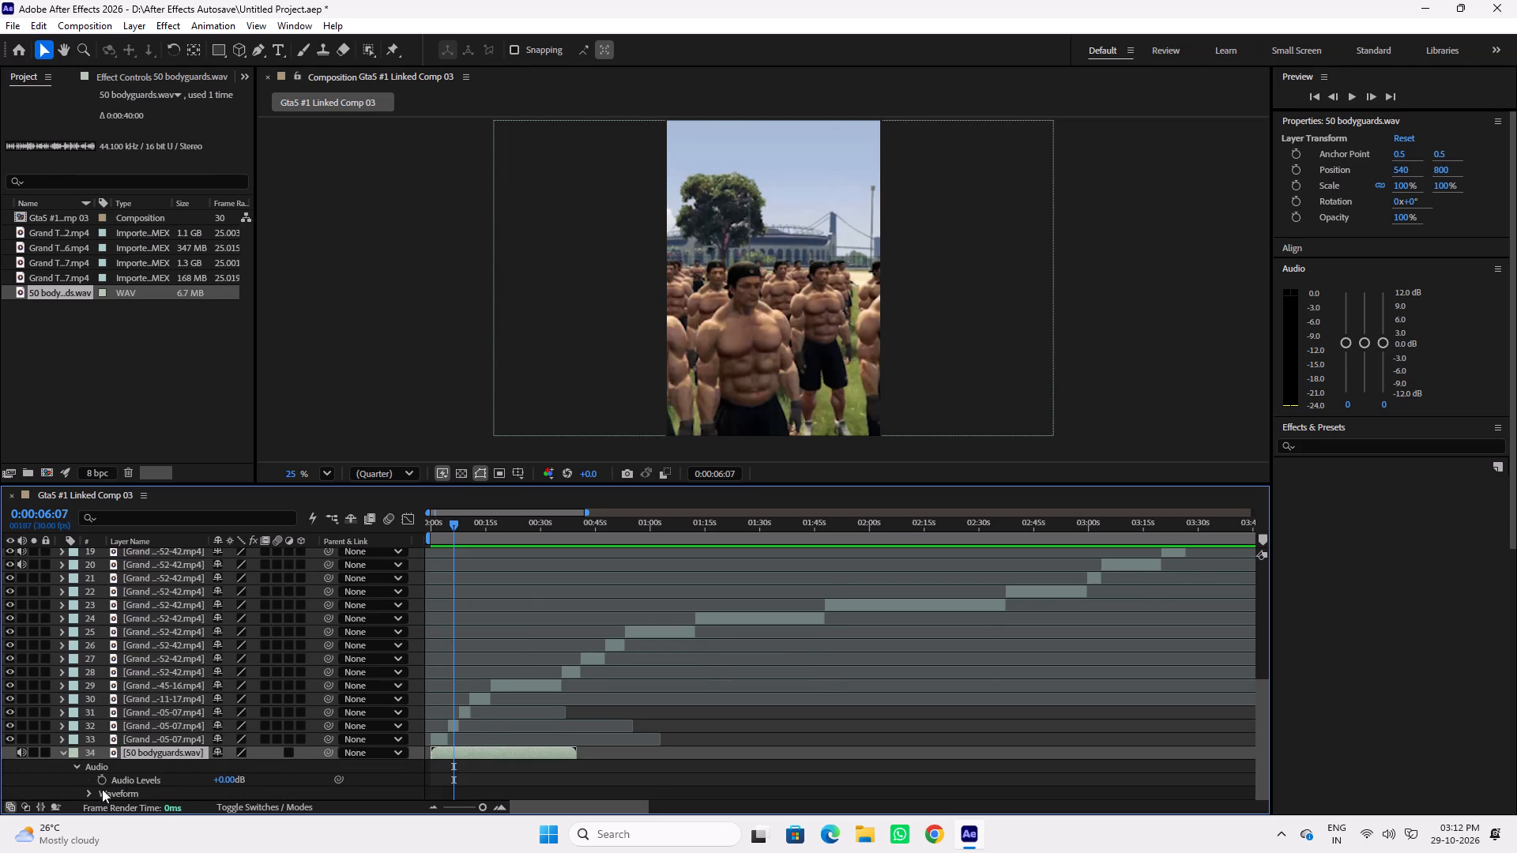
{"action": "scroll", "coordinate": [161, 776], "scroll_direction": "down", "scroll_amount": 3}
{"action": "left_click", "coordinate": [224, 782]}
{"action": "type", "text": "10"}
{"action": "left_click", "coordinate": [532, 787]}
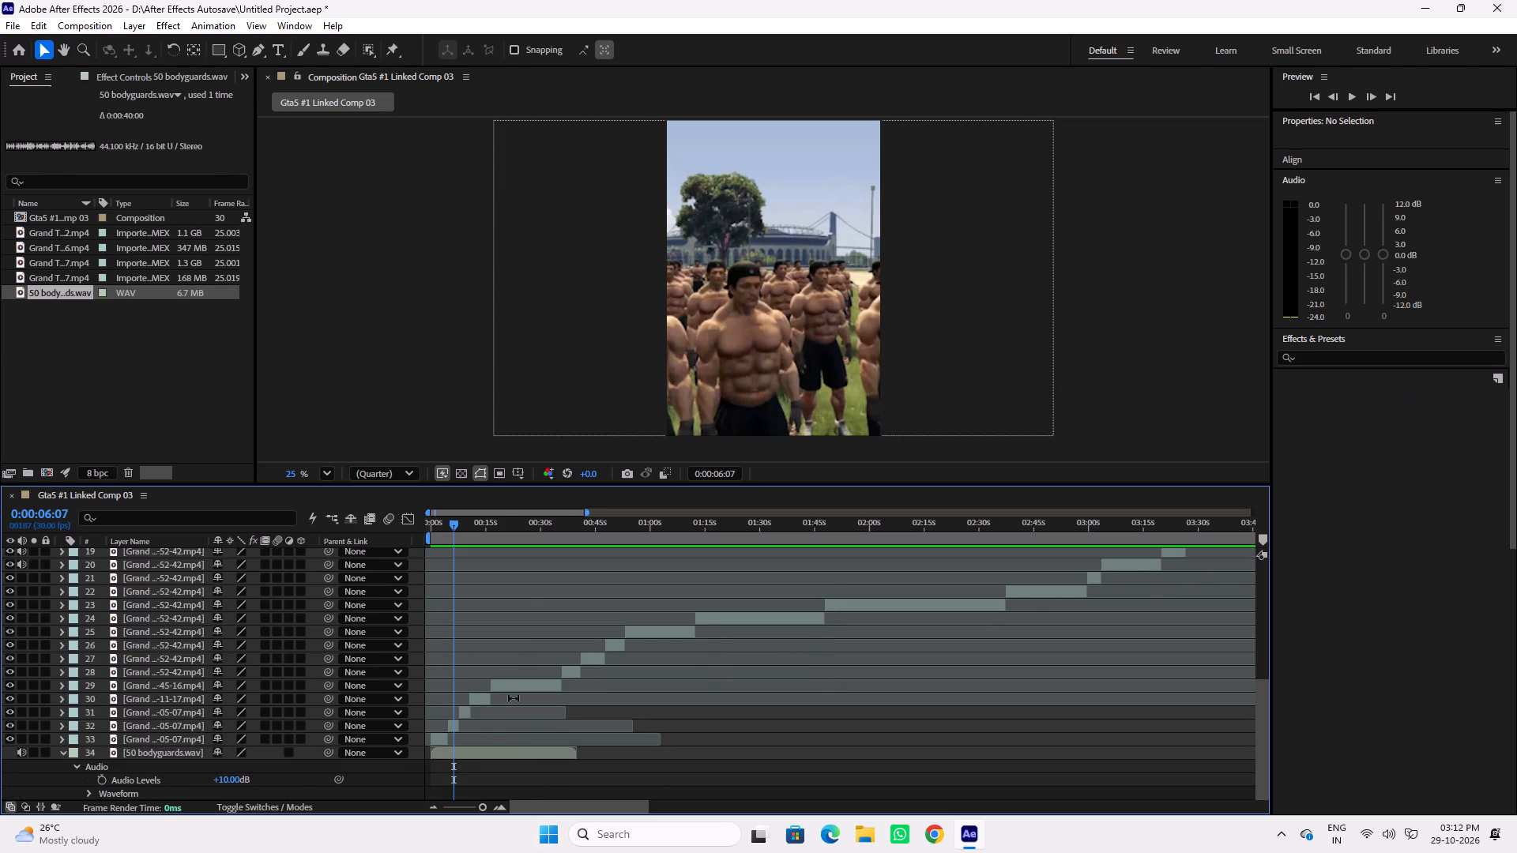
Preview the composition from 0:06:07 and again from the start to judge the voiceover's loudness.
{"action": "key", "text": "space"}
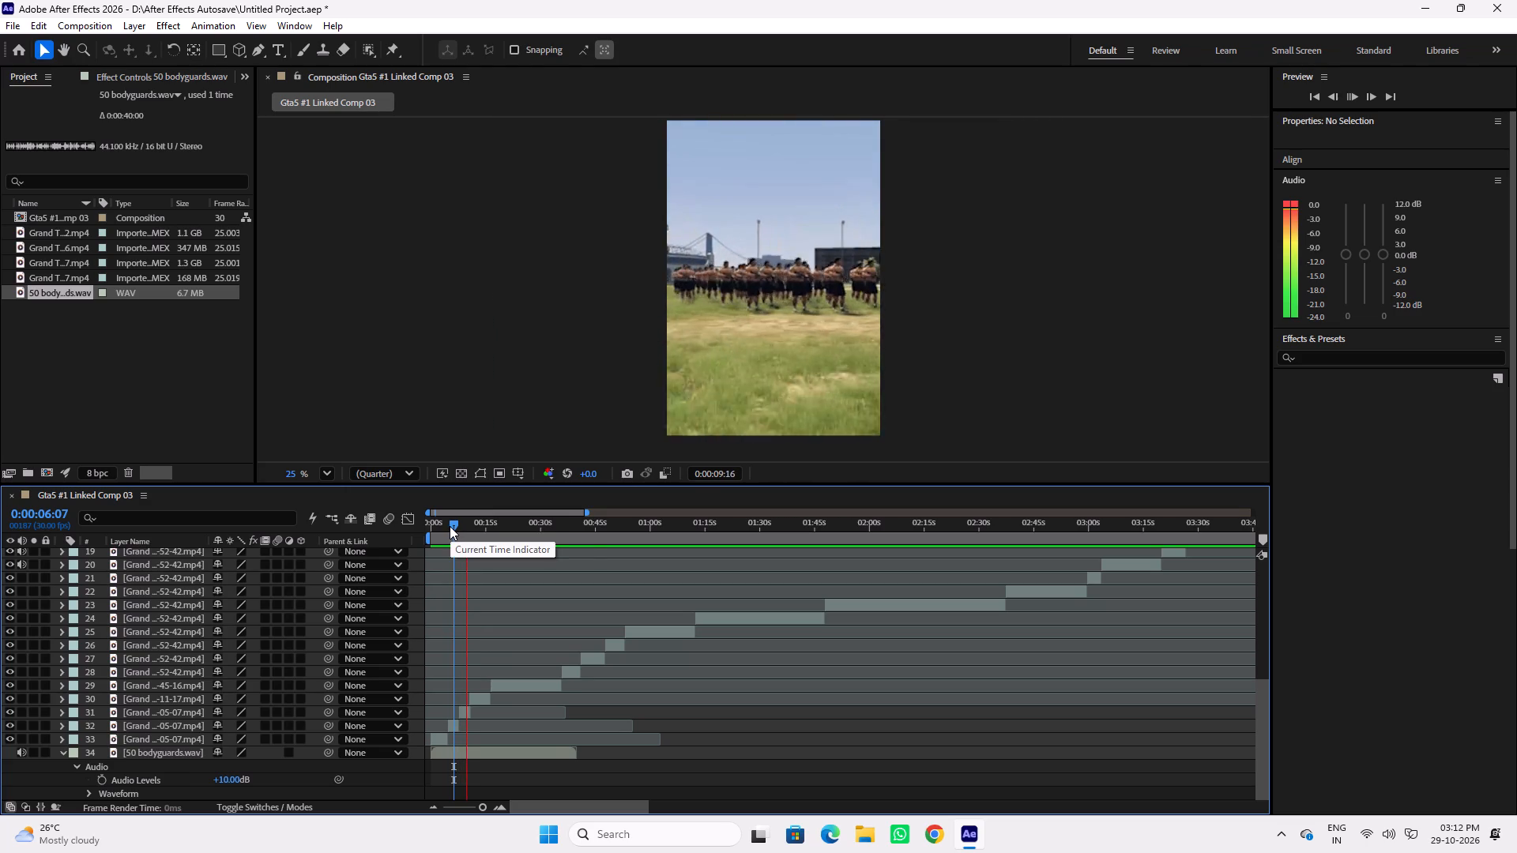
{"action": "left_click_drag", "start_coordinate": [447, 526], "coordinate": [427, 524]}
{"action": "key", "text": "space"}
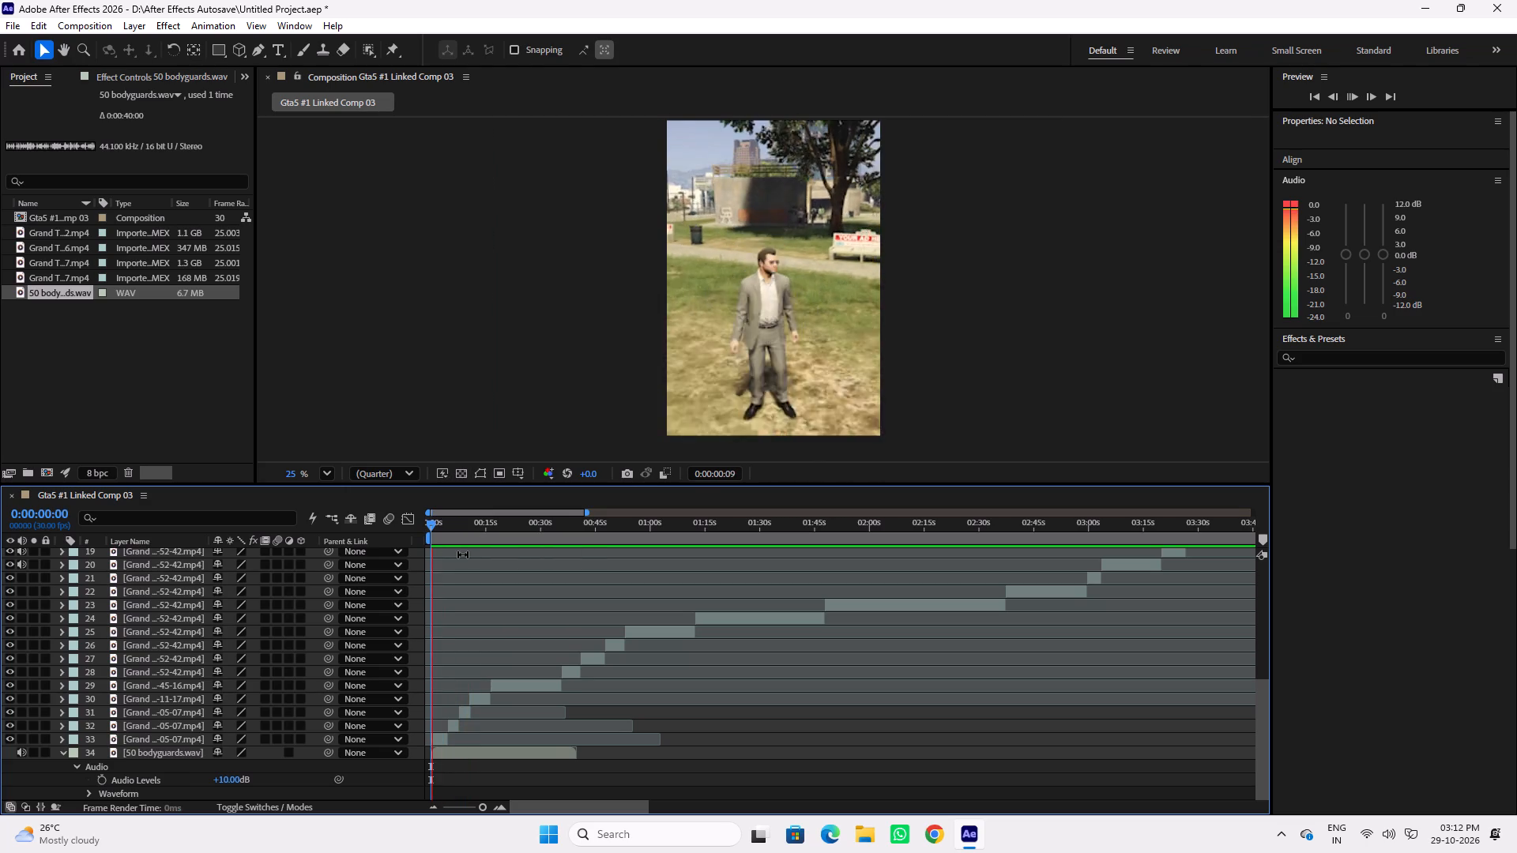
{"action": "key", "text": "space"}
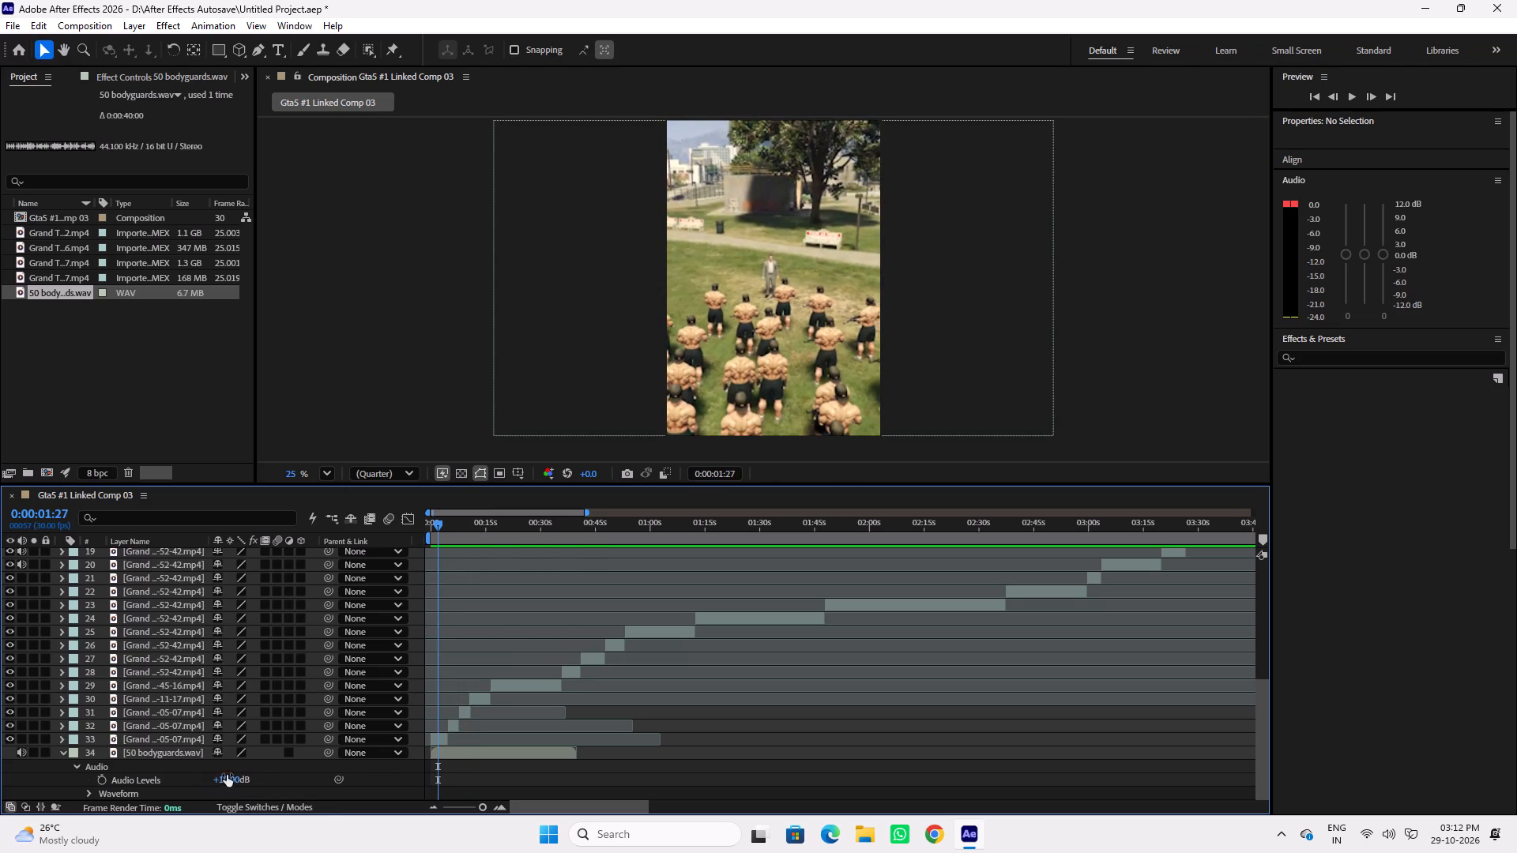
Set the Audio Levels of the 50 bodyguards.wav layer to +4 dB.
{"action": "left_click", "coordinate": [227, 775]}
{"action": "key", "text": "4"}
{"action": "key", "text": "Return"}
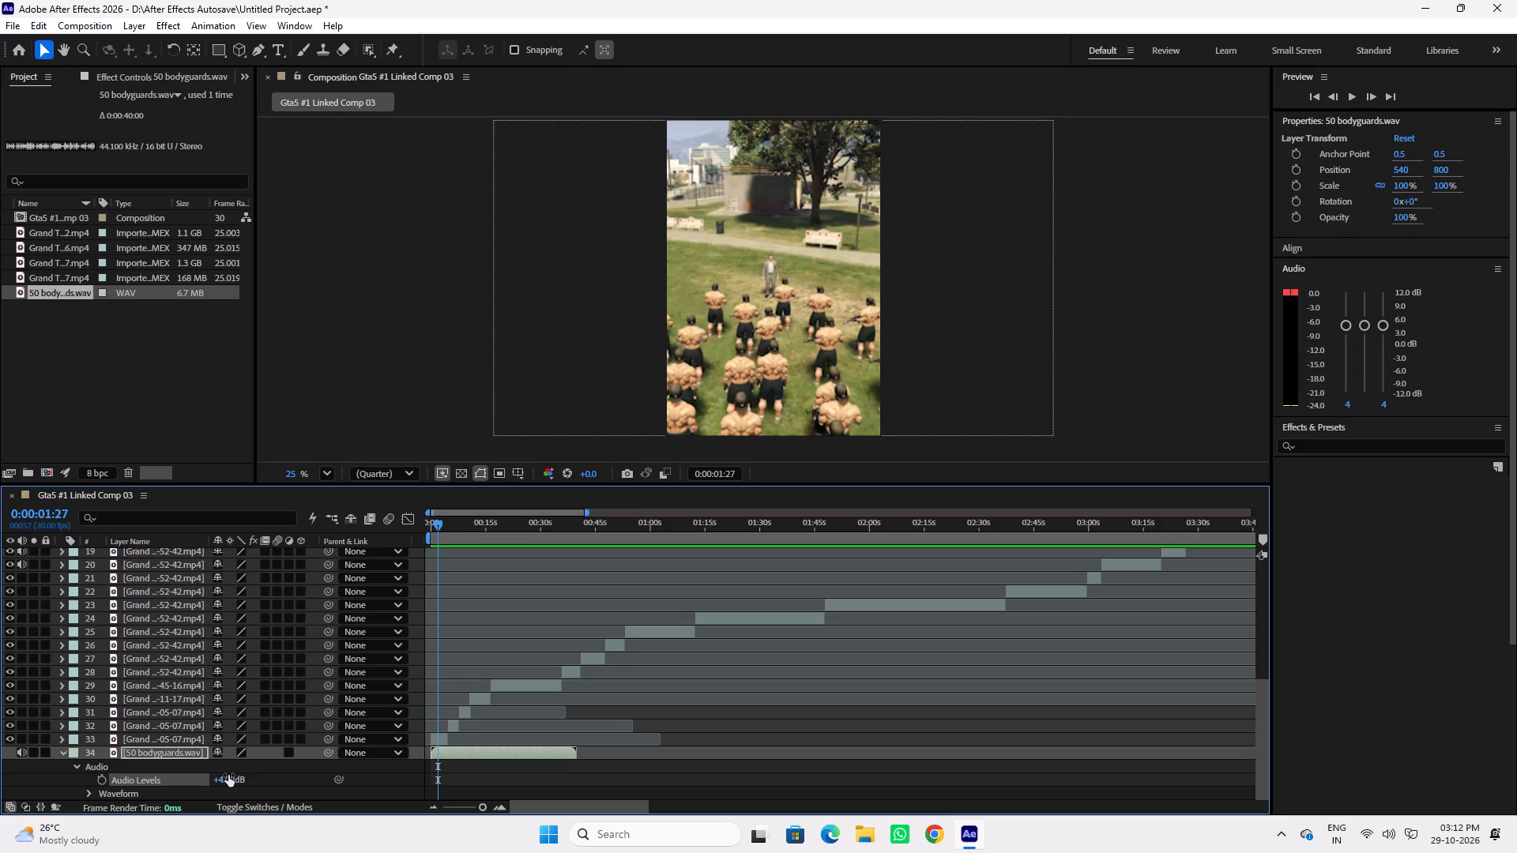
Preview the composition with the adjusted voiceover, then replay the opening seconds several times to judge its loudness.
{"action": "key", "text": "space"}
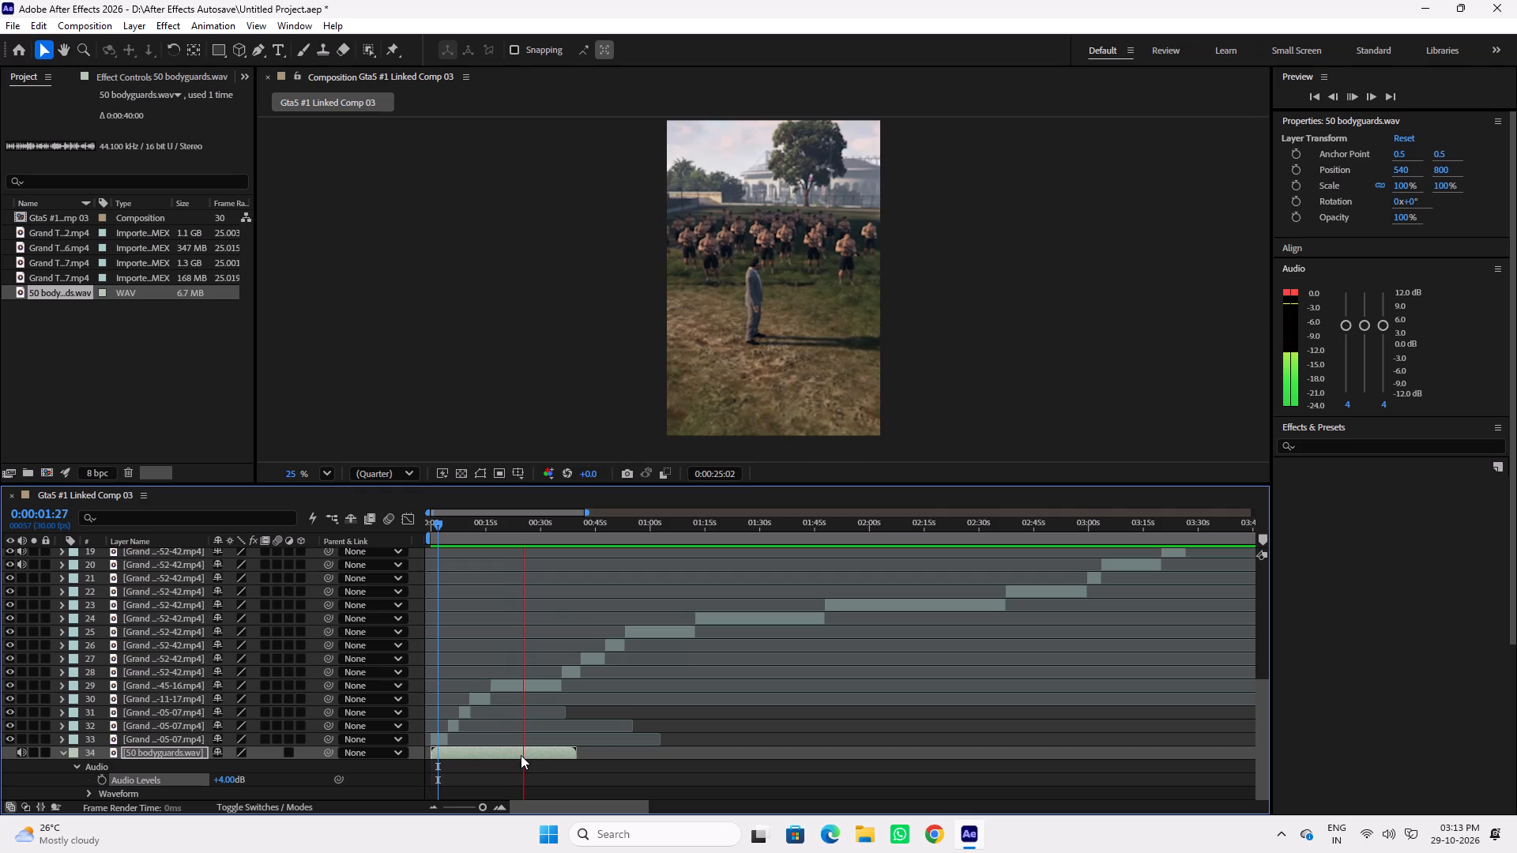
{"action": "key", "text": "space"}
{"action": "left_click_drag", "start_coordinate": [484, 529], "coordinate": [408, 531]}
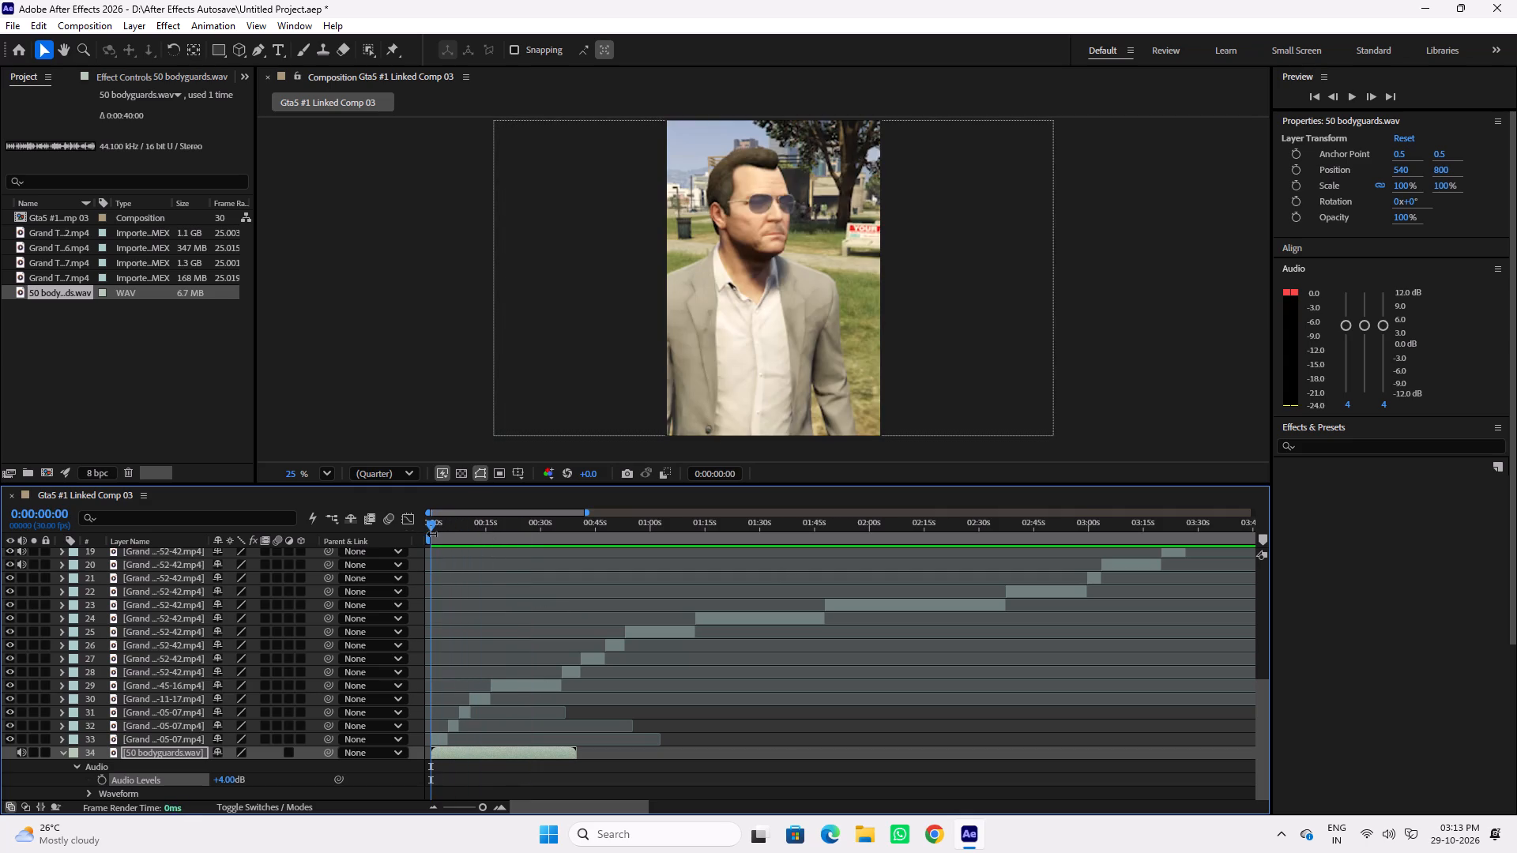
{"action": "key", "text": "space"}
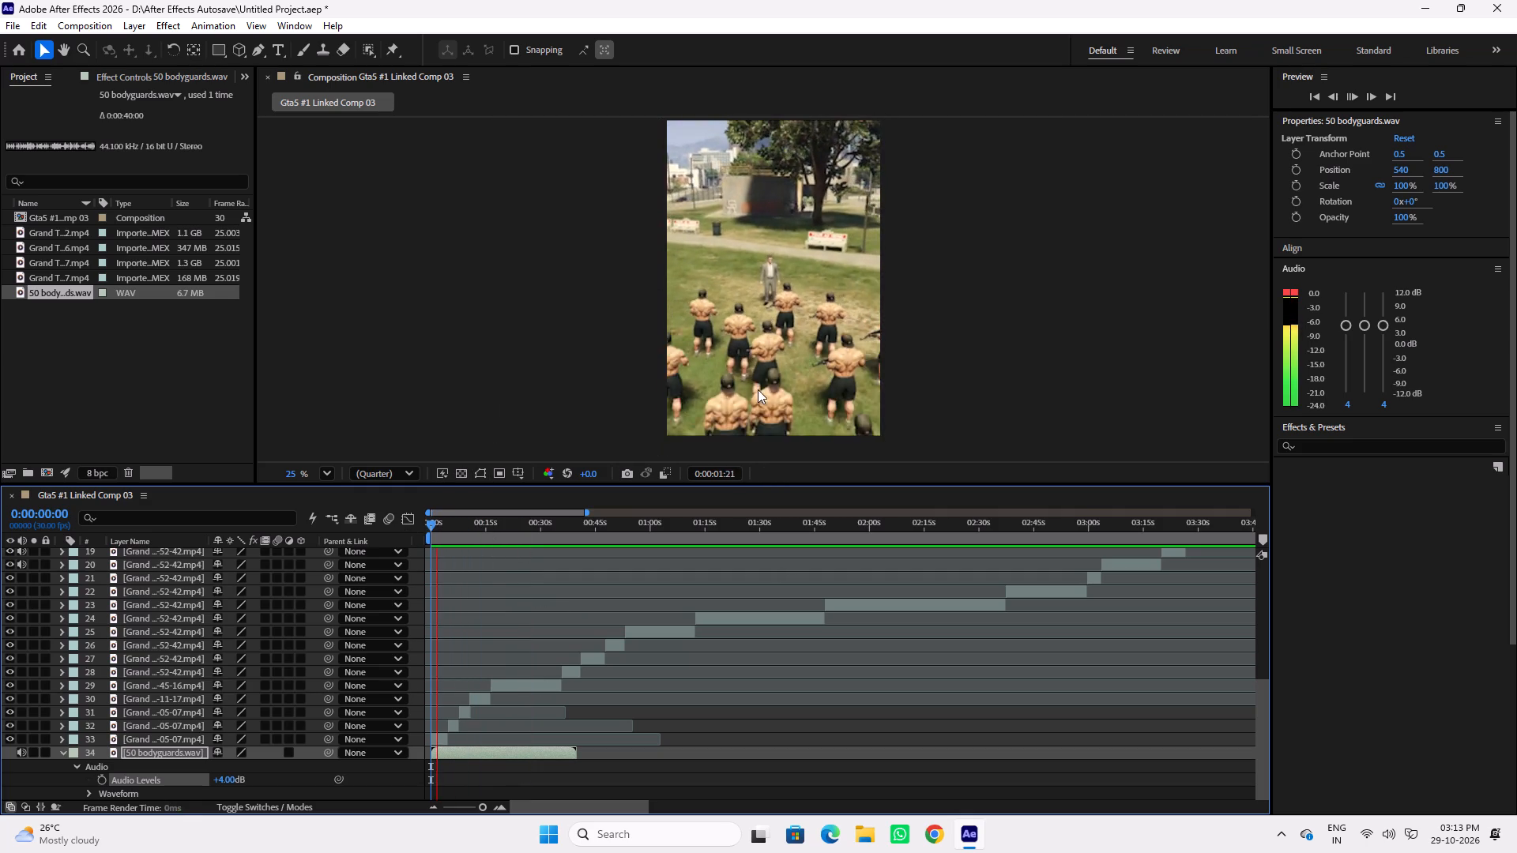
{"action": "key", "text": "space"}
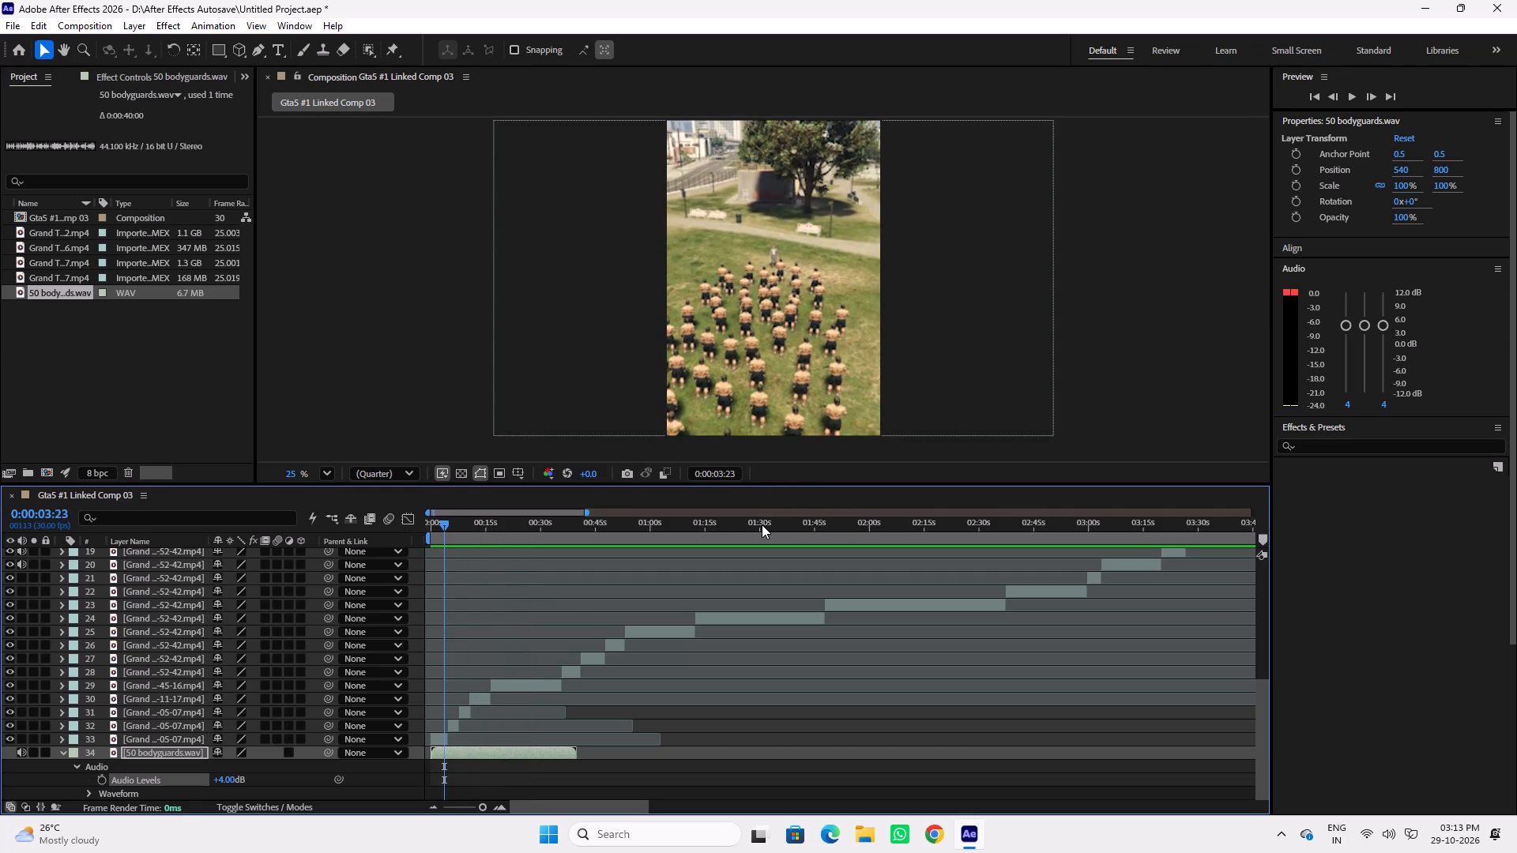
{"action": "key", "text": "space"}
{"action": "key", "text": "space"}
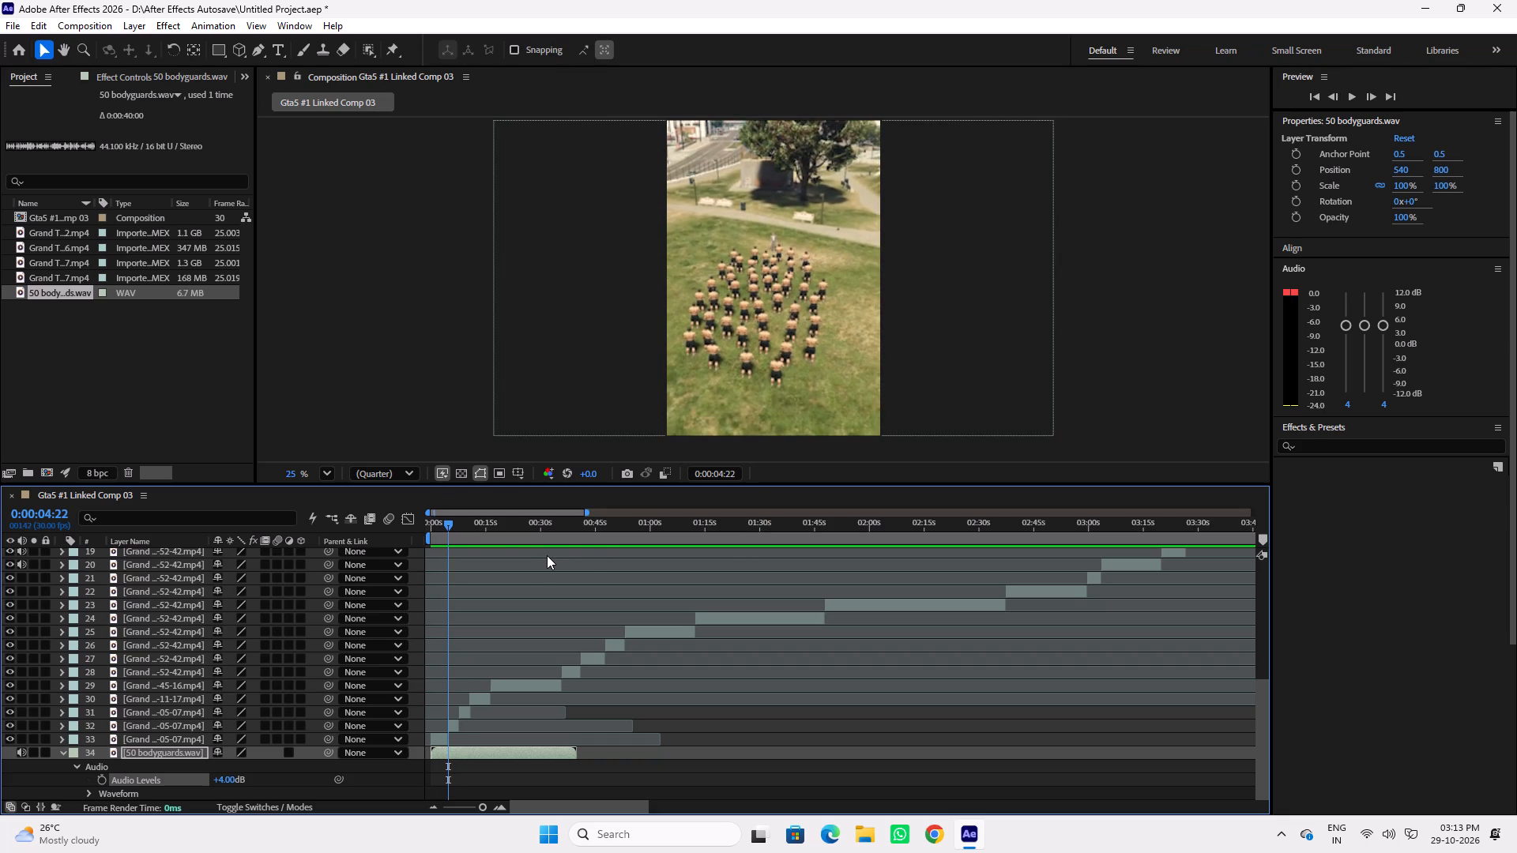
{"action": "left_click_drag", "start_coordinate": [443, 524], "coordinate": [434, 524]}
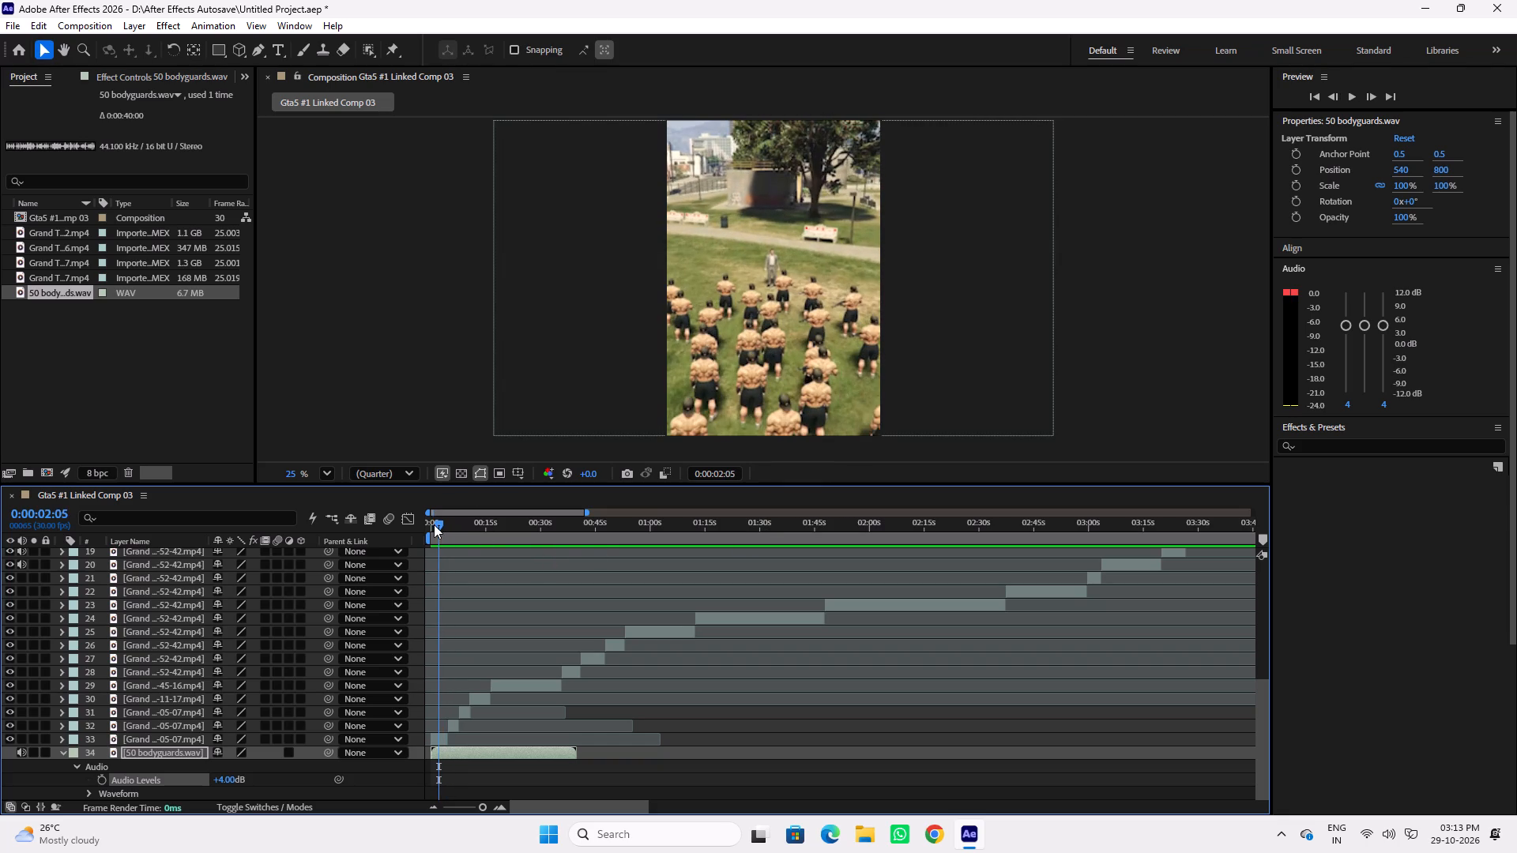
{"action": "key", "text": "space"}
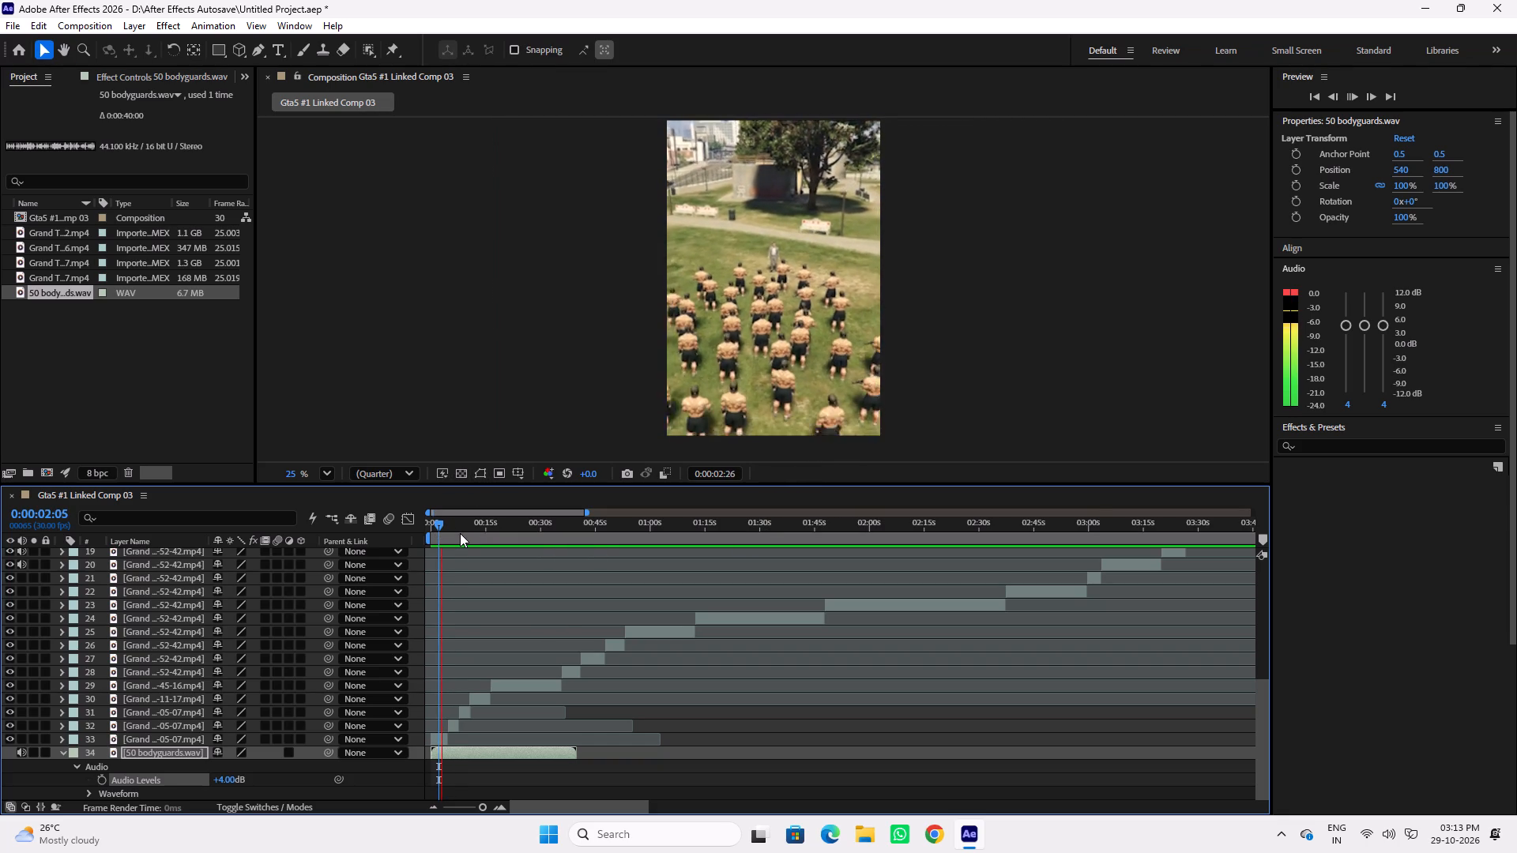
{"action": "key", "text": "space"}
{"action": "scroll", "coordinate": [741, 261], "scroll_direction": "down", "scroll_amount": 1}
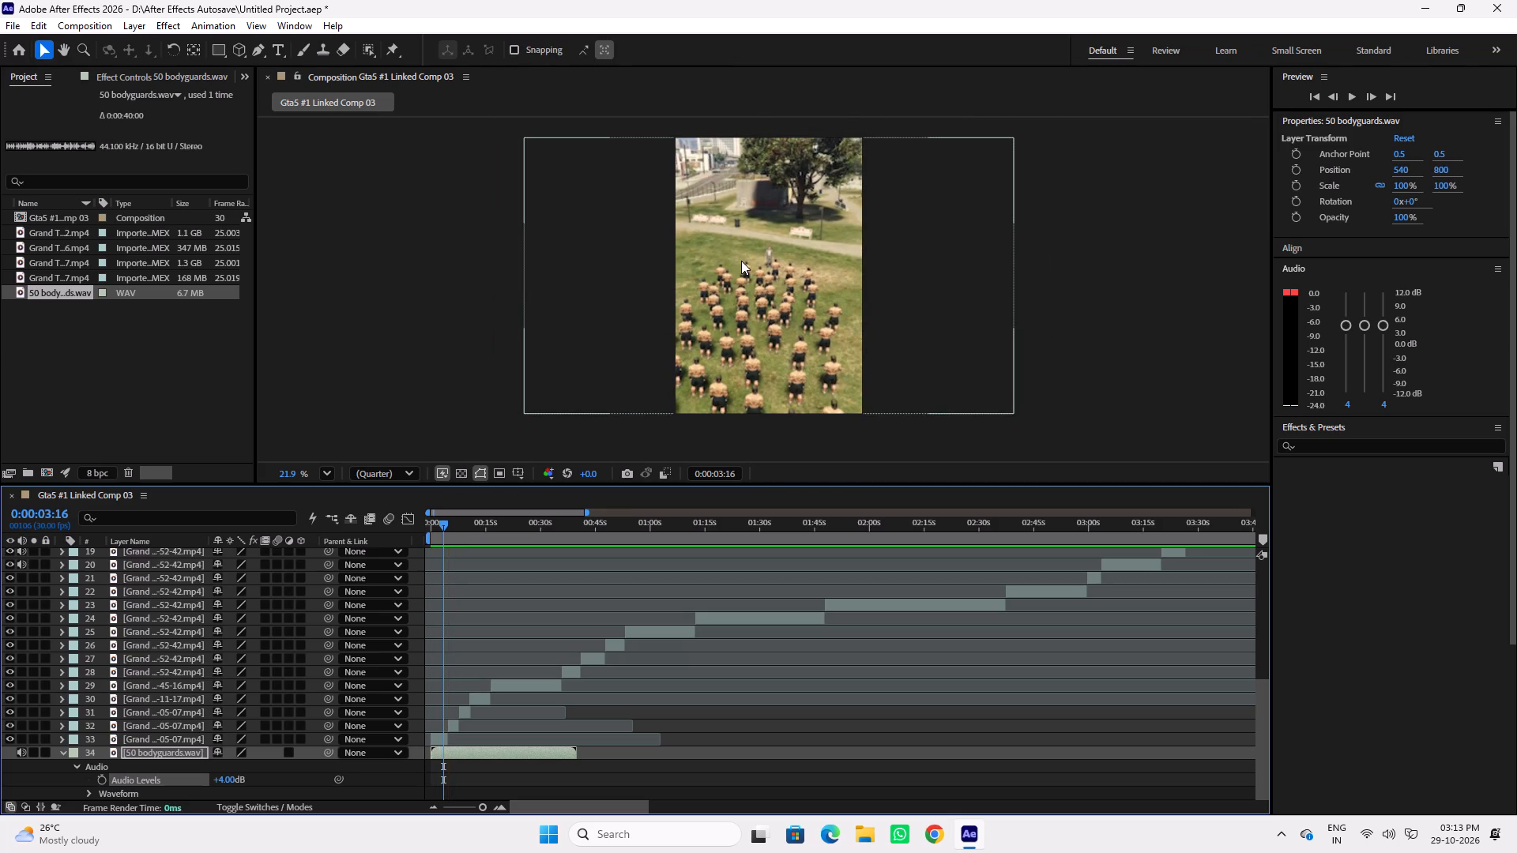
Save the project.
{"action": "key", "text": "ctrl+s"}
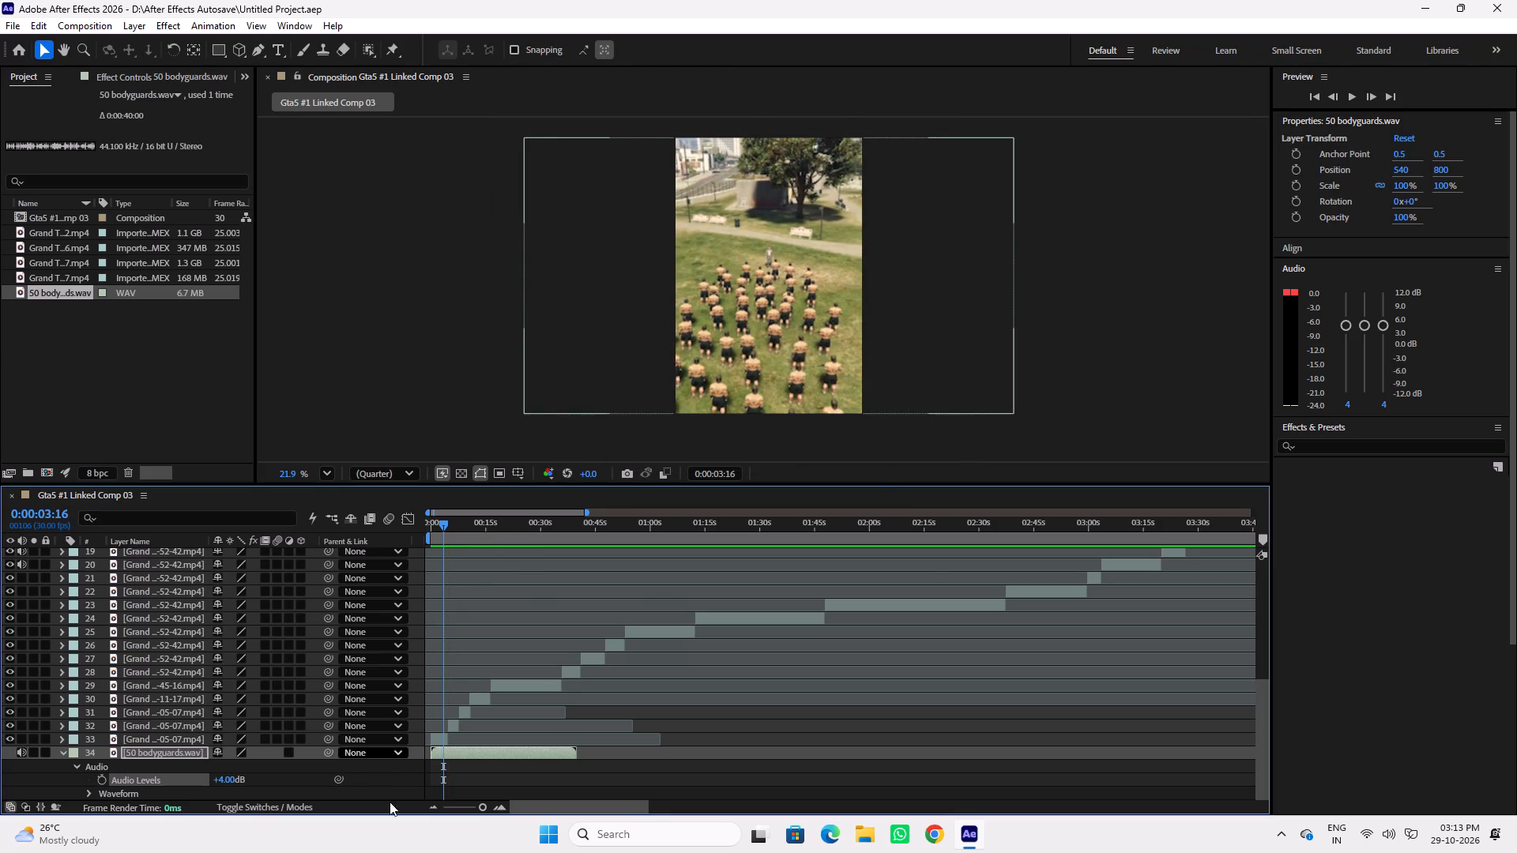
Set the Audio Levels of the 50 bodyguards.wav layer to 0 dB and replay the opening seconds from the start.
{"action": "left_click_drag", "start_coordinate": [449, 521], "coordinate": [424, 525]}
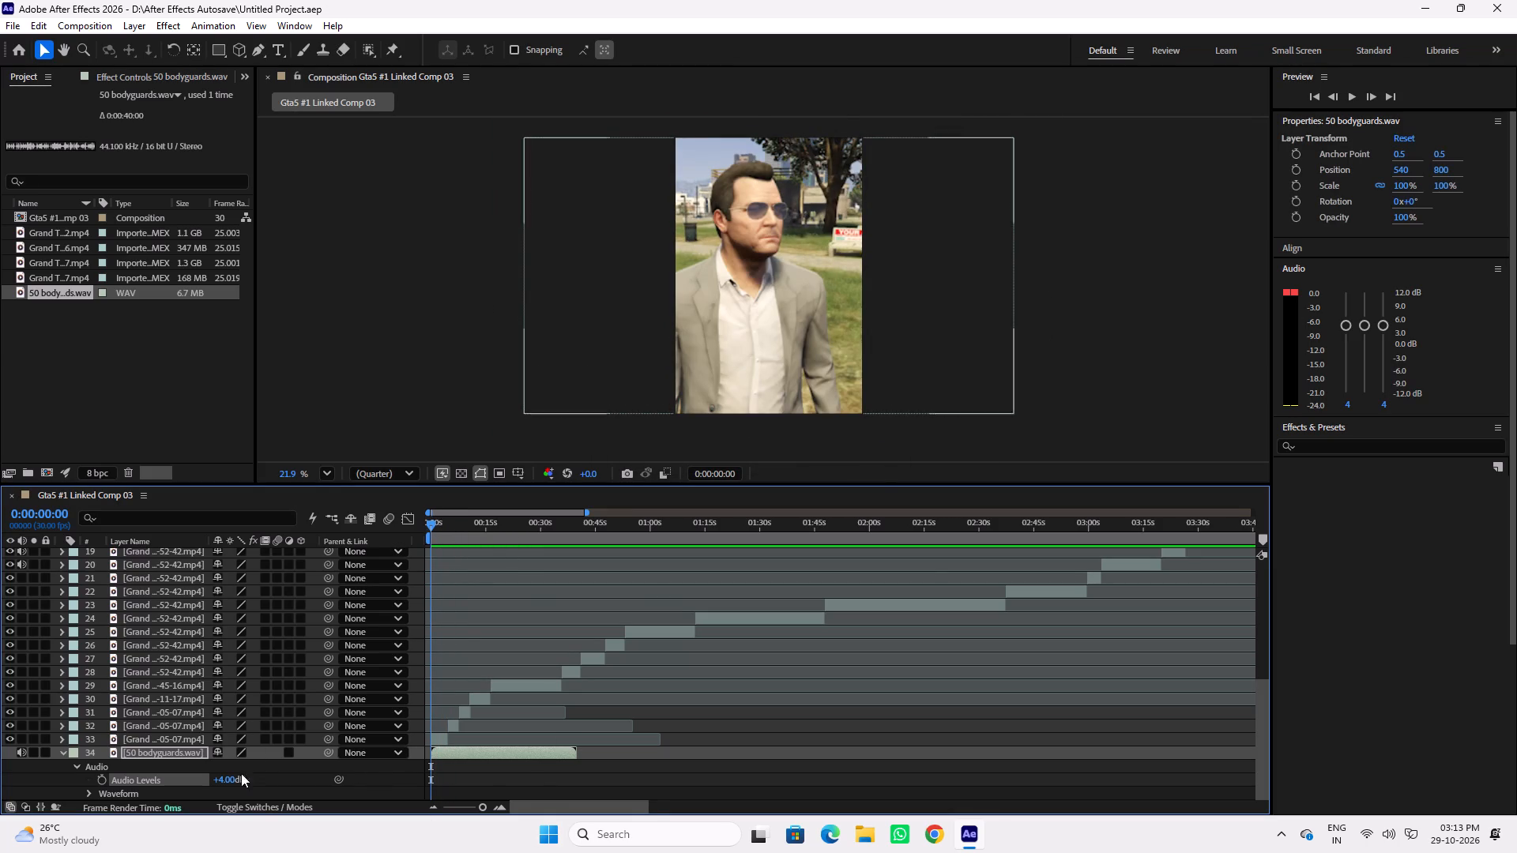
{"action": "left_click", "coordinate": [227, 778]}
{"action": "key", "text": "0"}
{"action": "key", "text": "Return"}
{"action": "key", "text": "space"}
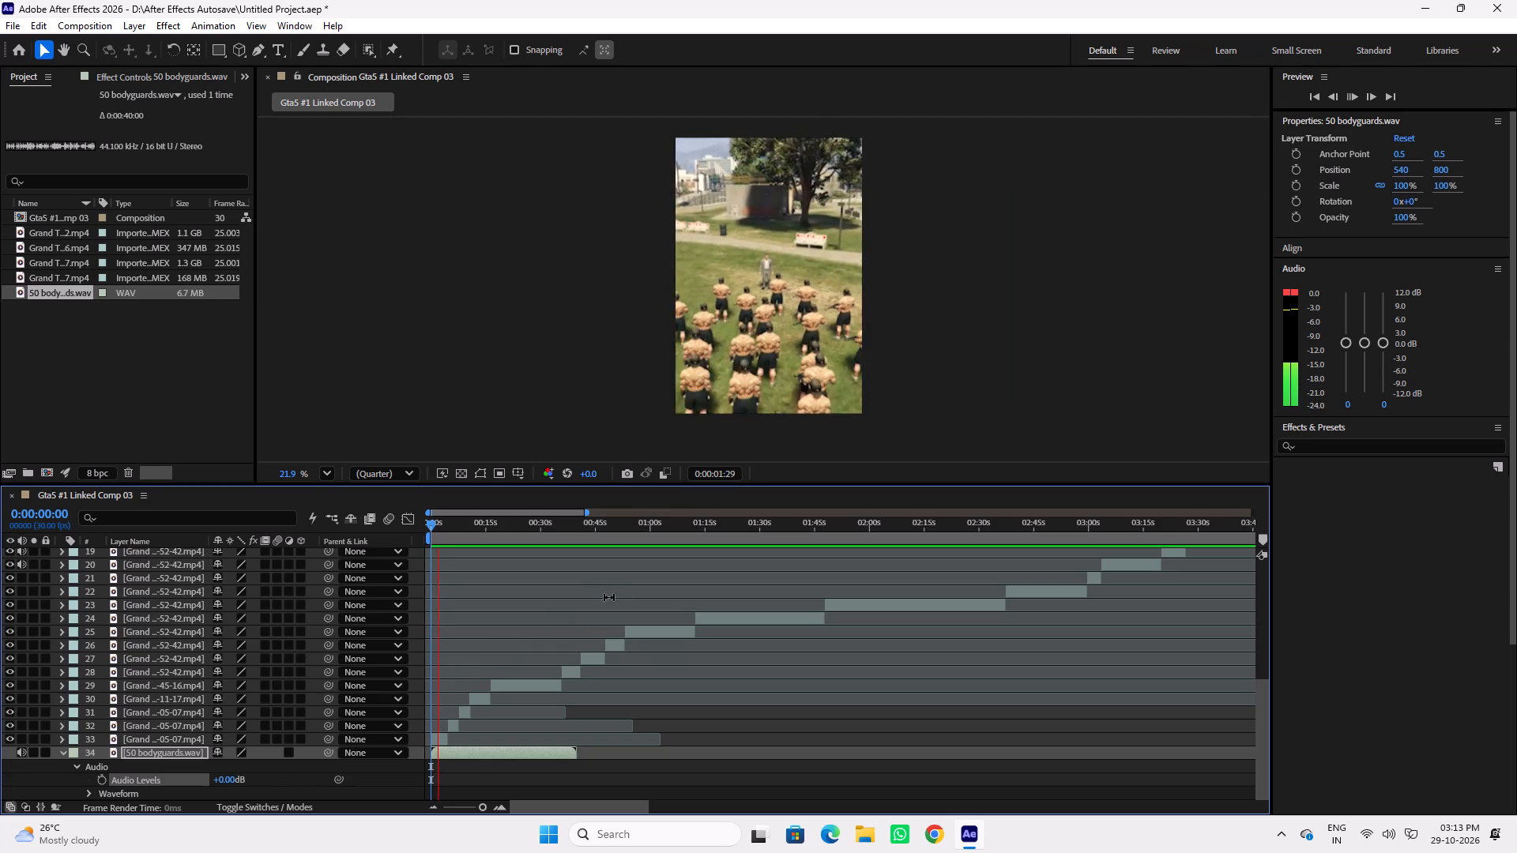
{"action": "key", "text": "space"}
Open the 1.3 MB recent Untitled Project from E:\After effects cache, saving the changes to the current project.
{"action": "left_click", "coordinate": [17, 49]}
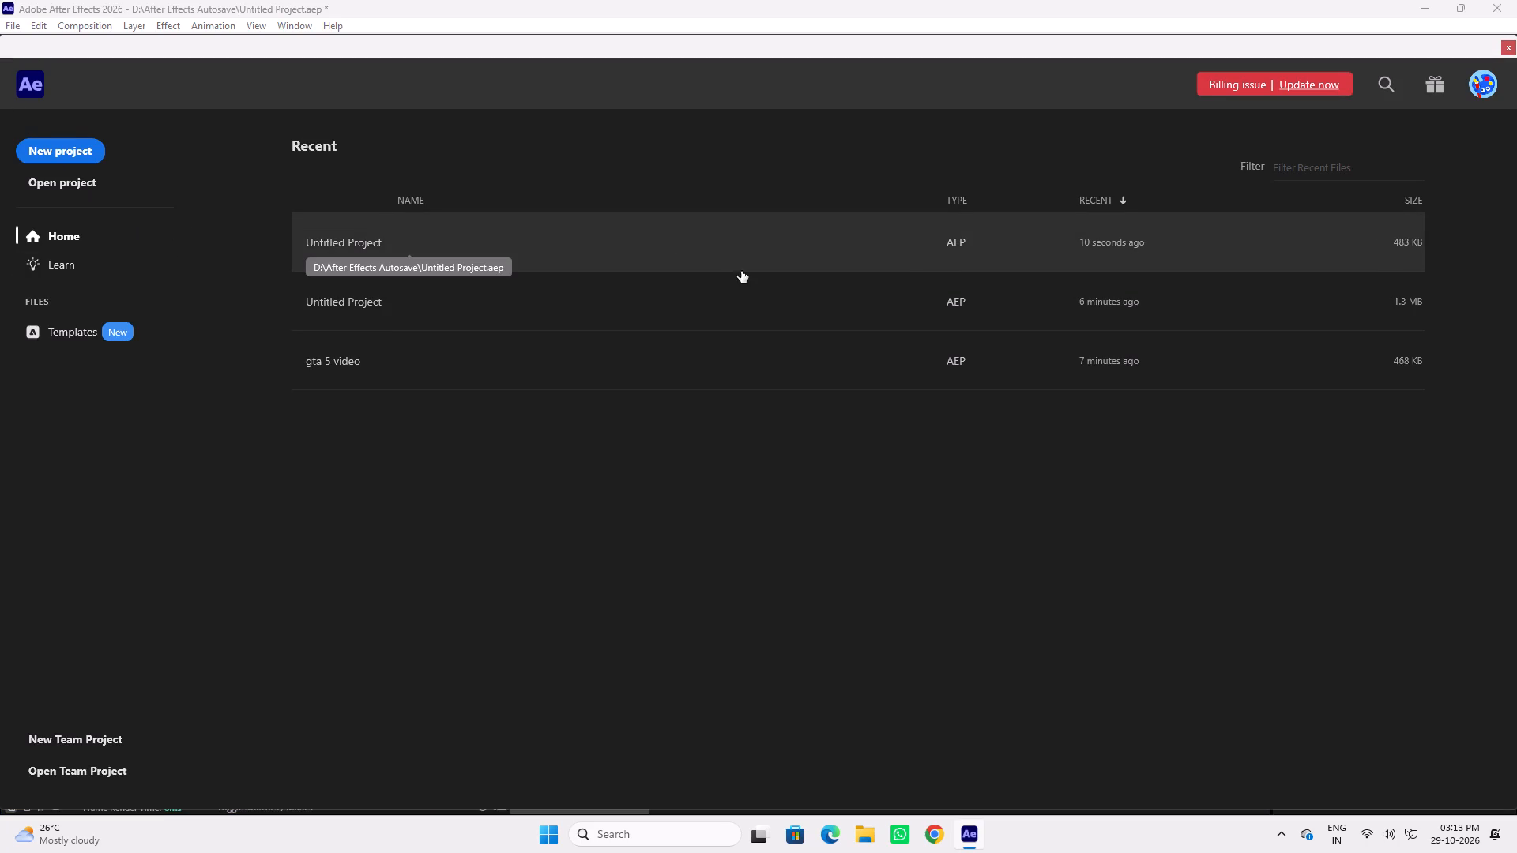
{"action": "left_click", "coordinate": [749, 302]}
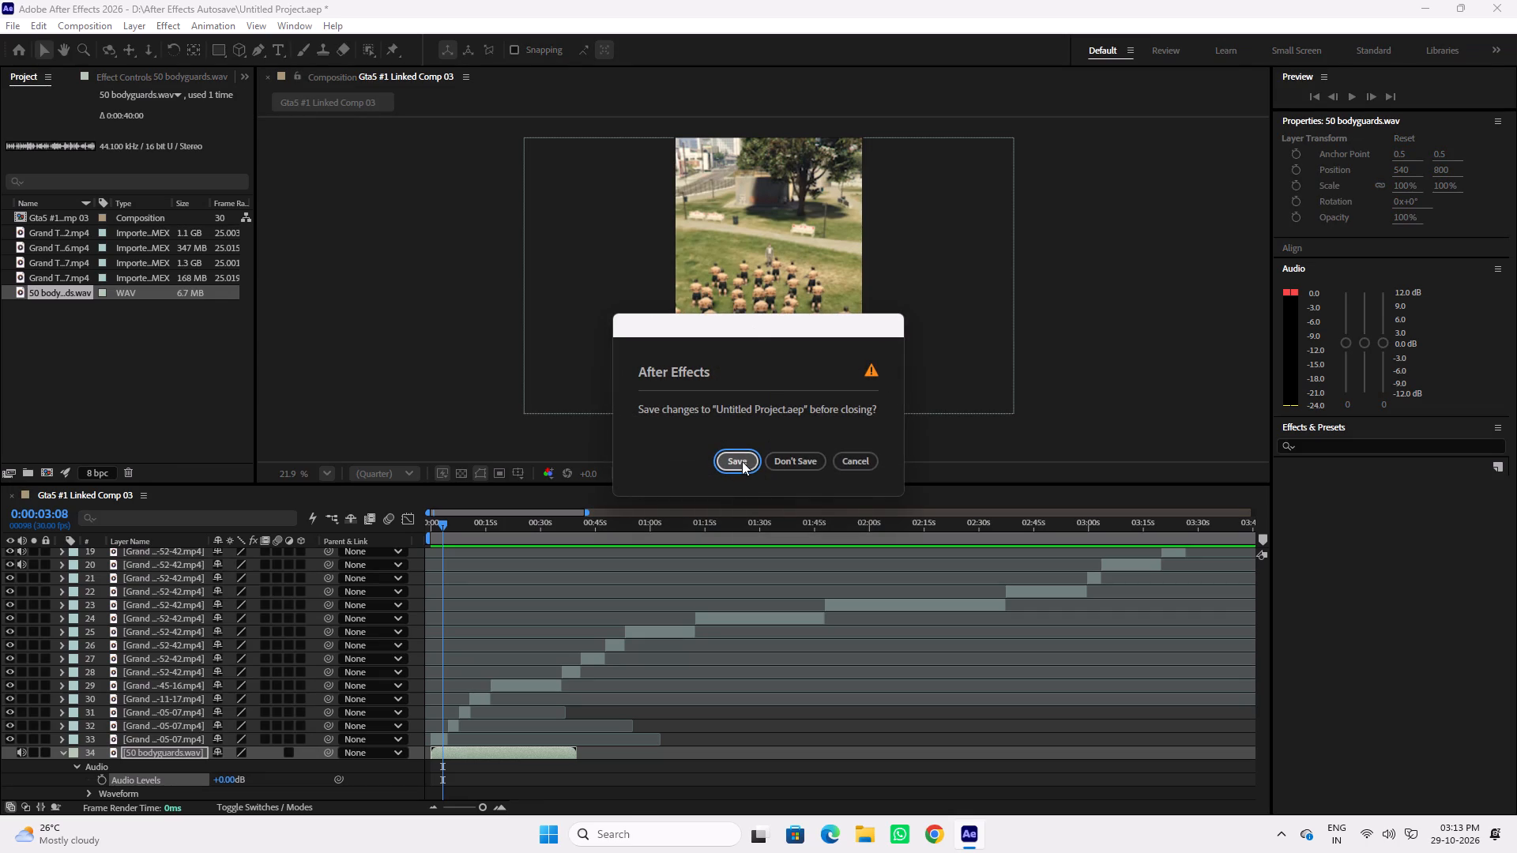
{"action": "left_click", "coordinate": [742, 460]}
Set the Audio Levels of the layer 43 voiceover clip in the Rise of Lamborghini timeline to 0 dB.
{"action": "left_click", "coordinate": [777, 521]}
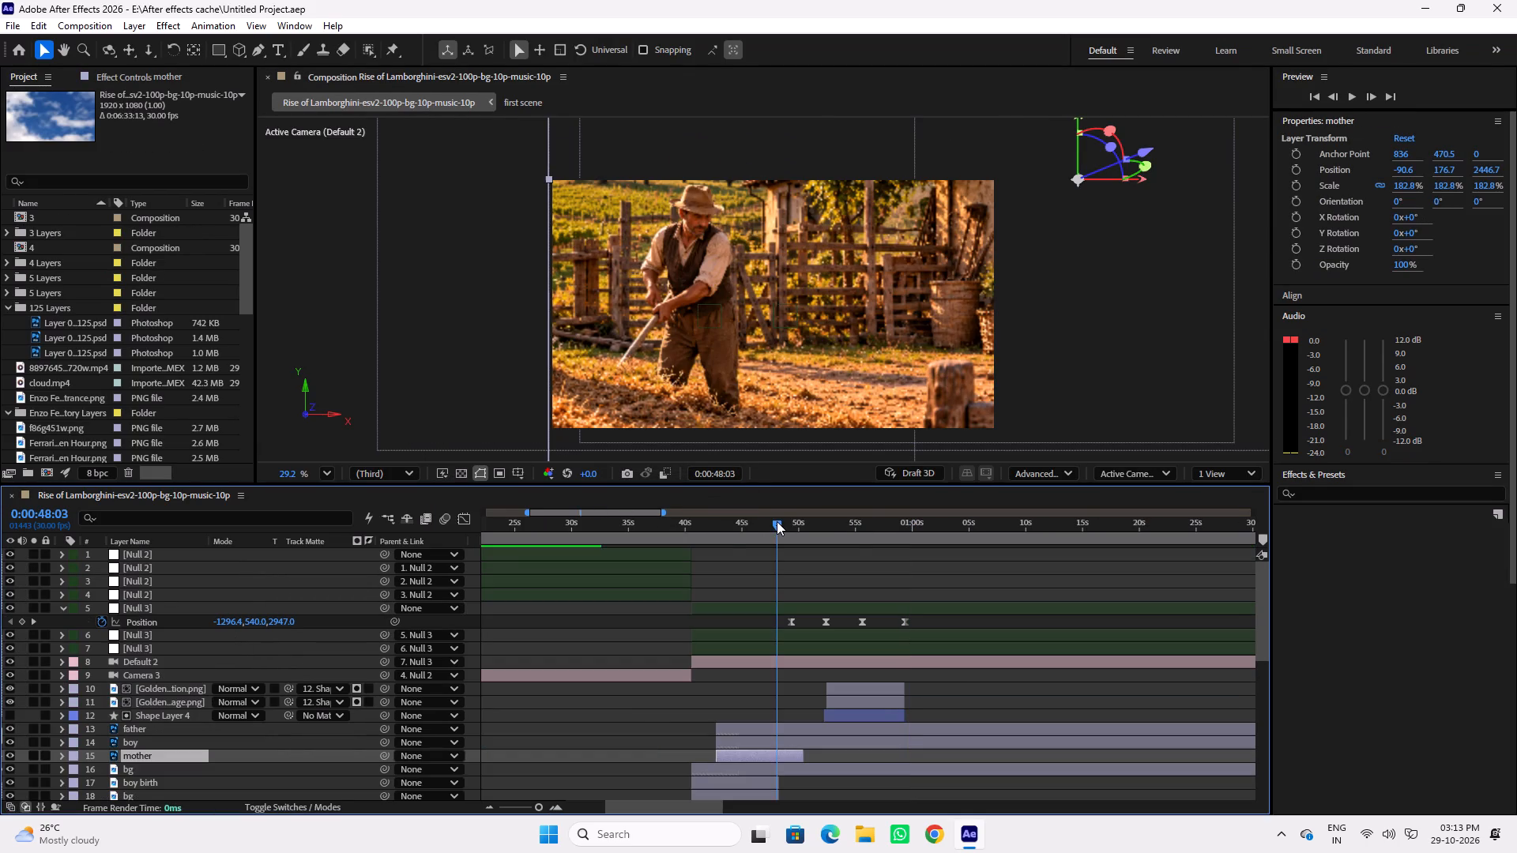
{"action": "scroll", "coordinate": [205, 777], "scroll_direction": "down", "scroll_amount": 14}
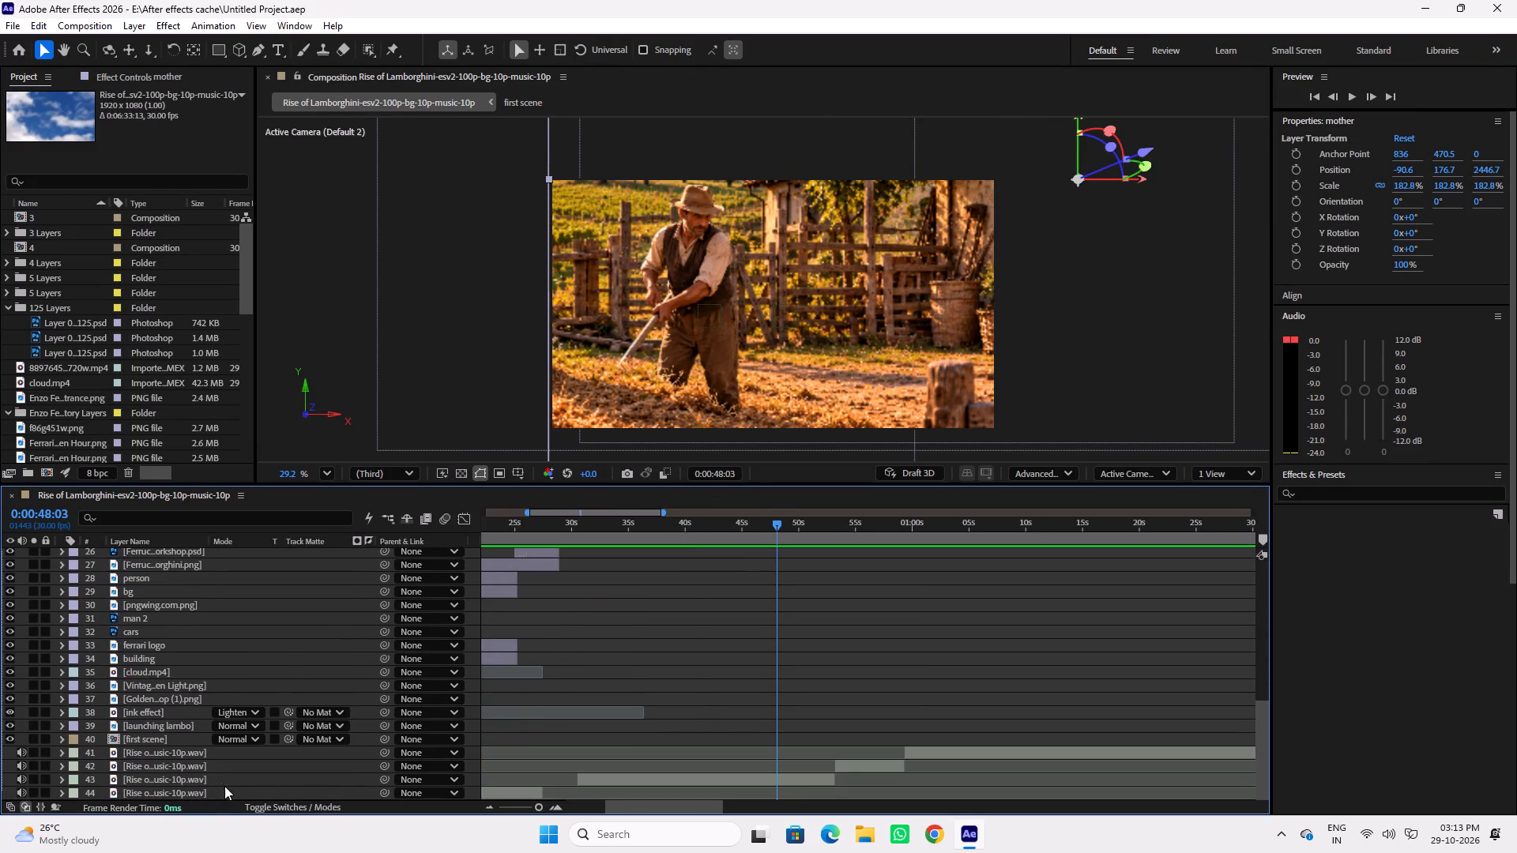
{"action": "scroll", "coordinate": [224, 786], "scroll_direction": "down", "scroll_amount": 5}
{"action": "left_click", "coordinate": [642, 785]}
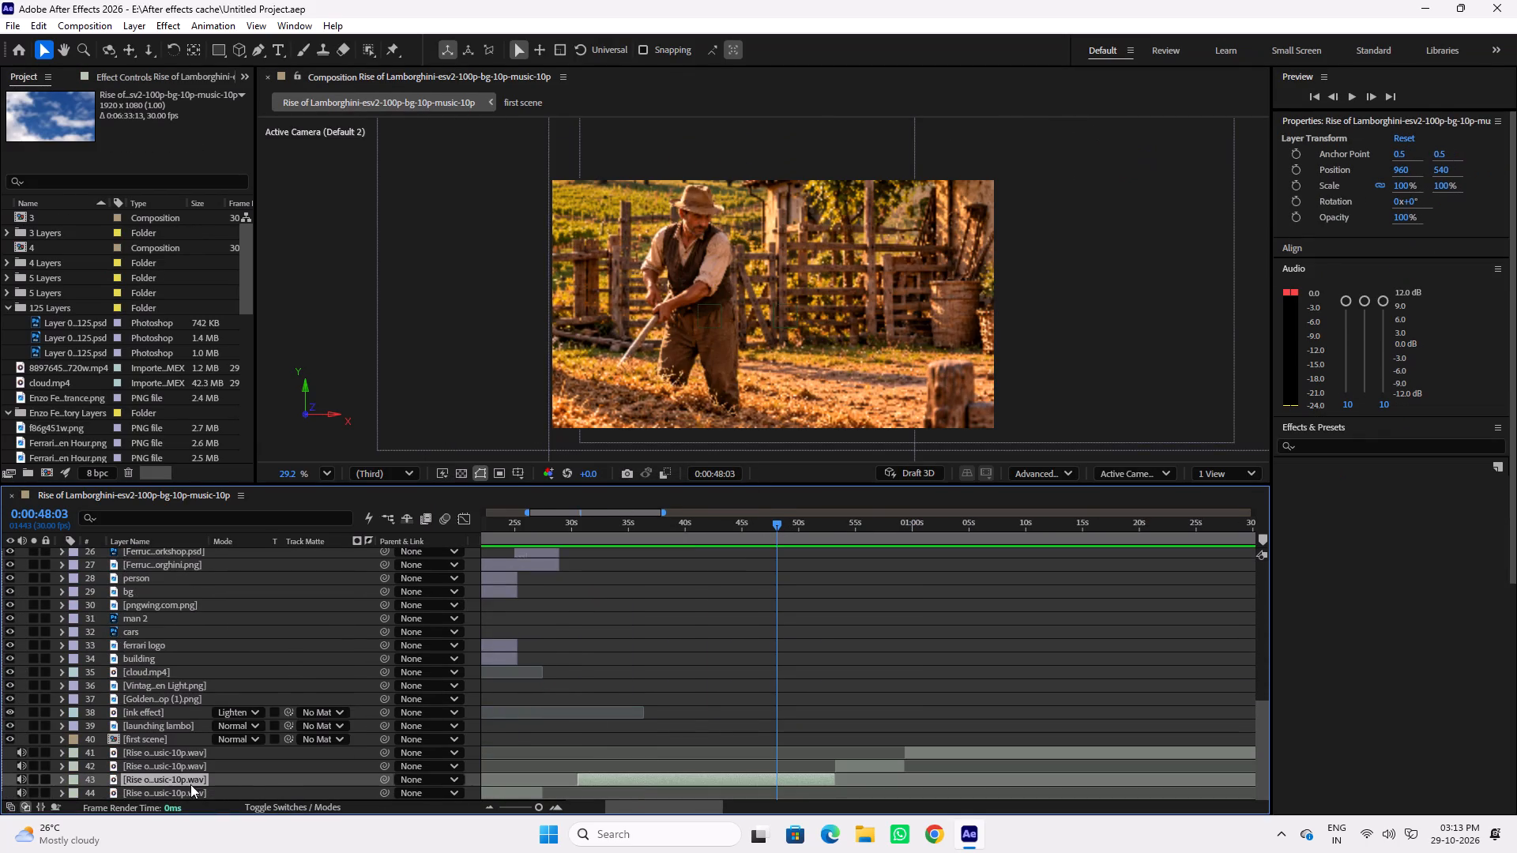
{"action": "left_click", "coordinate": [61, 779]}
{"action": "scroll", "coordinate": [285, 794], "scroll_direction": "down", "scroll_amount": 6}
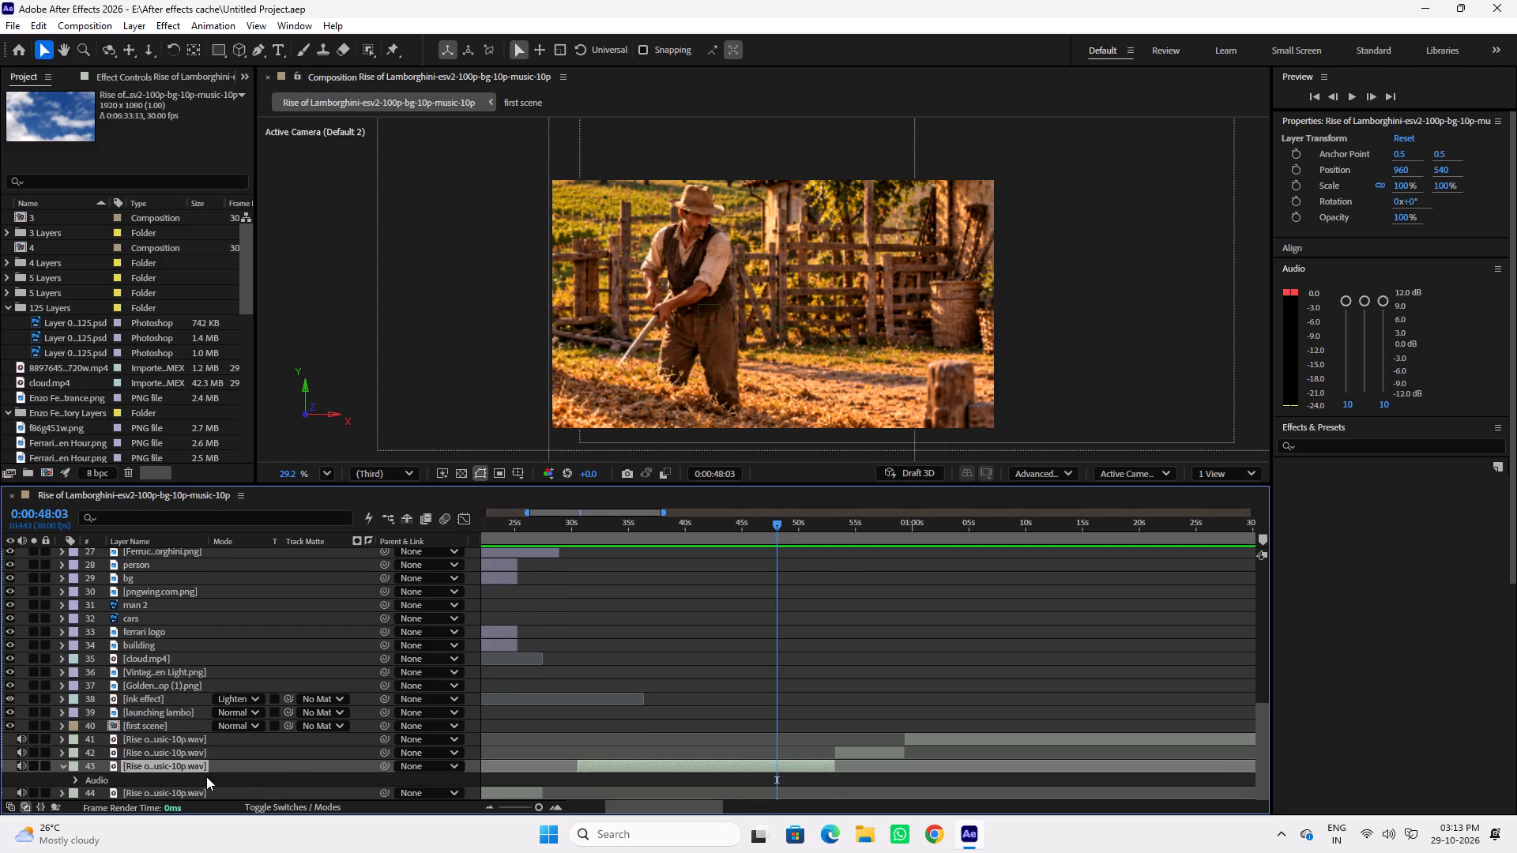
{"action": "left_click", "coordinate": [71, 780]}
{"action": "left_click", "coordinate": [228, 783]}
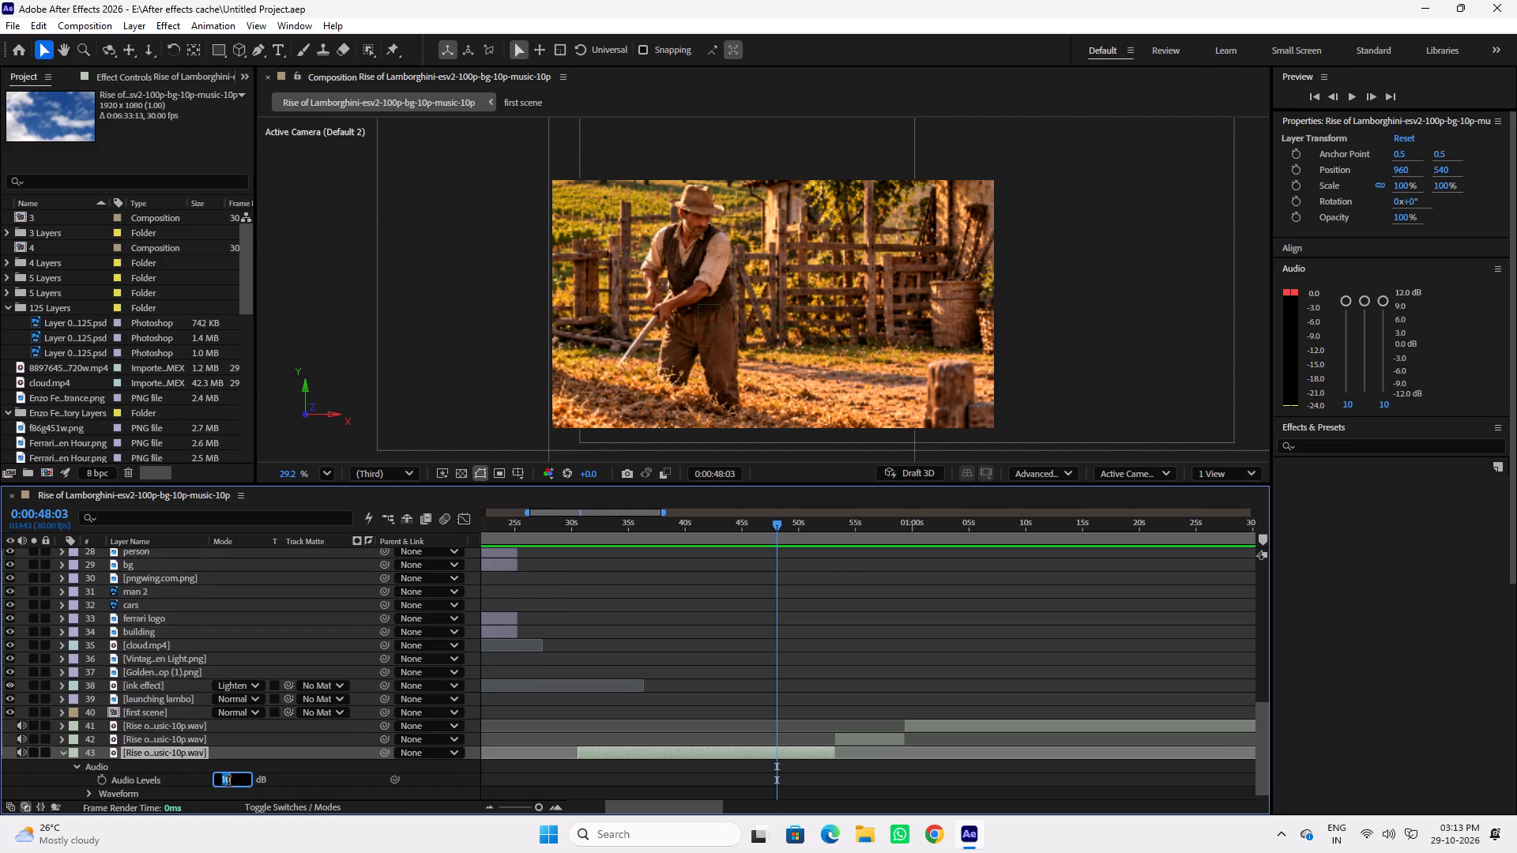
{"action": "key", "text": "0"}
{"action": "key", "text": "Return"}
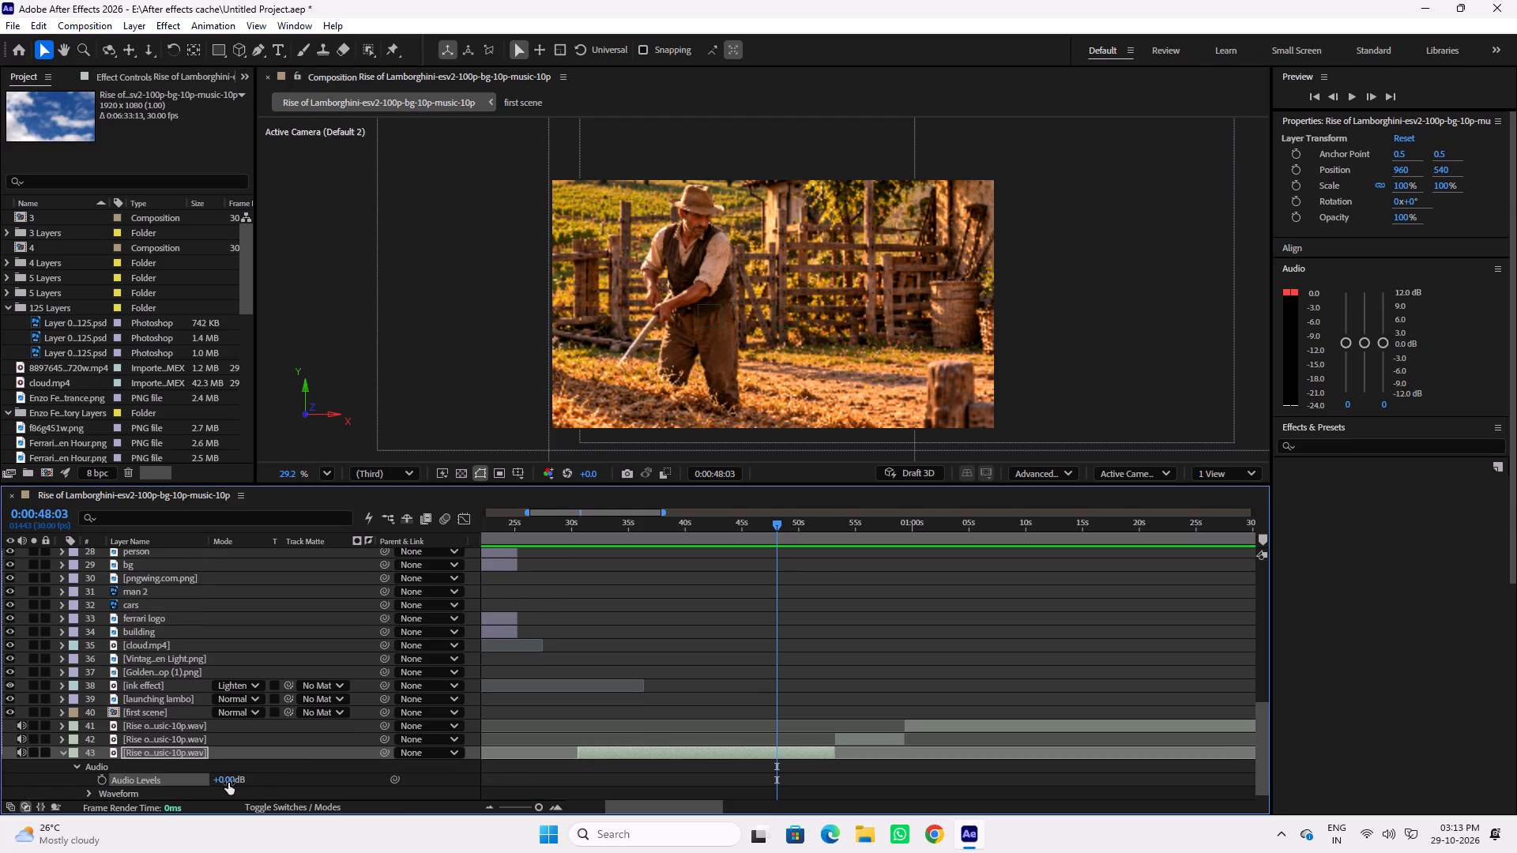
Preview the Rise of Lamborghini composition from 0:48:03 and again from 0:39:10 to judge the voiceover's loudness.
{"action": "key", "text": "space"}
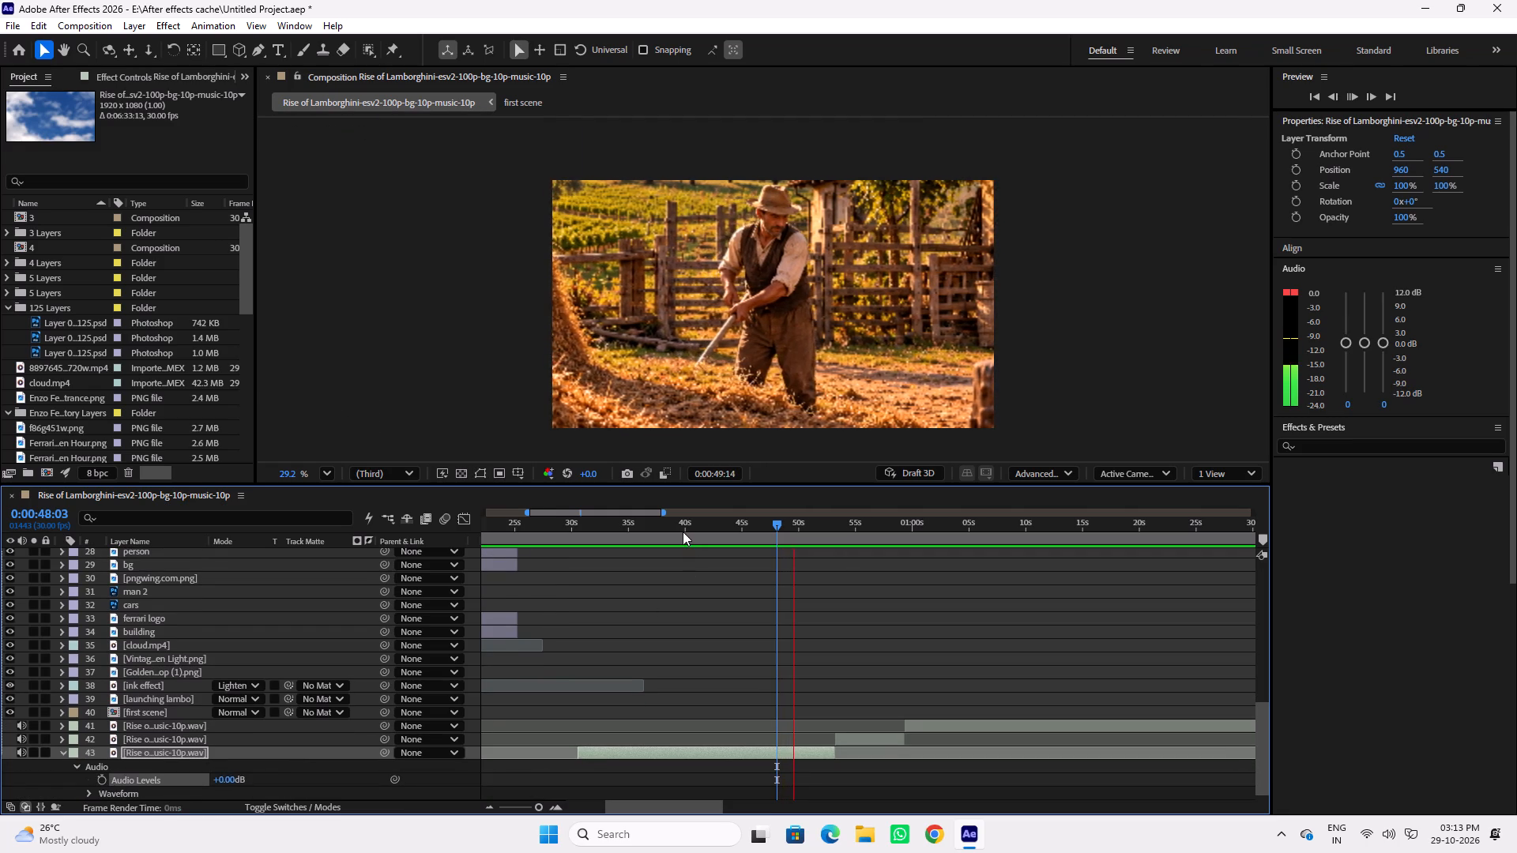
{"action": "left_click", "coordinate": [677, 528]}
{"action": "key", "text": "space"}
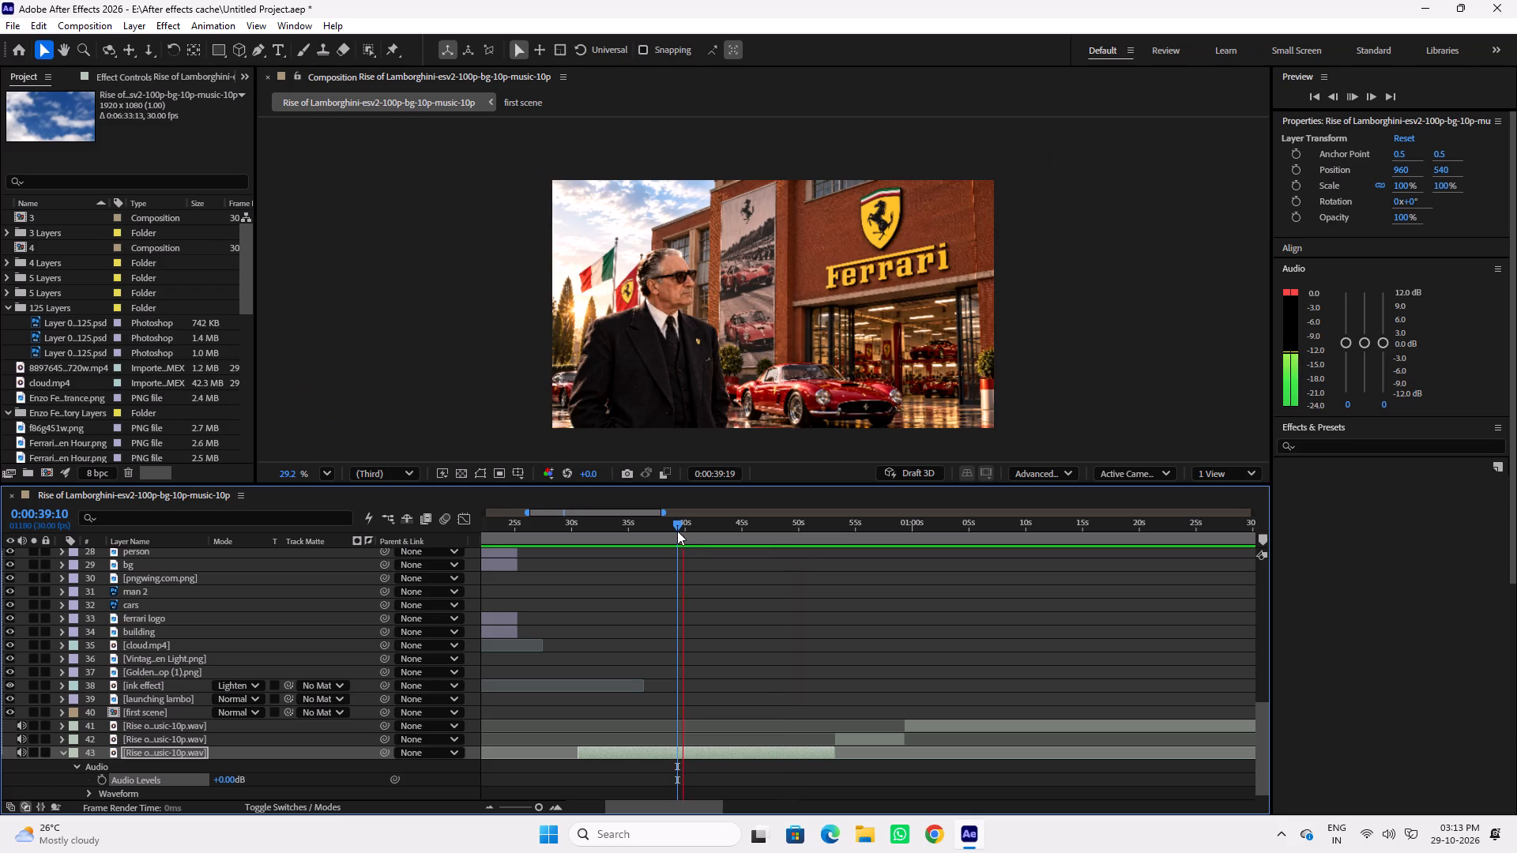
{"action": "key", "text": "space"}
Set the Audio Levels of the layer 43 voiceover clip to +10 dB.
{"action": "left_click", "coordinate": [239, 782]}
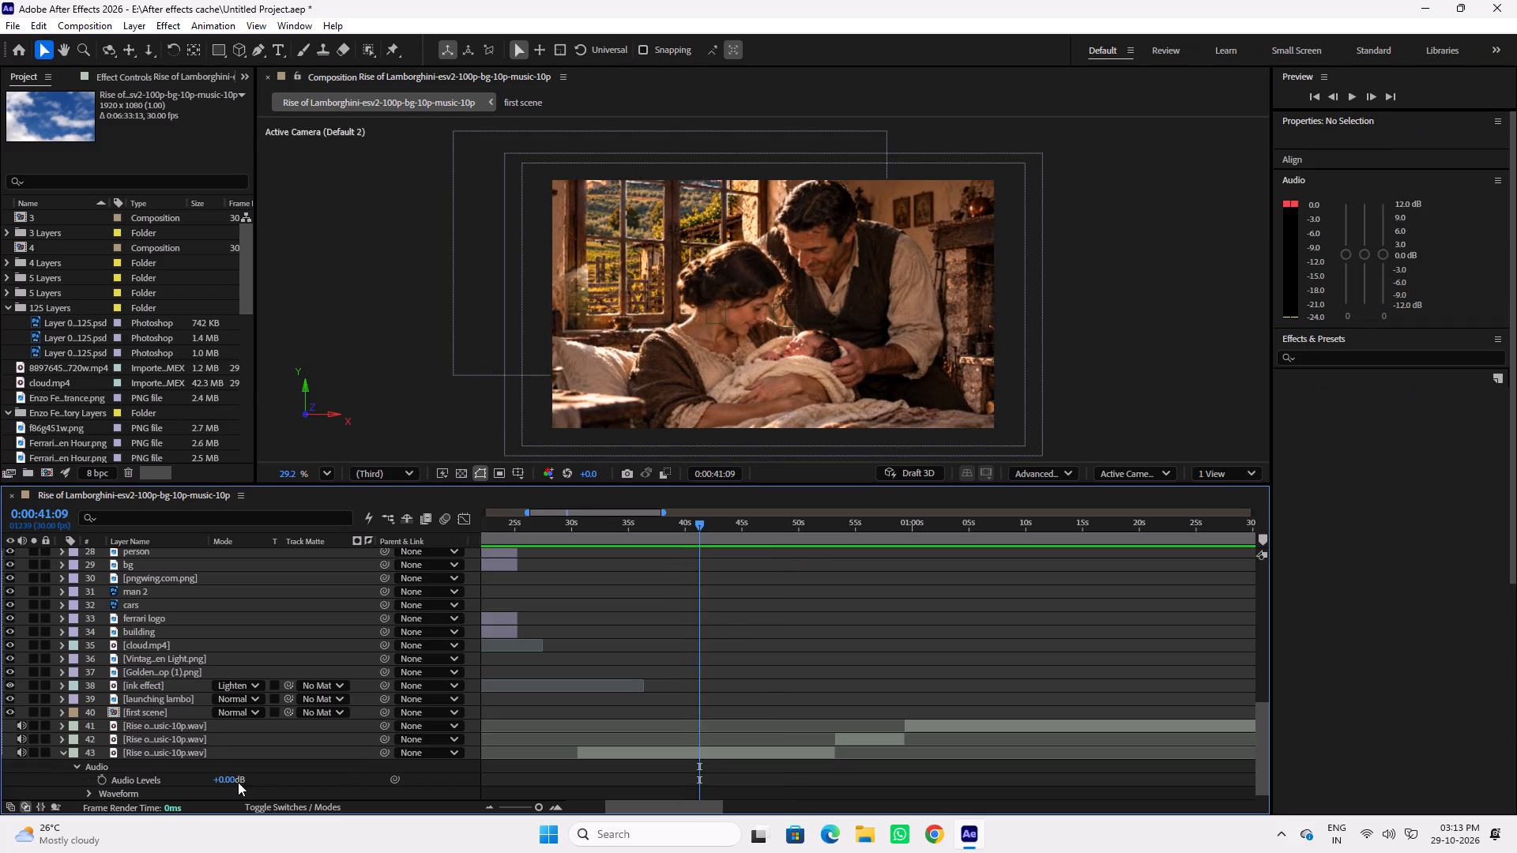
{"action": "left_click", "coordinate": [233, 782]}
{"action": "type", "text": "10"}
{"action": "key", "text": "Return"}
Preview the Rise of Lamborghini composition from 0:41:09 for reference loudness and look through its voiceover and other layers.
{"action": "key", "text": "space"}
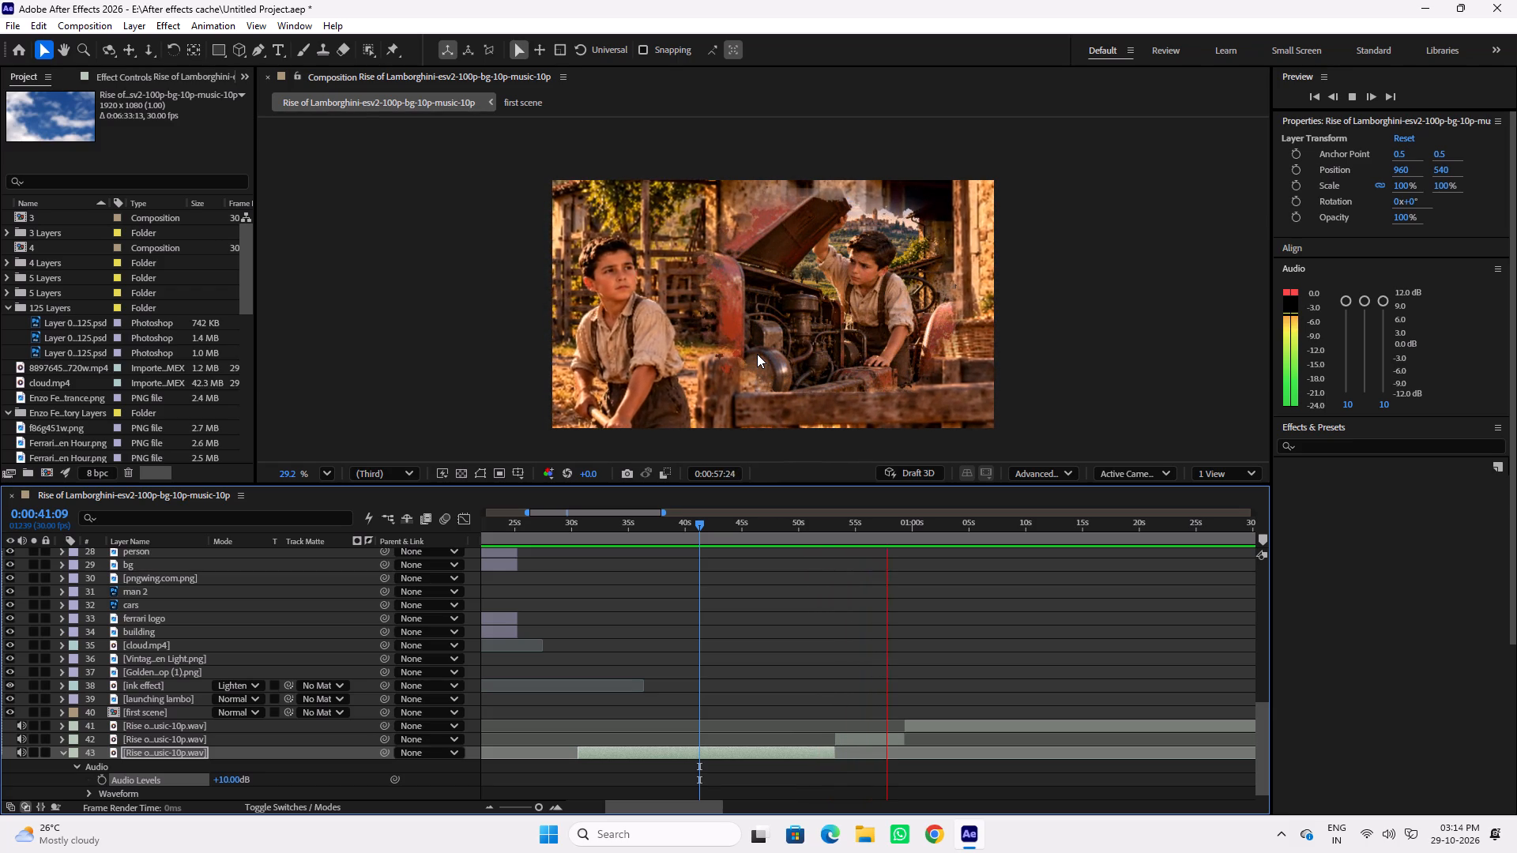
{"action": "left_click", "coordinate": [857, 736]}
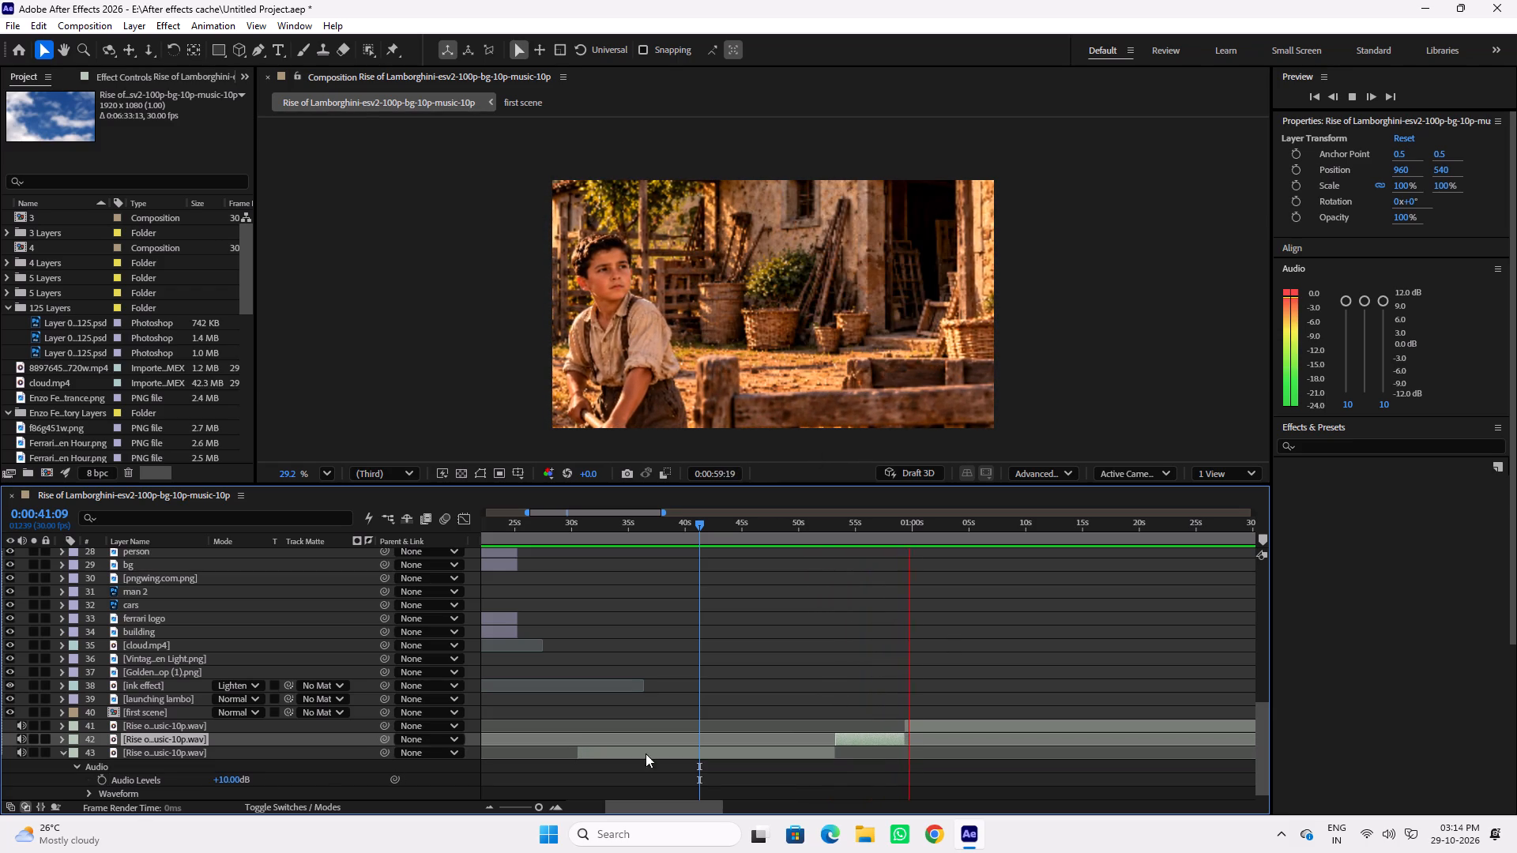
{"action": "left_click", "coordinate": [62, 757]}
{"action": "left_click", "coordinate": [60, 741]}
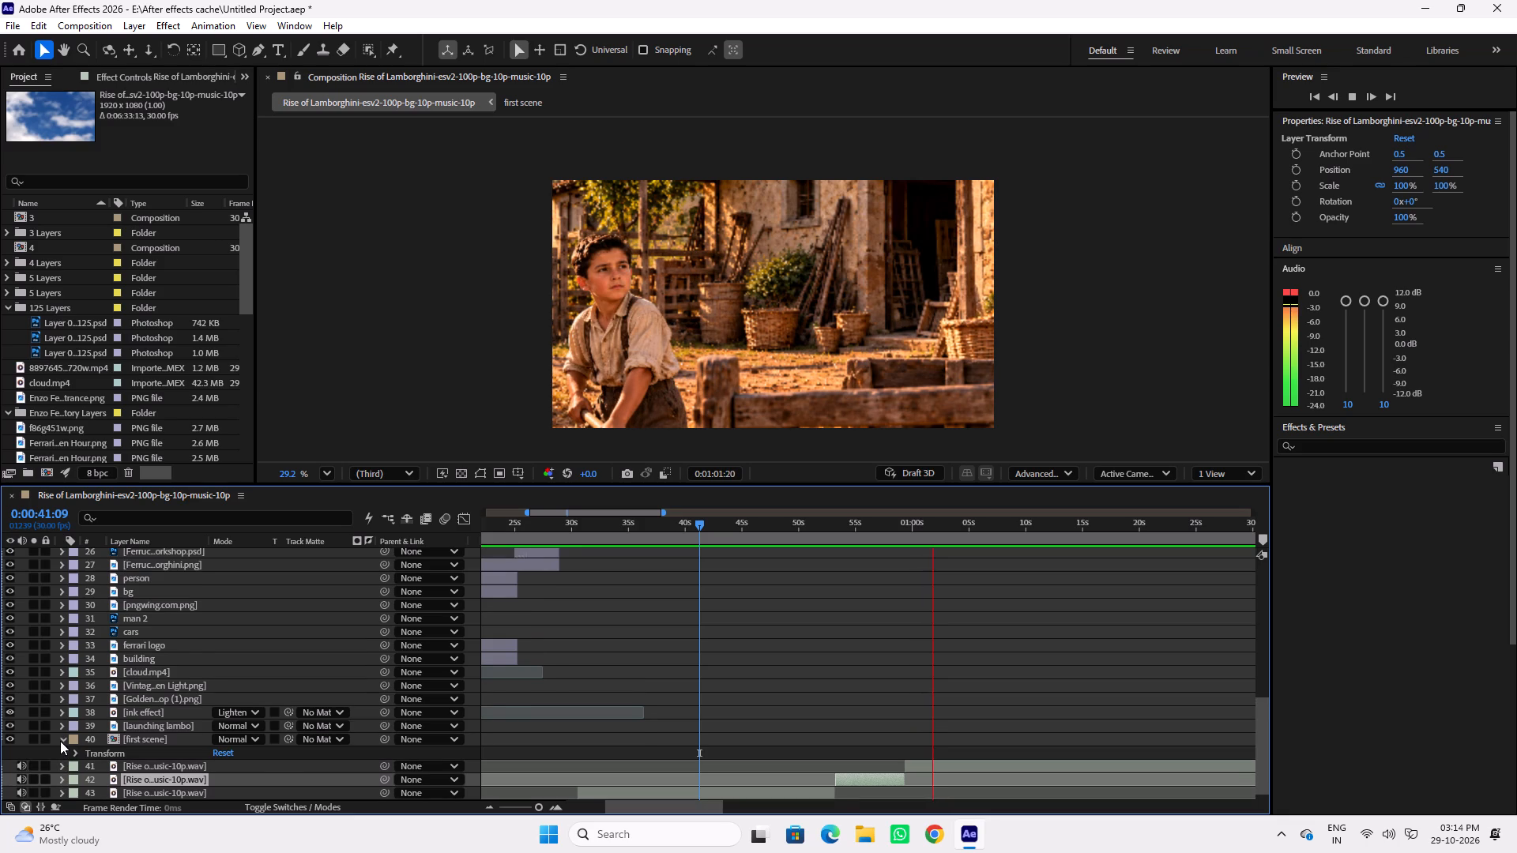
{"action": "left_click", "coordinate": [60, 741]}
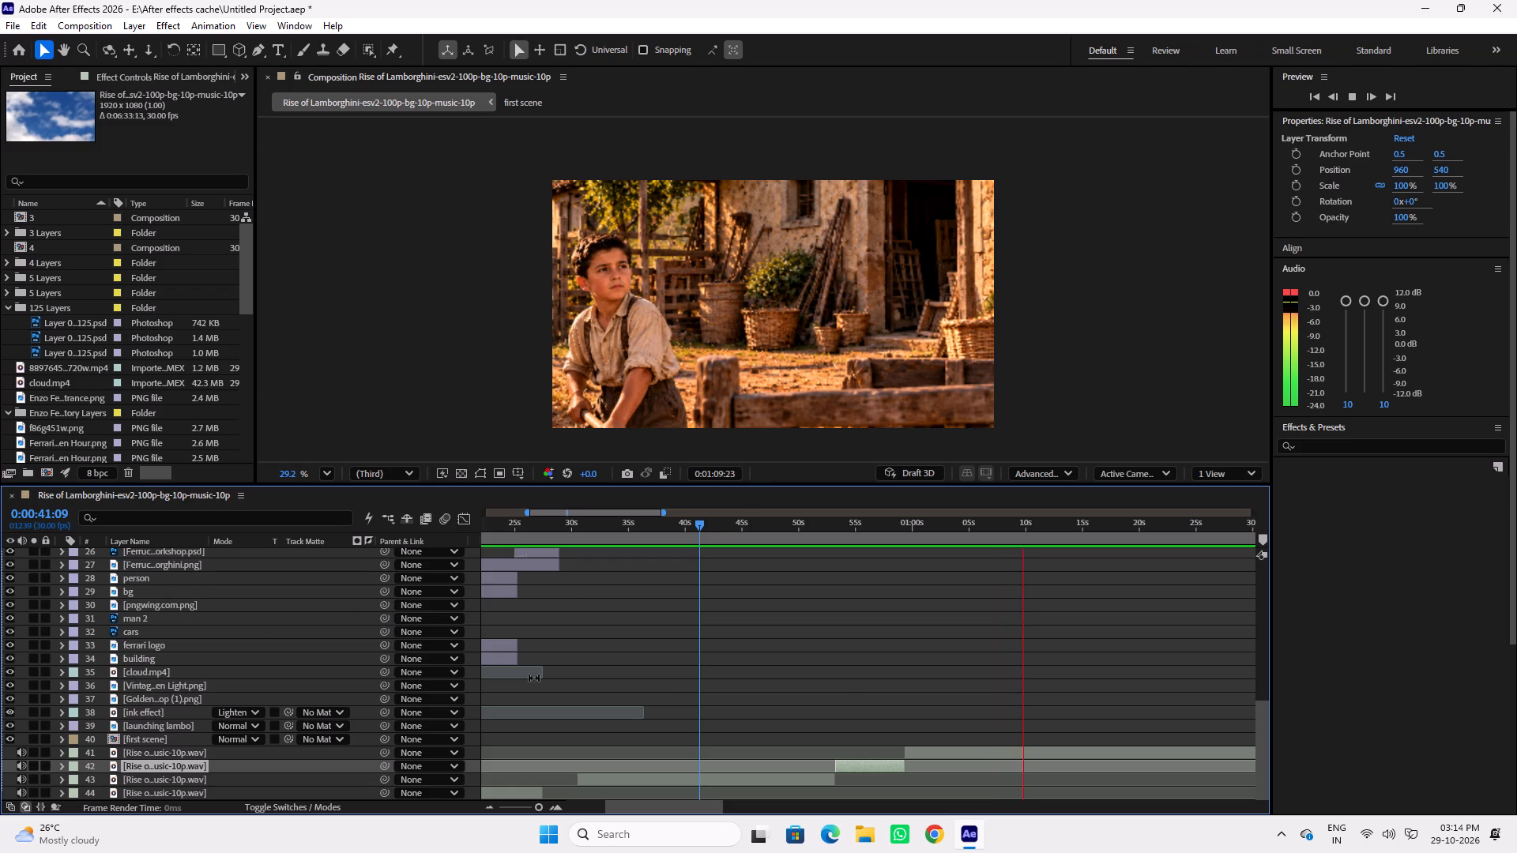
{"action": "key", "text": "space"}
{"action": "scroll", "coordinate": [838, 631], "scroll_direction": "up", "scroll_amount": 15}
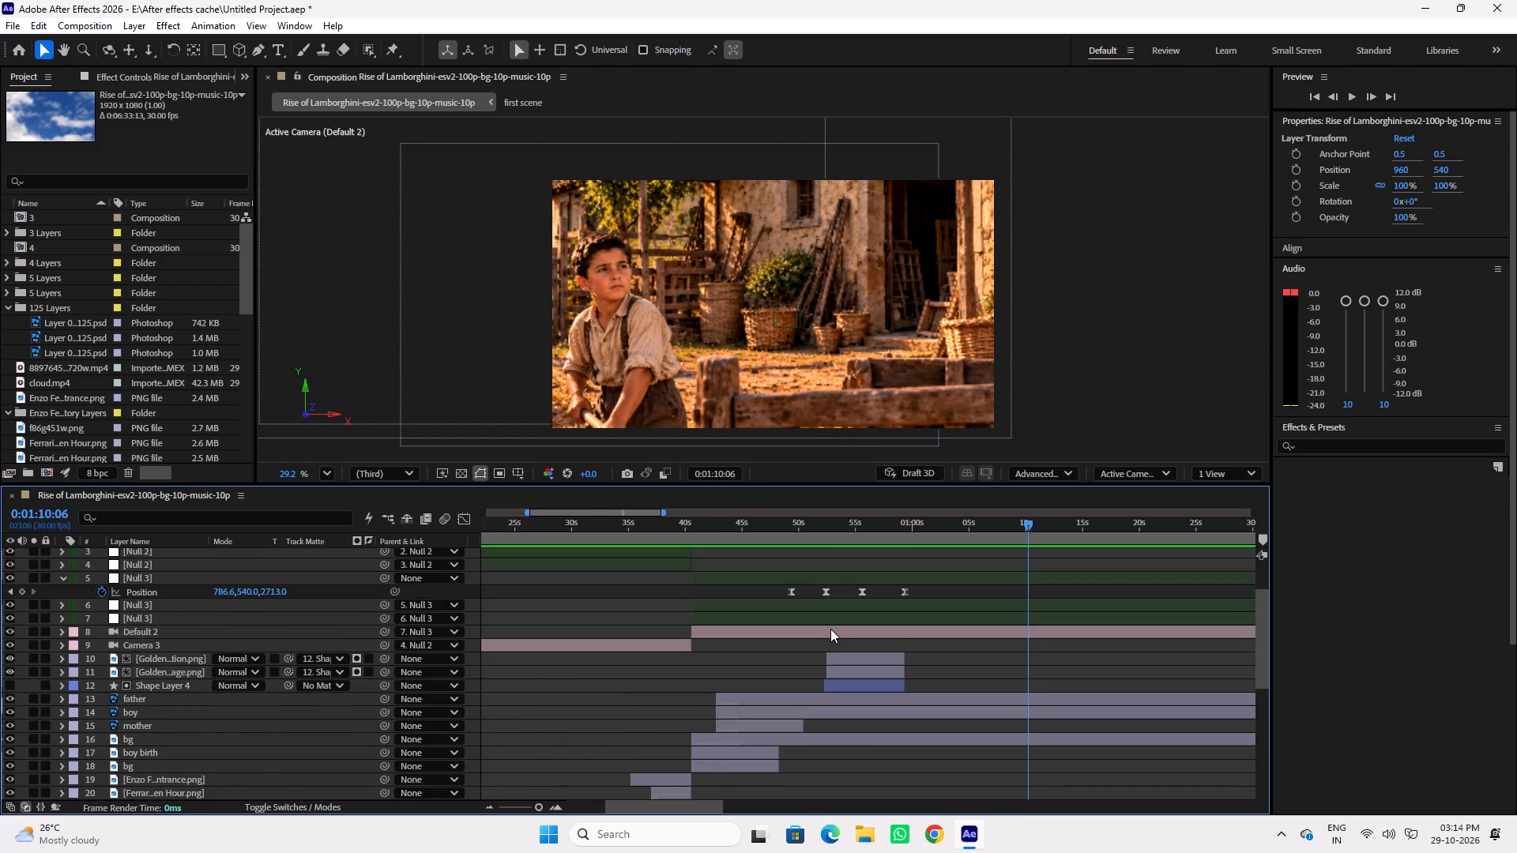
{"action": "scroll", "coordinate": [830, 629], "scroll_direction": "down", "scroll_amount": 20}
{"action": "scroll", "coordinate": [830, 629], "scroll_direction": "down", "scroll_amount": 4}
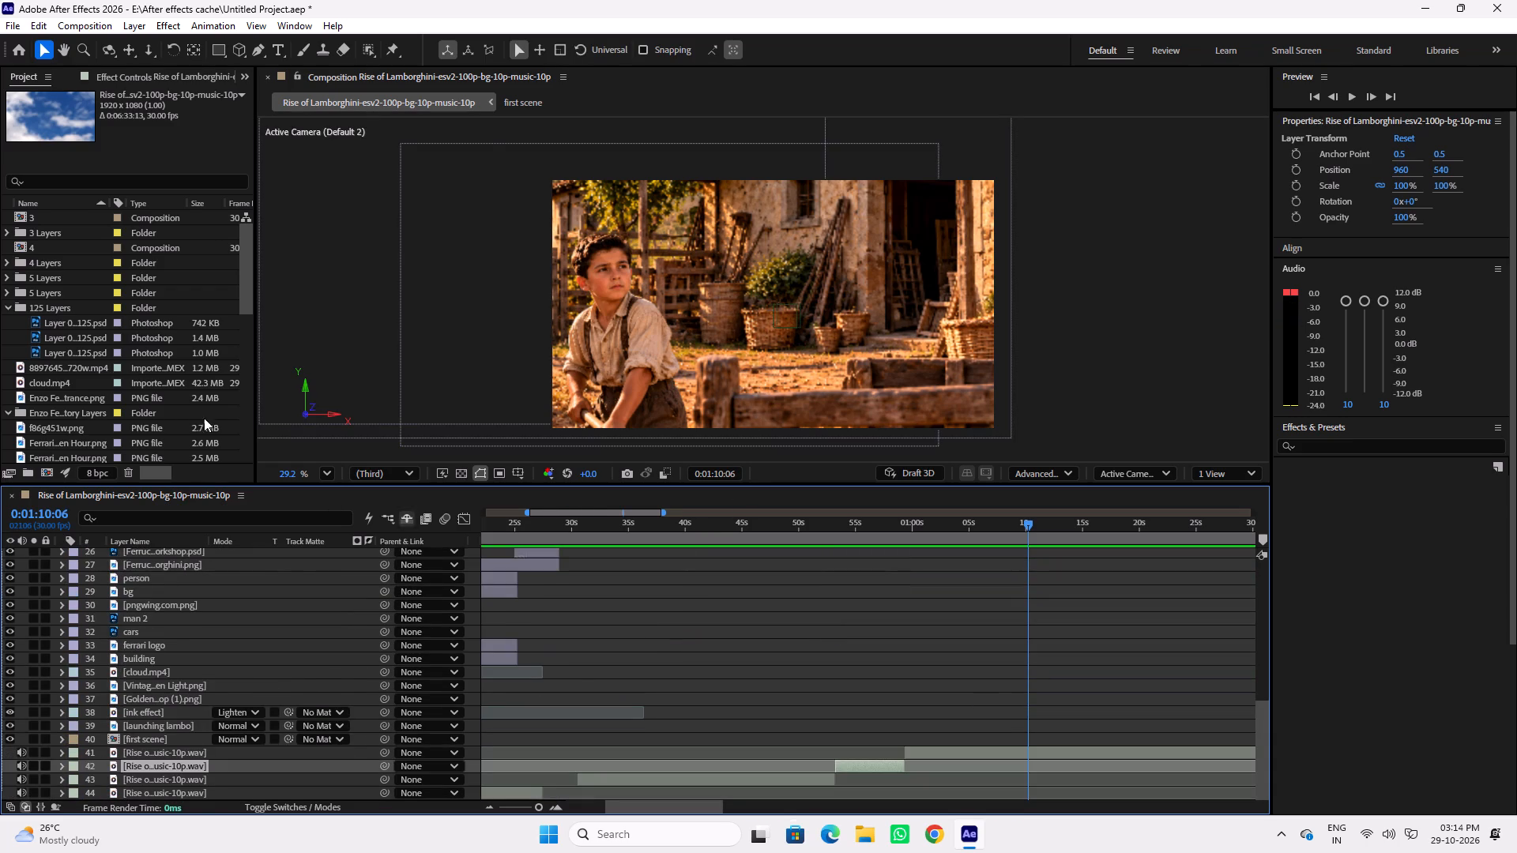
Save the Lamborghini project and open the recent project "gta 5 video".
{"action": "left_click", "coordinate": [13, 51]}
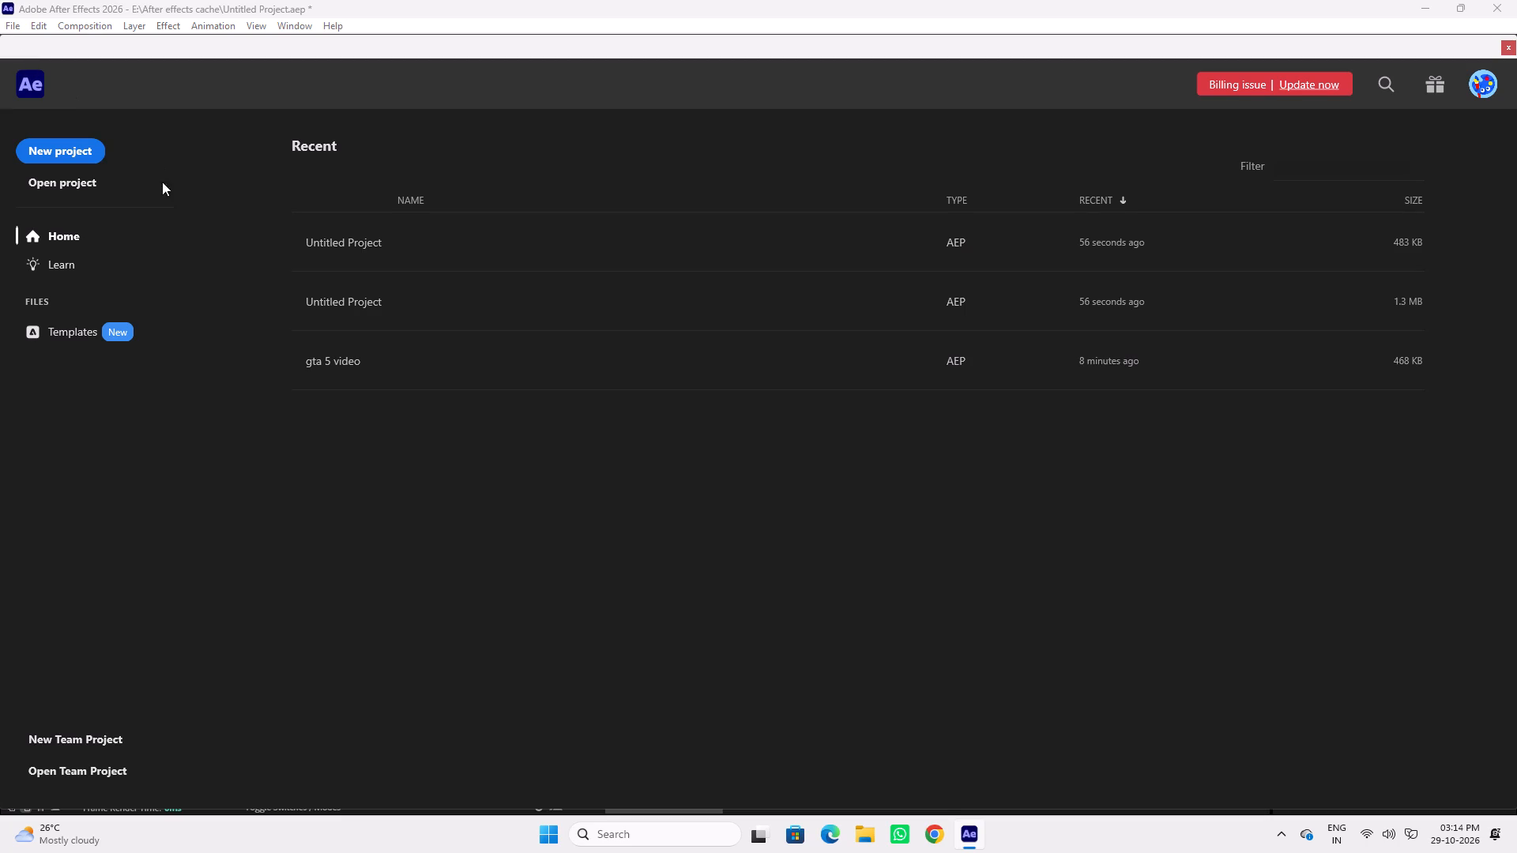
{"action": "left_click", "coordinate": [758, 374]}
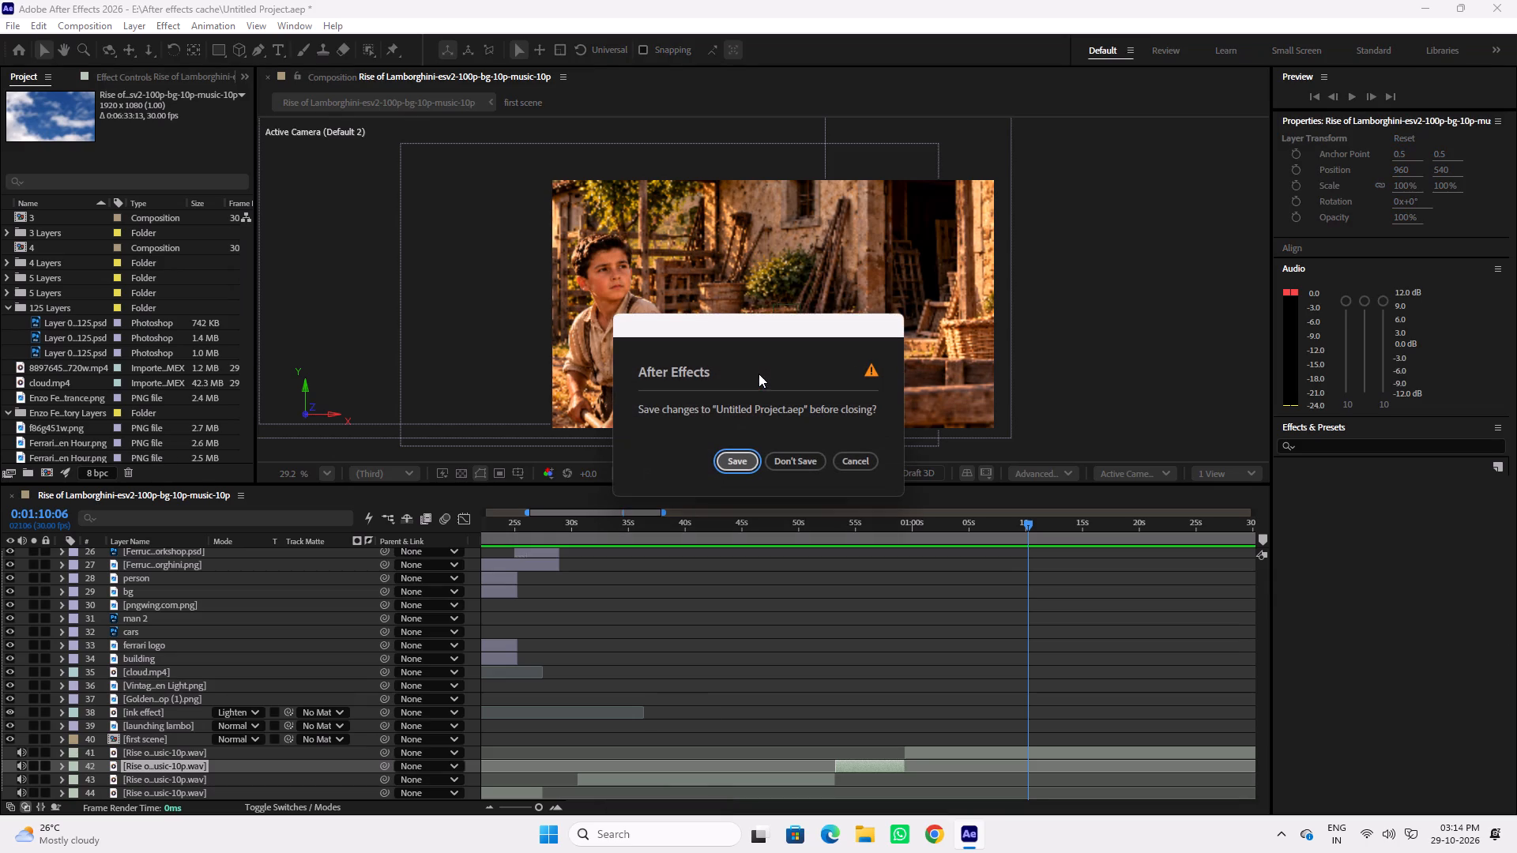
{"action": "left_click", "coordinate": [738, 470]}
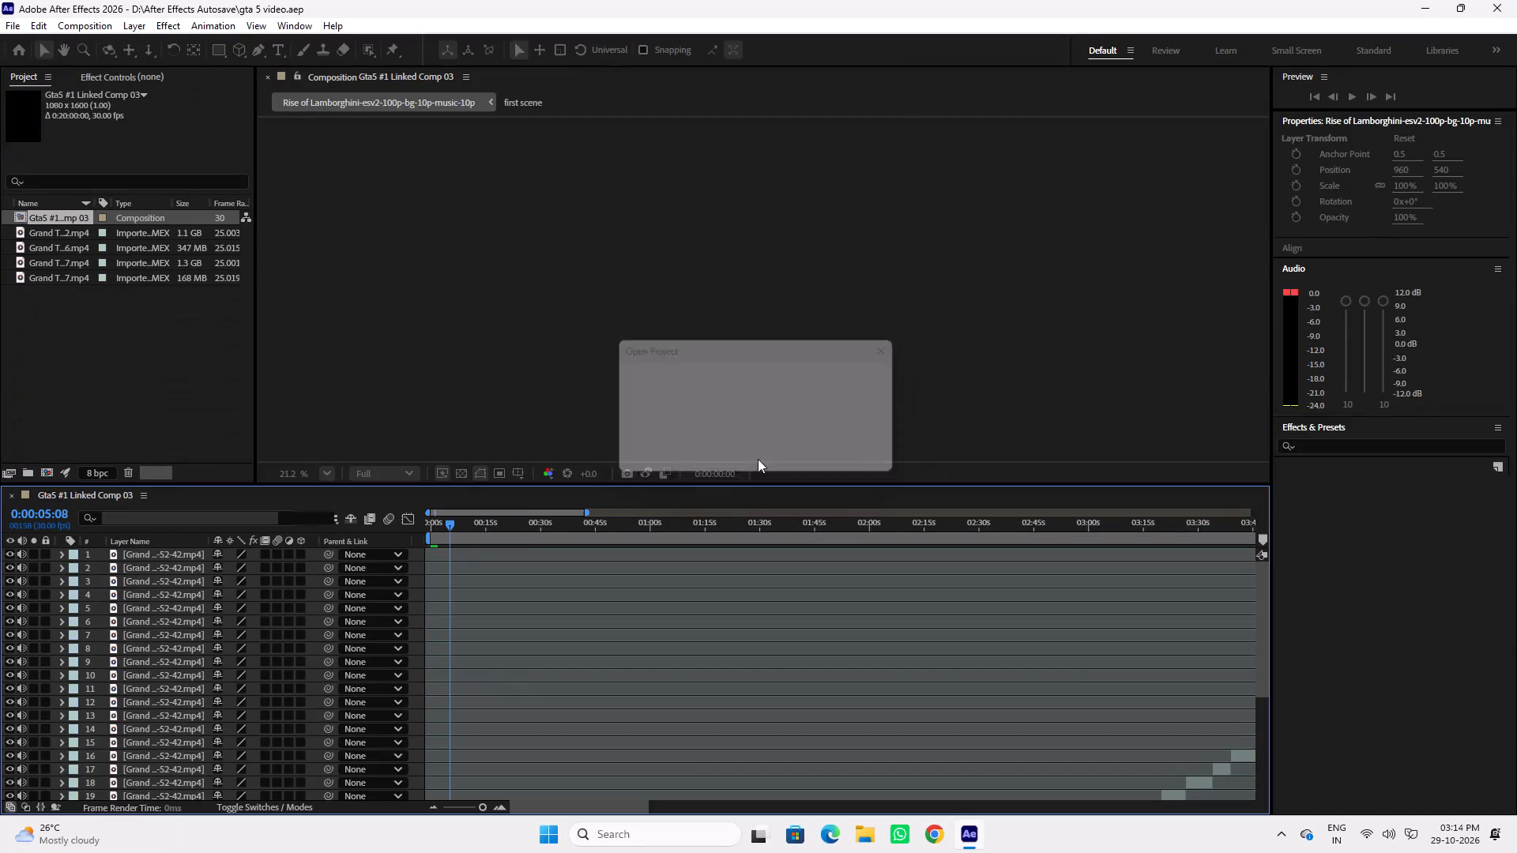
Look through the layers in the Gta5 #1 Linked Comp 03 timeline to check which clips it contains.
{"action": "scroll", "coordinate": [726, 559], "scroll_direction": "down", "scroll_amount": 11}
{"action": "scroll", "coordinate": [620, 635], "scroll_direction": "down", "scroll_amount": 3}
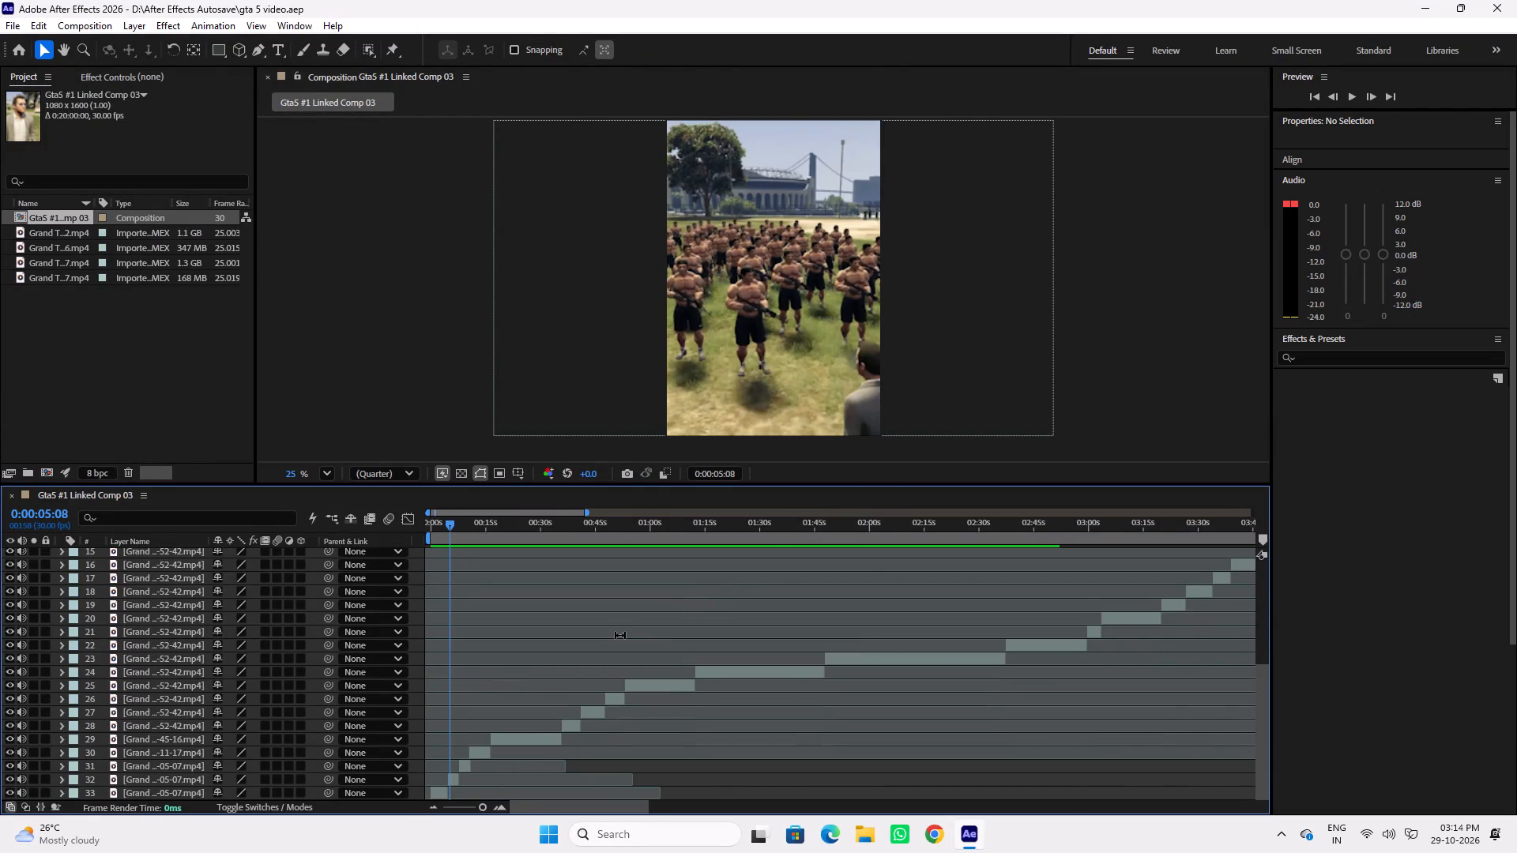
{"action": "scroll", "coordinate": [620, 635], "scroll_direction": "down", "scroll_amount": 11}
{"action": "scroll", "coordinate": [615, 640], "scroll_direction": "up", "scroll_amount": 10}
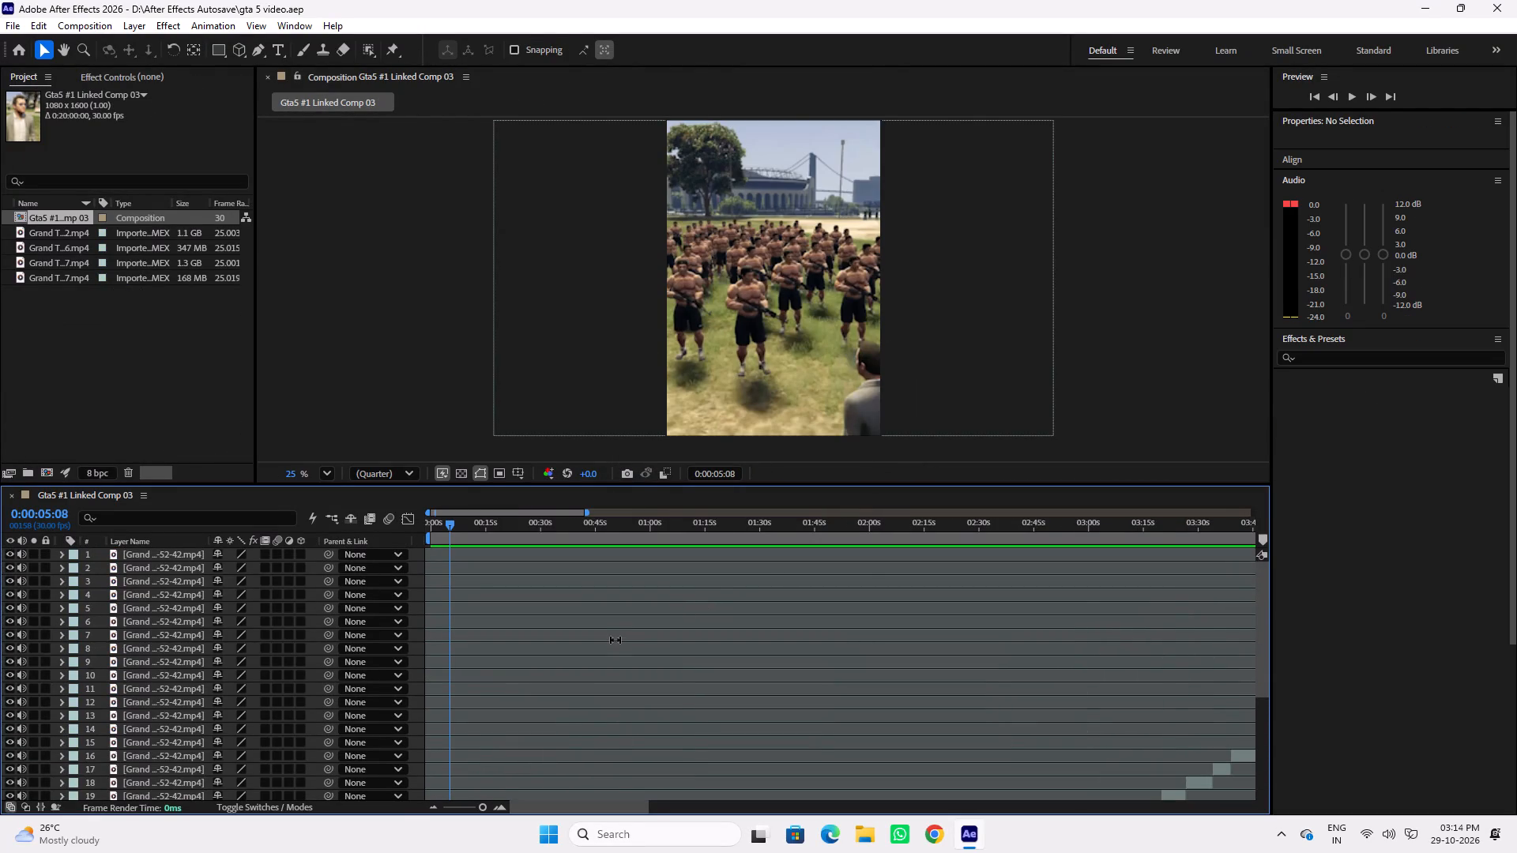
Reopen the "gta 5 video" project and preview Gta5 #1 Linked Comp 03 from the start to check its sound.
{"action": "left_click", "coordinate": [20, 54]}
{"action": "left_click", "coordinate": [764, 250]}
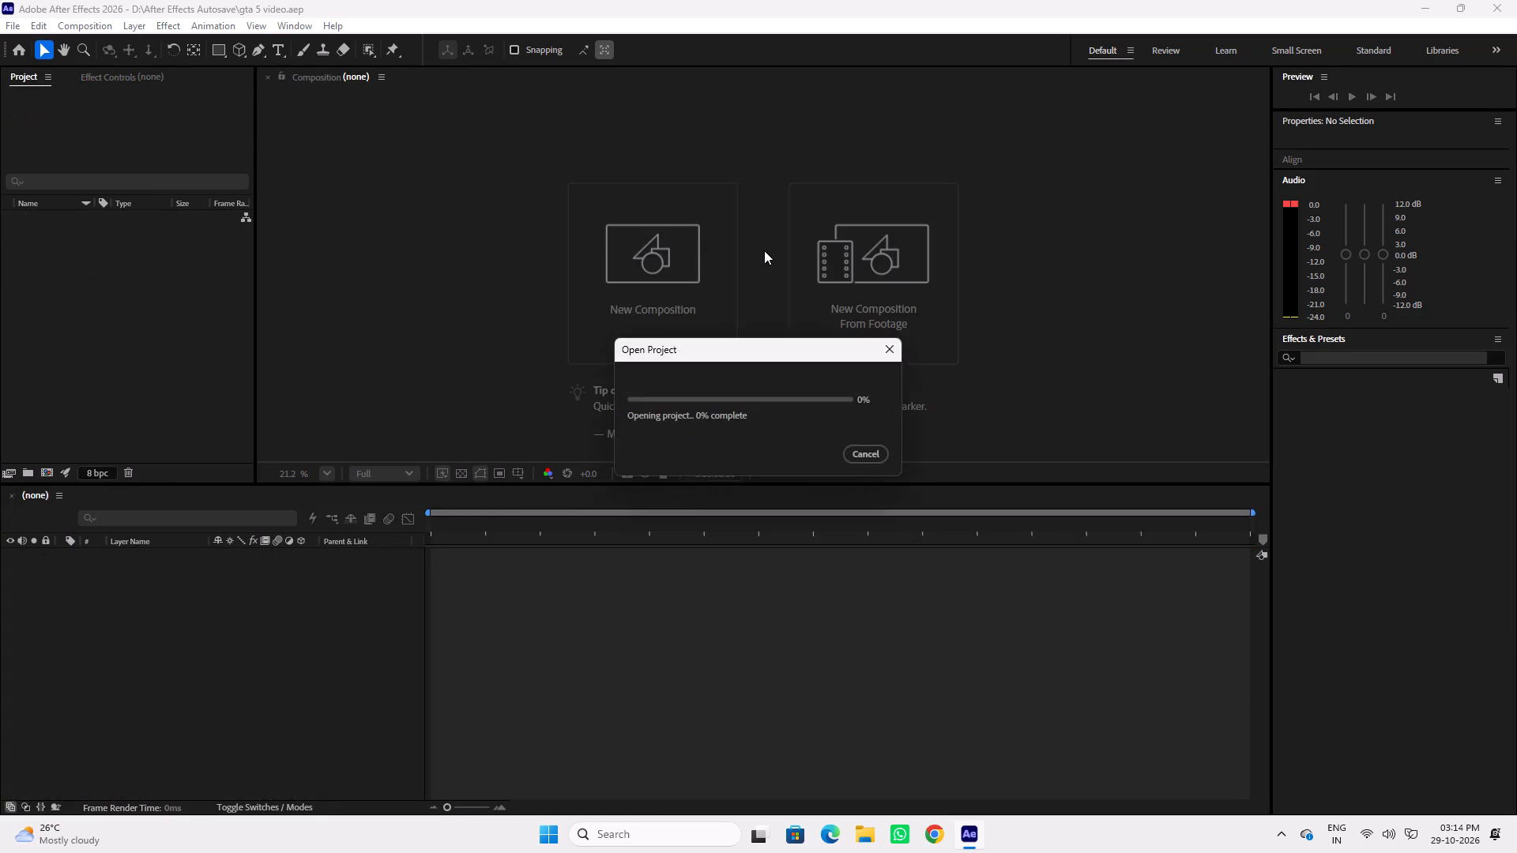
{"action": "left_click_drag", "start_coordinate": [484, 525], "coordinate": [390, 526]}
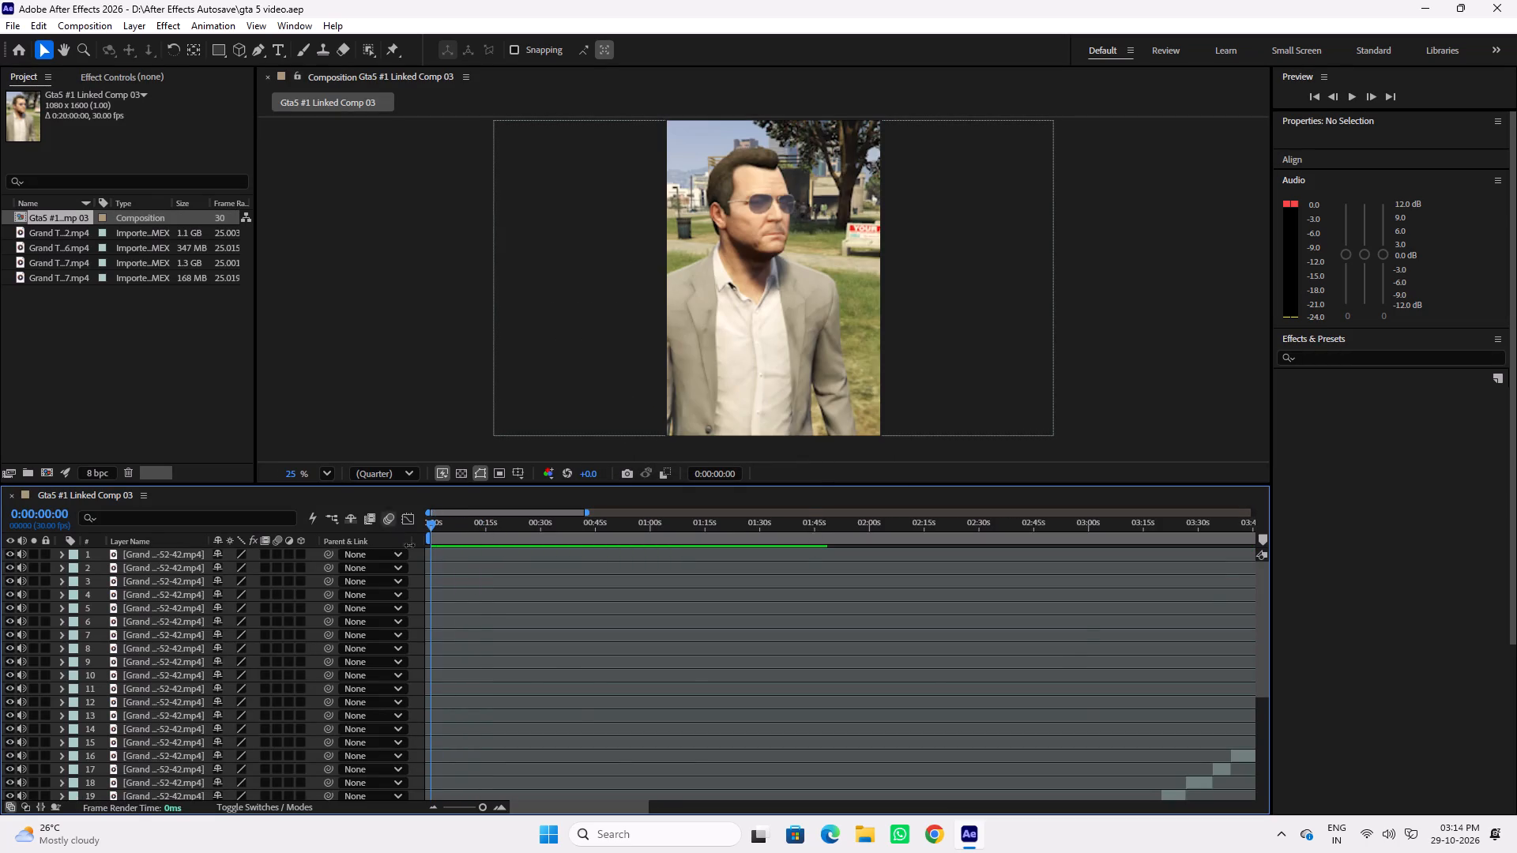
{"action": "scroll", "coordinate": [555, 661], "scroll_direction": "down", "scroll_amount": 18}
{"action": "scroll", "coordinate": [583, 737], "scroll_direction": "down", "scroll_amount": 2}
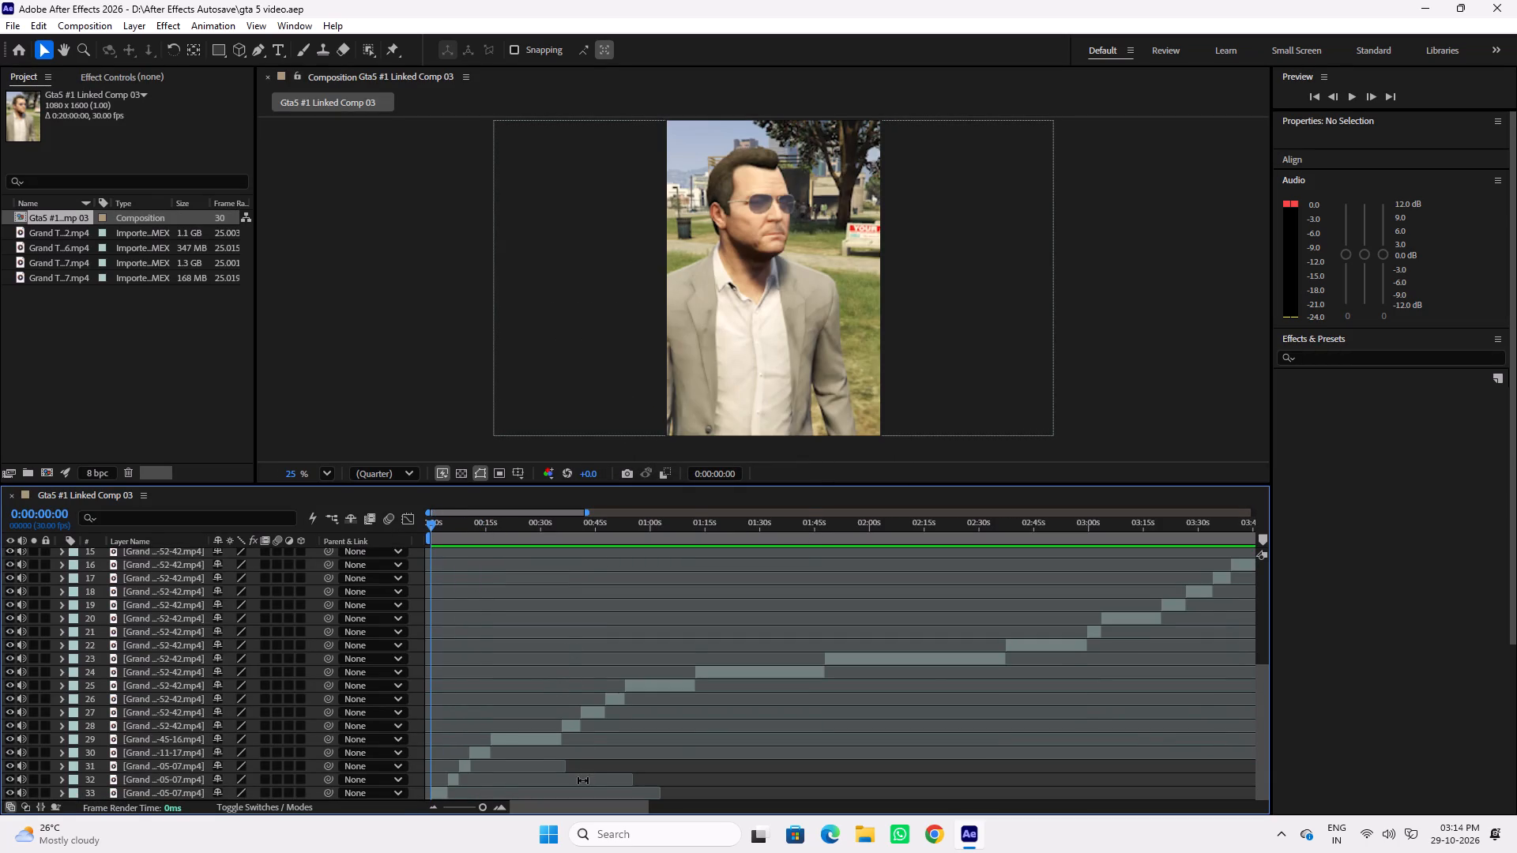
{"action": "key", "text": "space"}
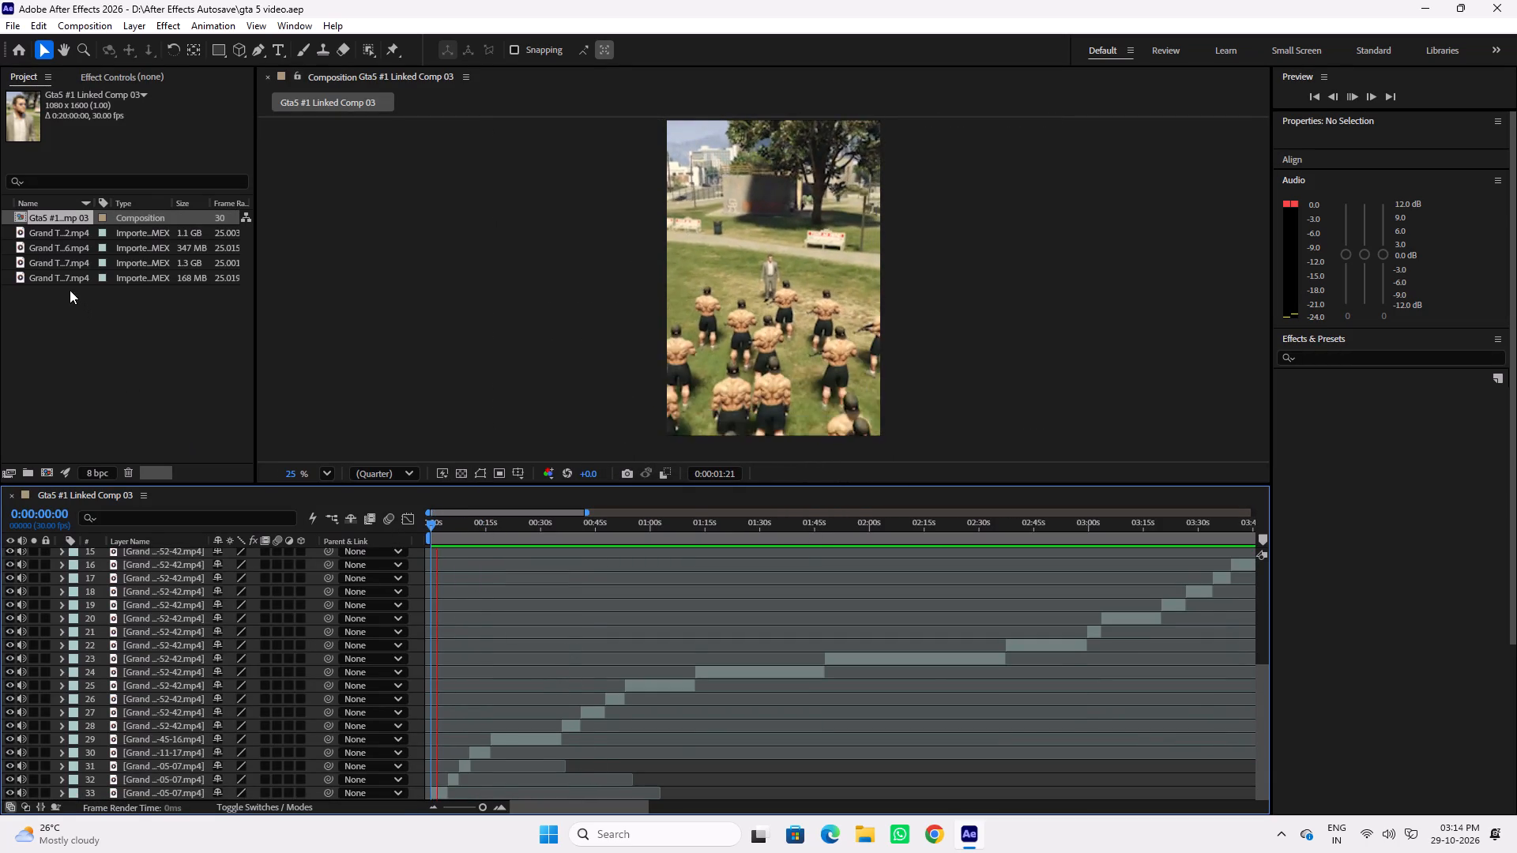
{"action": "key", "text": "space"}
Open the recent 483 KB Untitled Project that holds the GTA 5 composition and its voiceover.
{"action": "left_click", "coordinate": [13, 44]}
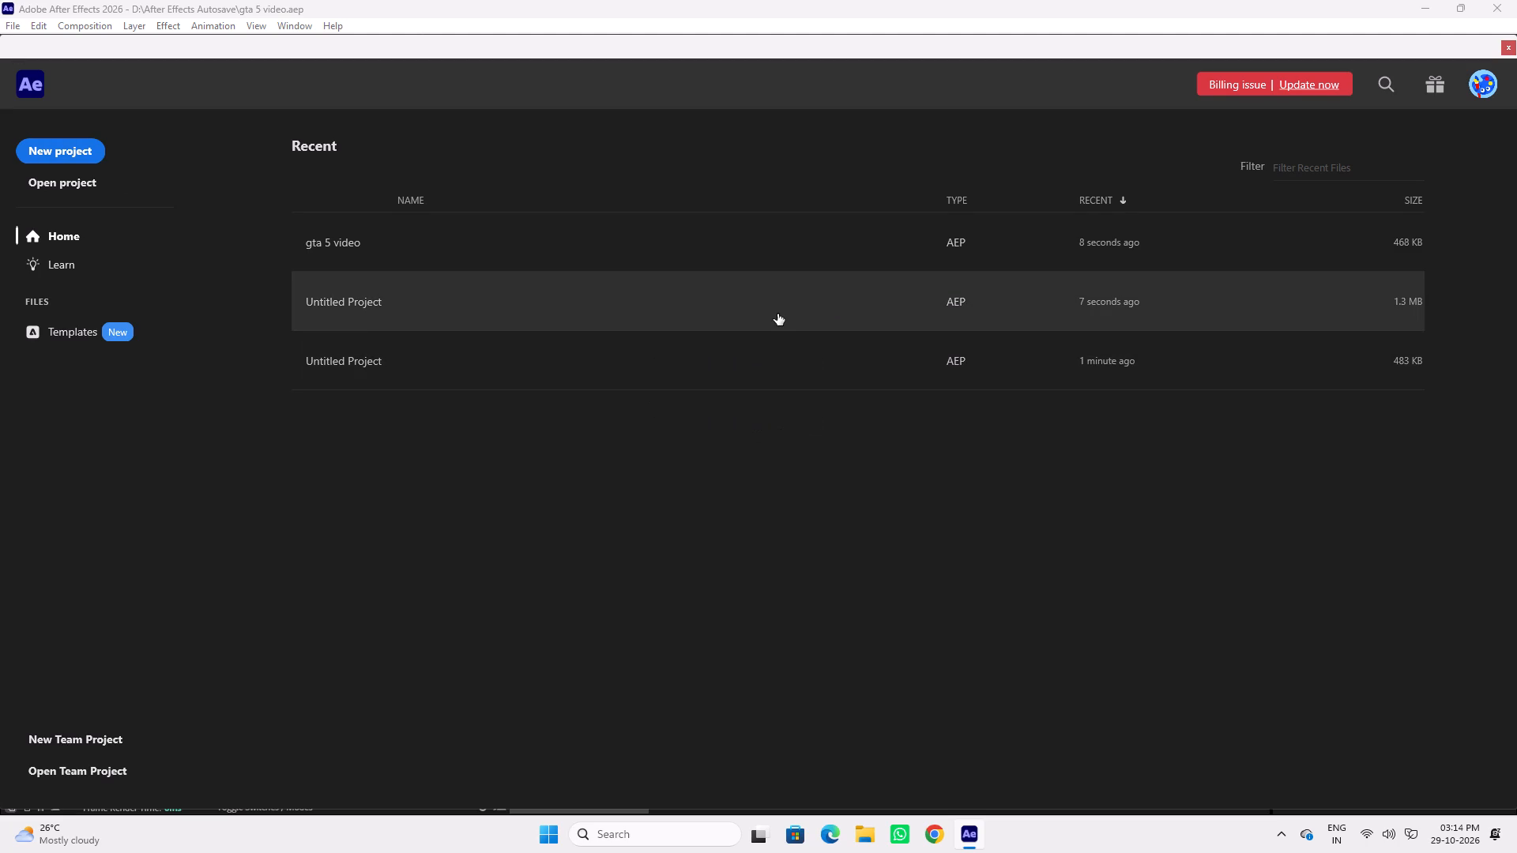
{"action": "left_click", "coordinate": [764, 353]}
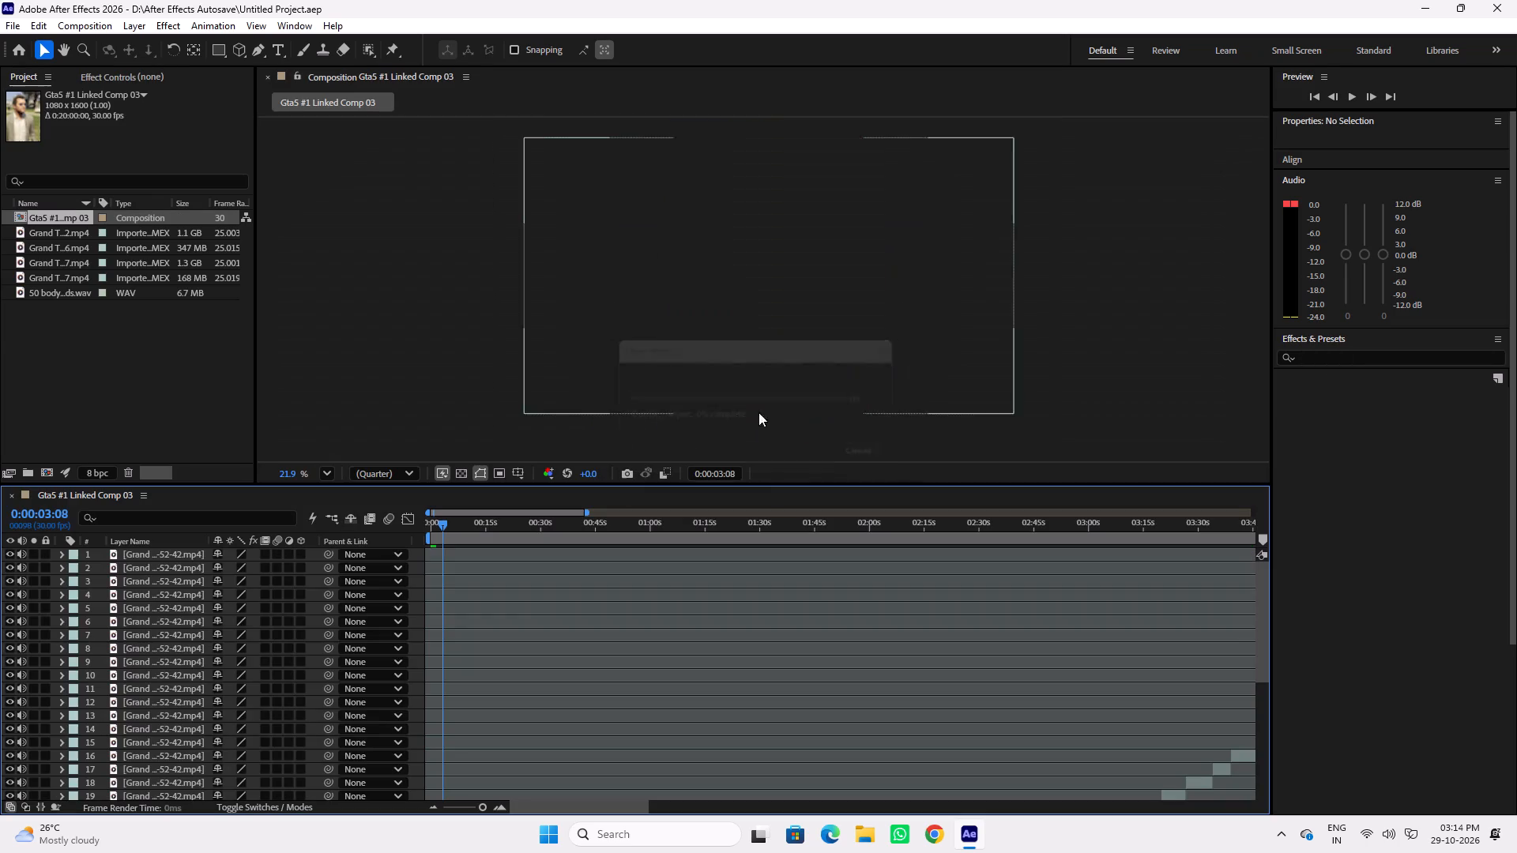
Preview Gta5 #1 Linked Comp 03 from the start through the end of the 50 bodyguards voiceover to check it against the gameplay clips.
{"action": "key", "text": "space"}
{"action": "key", "text": "space"}
{"action": "scroll", "coordinate": [524, 596], "scroll_direction": "down", "scroll_amount": 2}
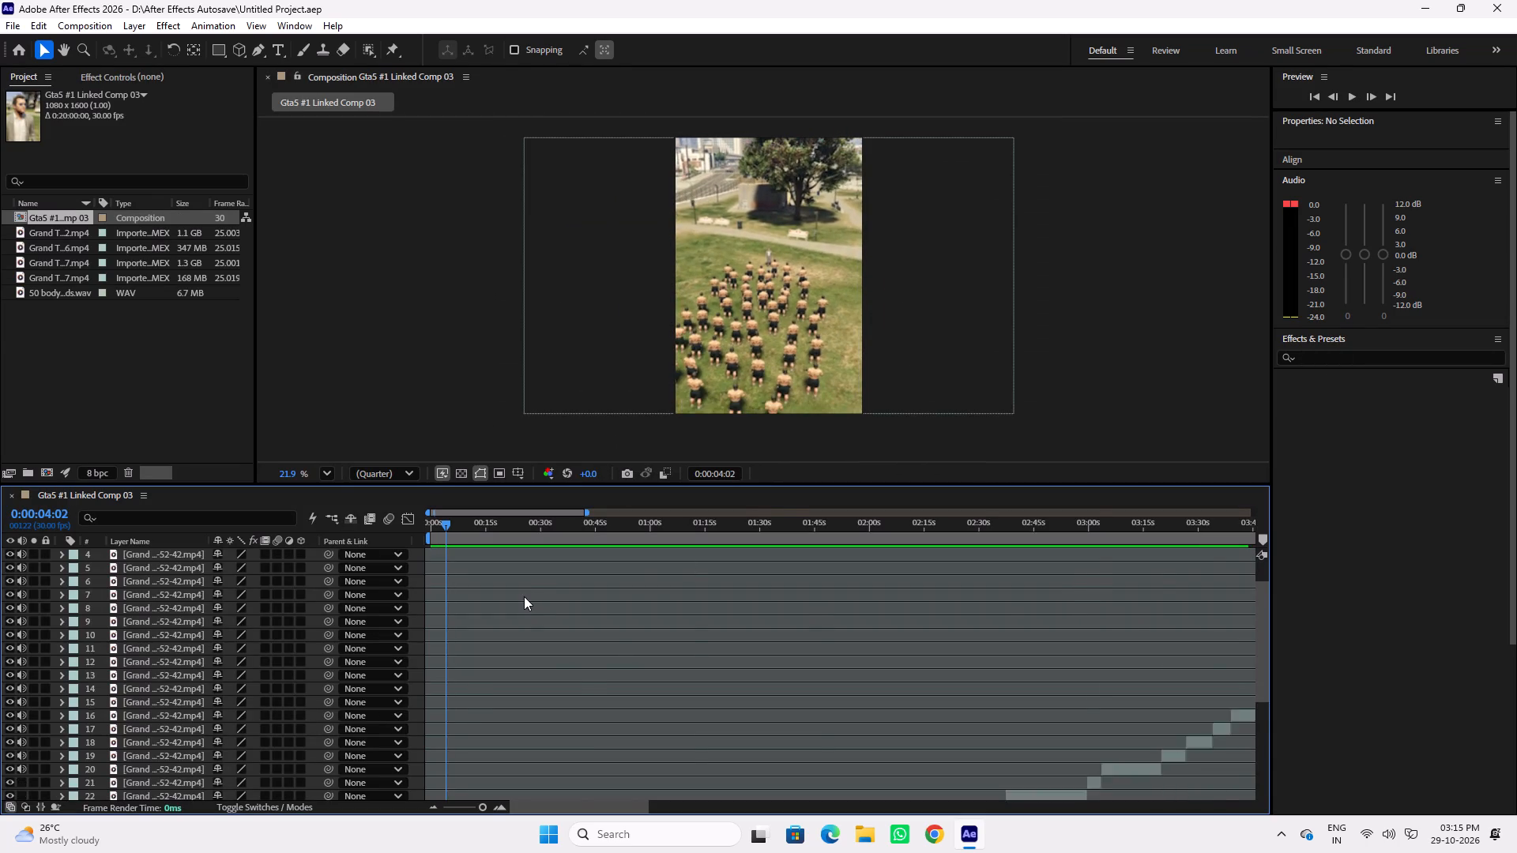
{"action": "scroll", "coordinate": [524, 596], "scroll_direction": "down", "scroll_amount": 10}
{"action": "left_click_drag", "start_coordinate": [454, 526], "coordinate": [408, 528]}
{"action": "key", "text": "space"}
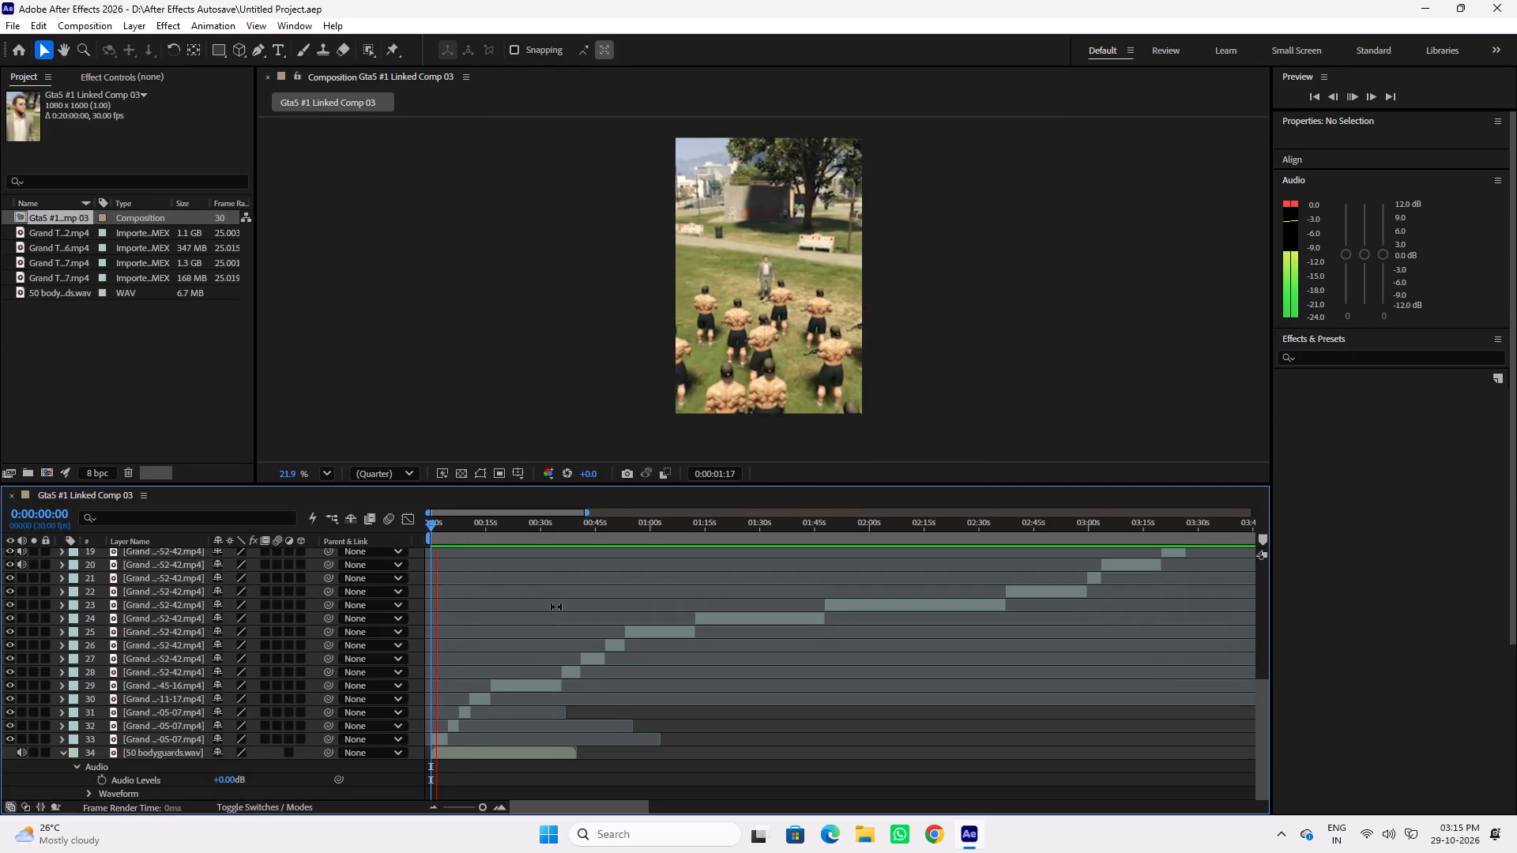
{"action": "key", "text": "space"}
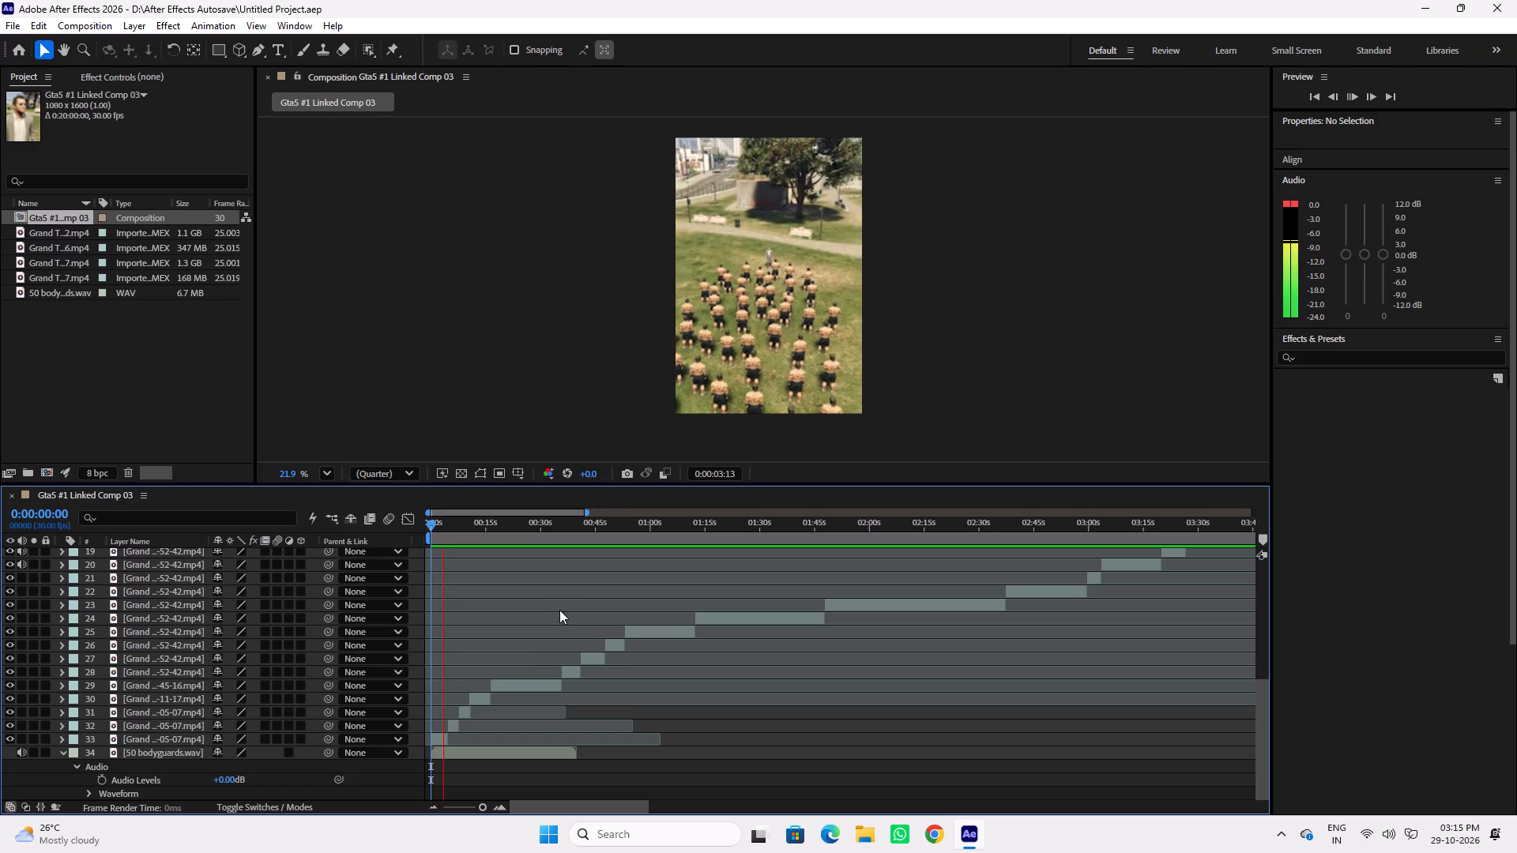
{"action": "key", "text": "space"}
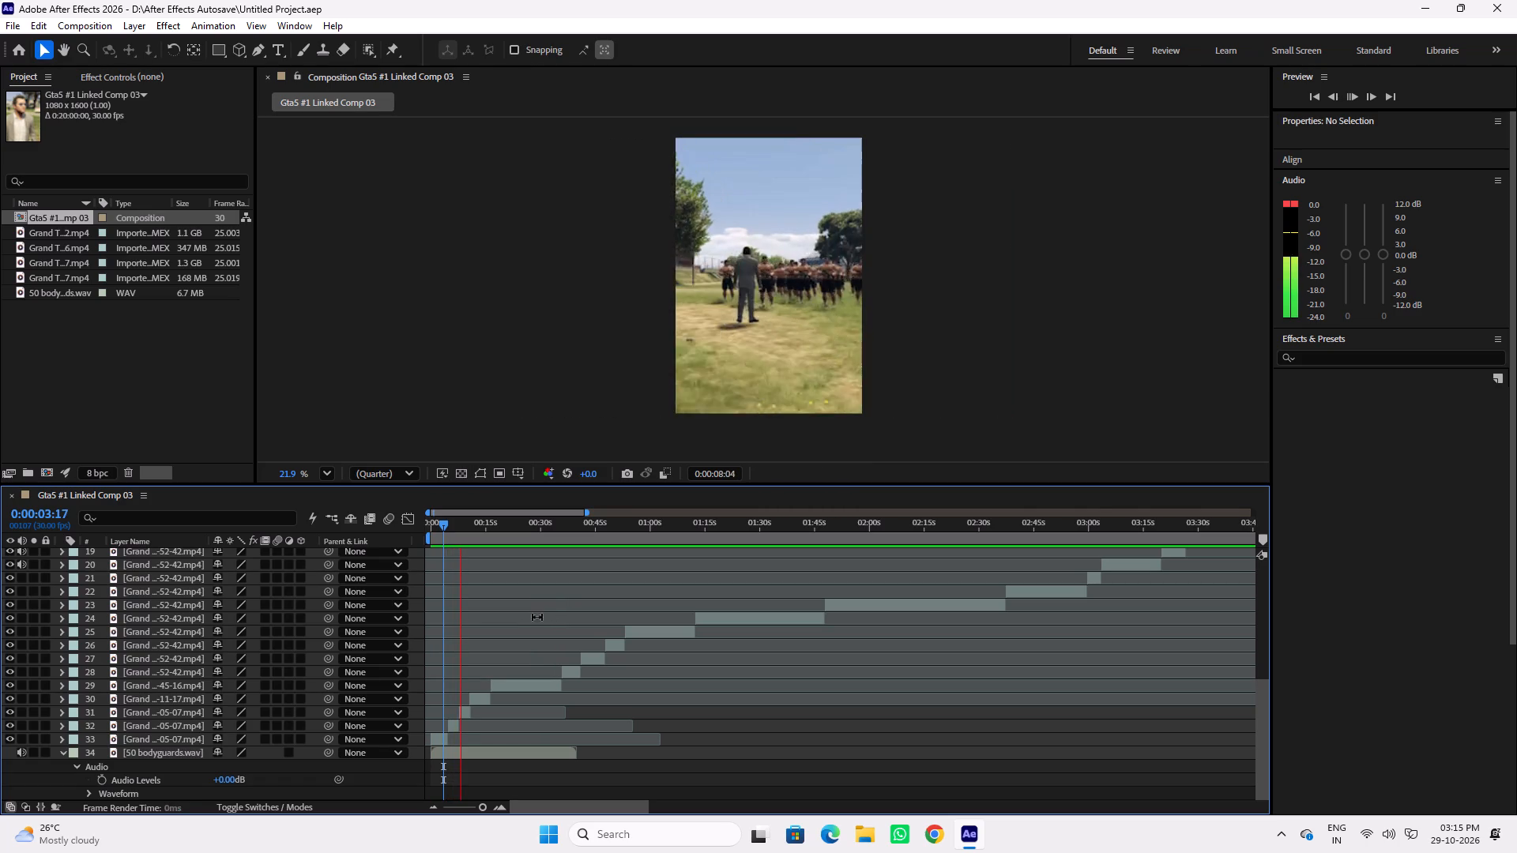
{"action": "key", "text": "space"}
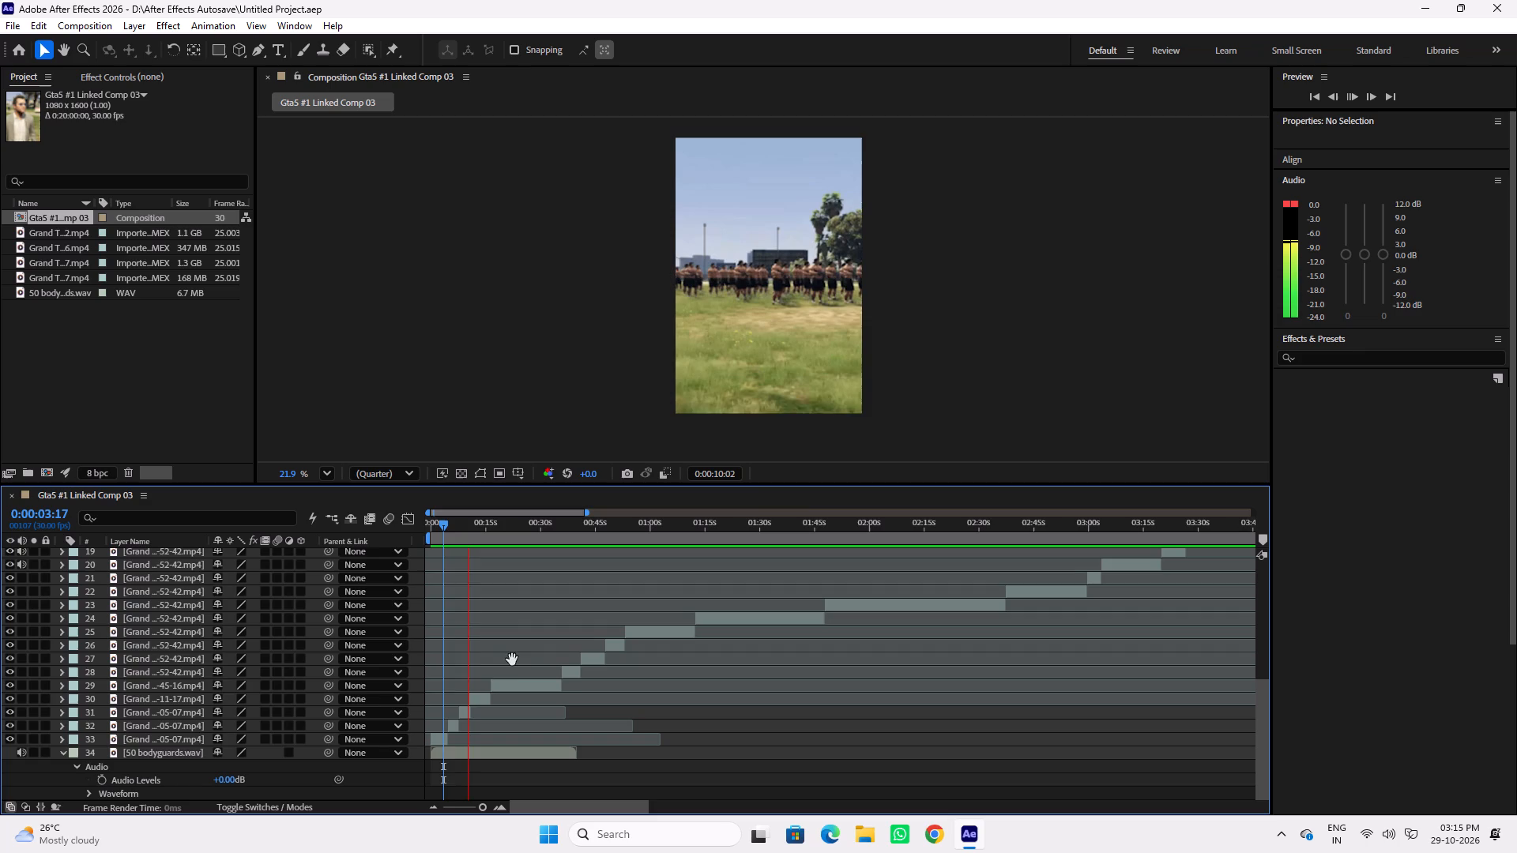
{"action": "scroll", "coordinate": [467, 706], "scroll_direction": "down", "scroll_amount": 5}
{"action": "key", "text": "space"}
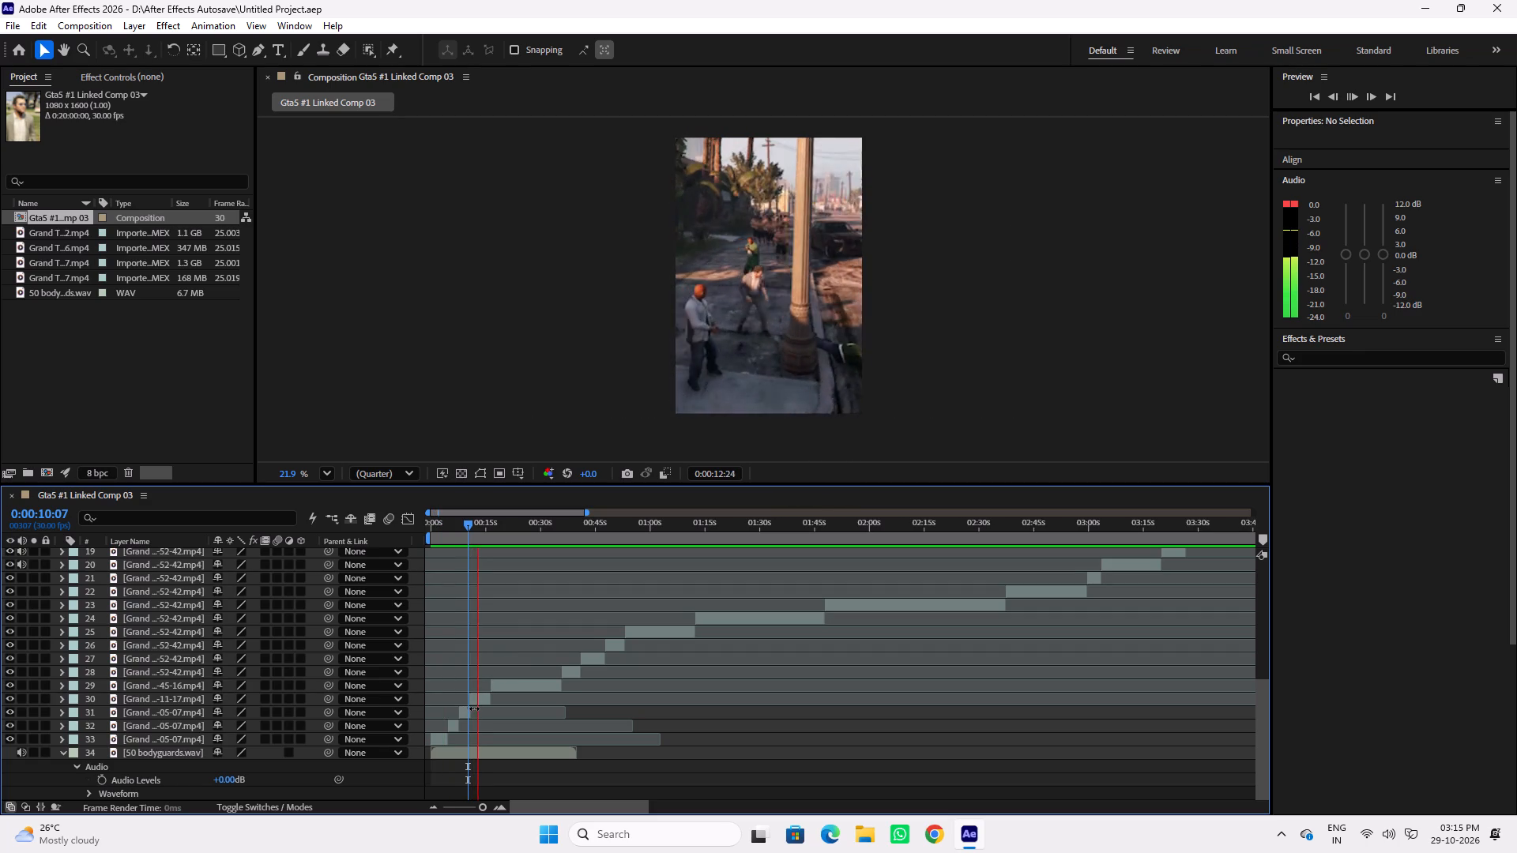
{"action": "key", "text": "space"}
{"action": "key", "text": "space"}
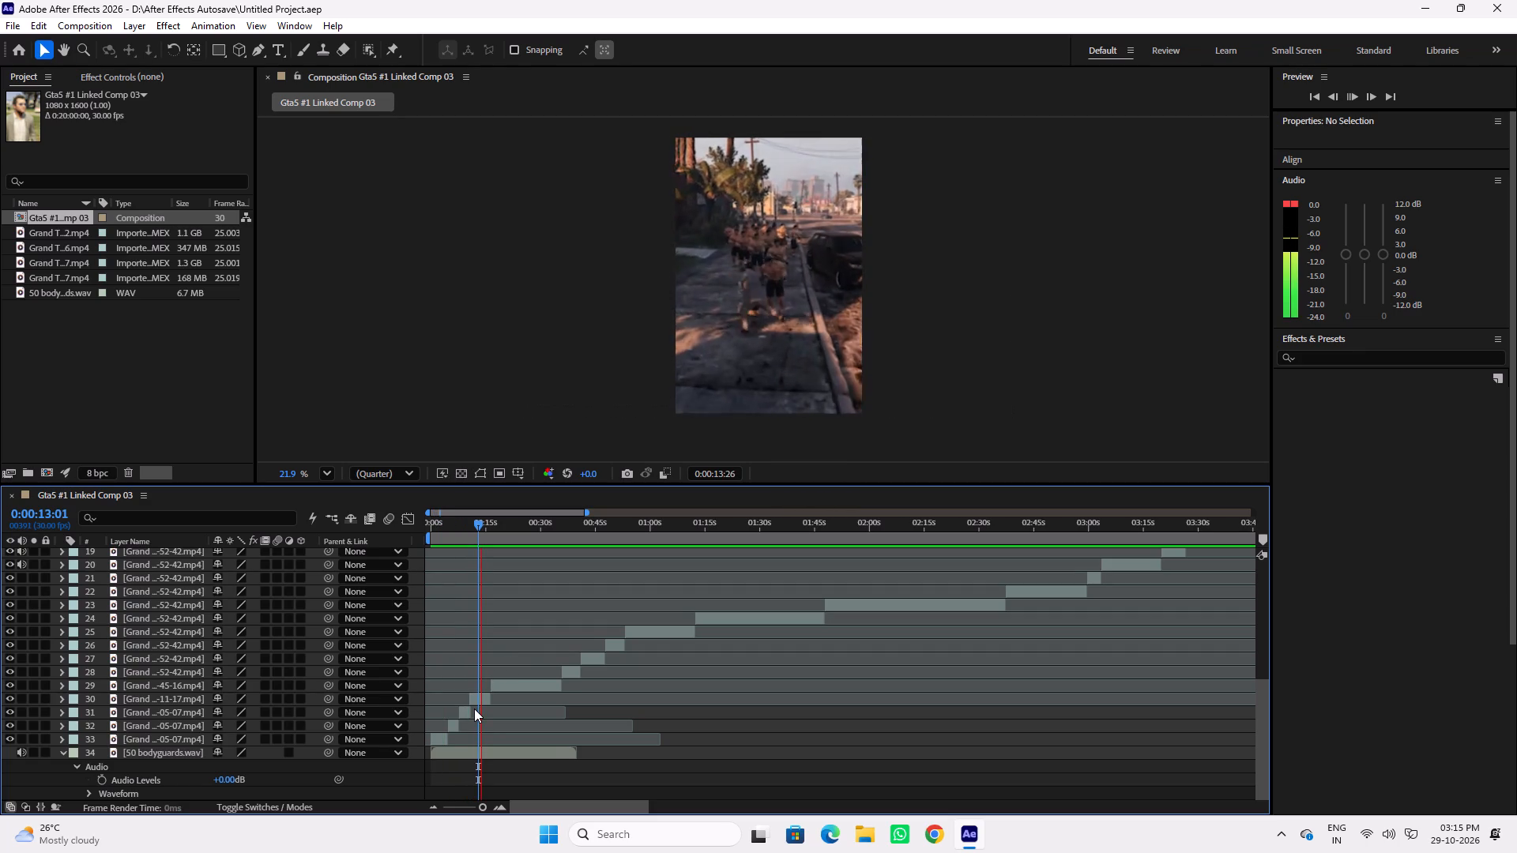
{"action": "key", "text": "space"}
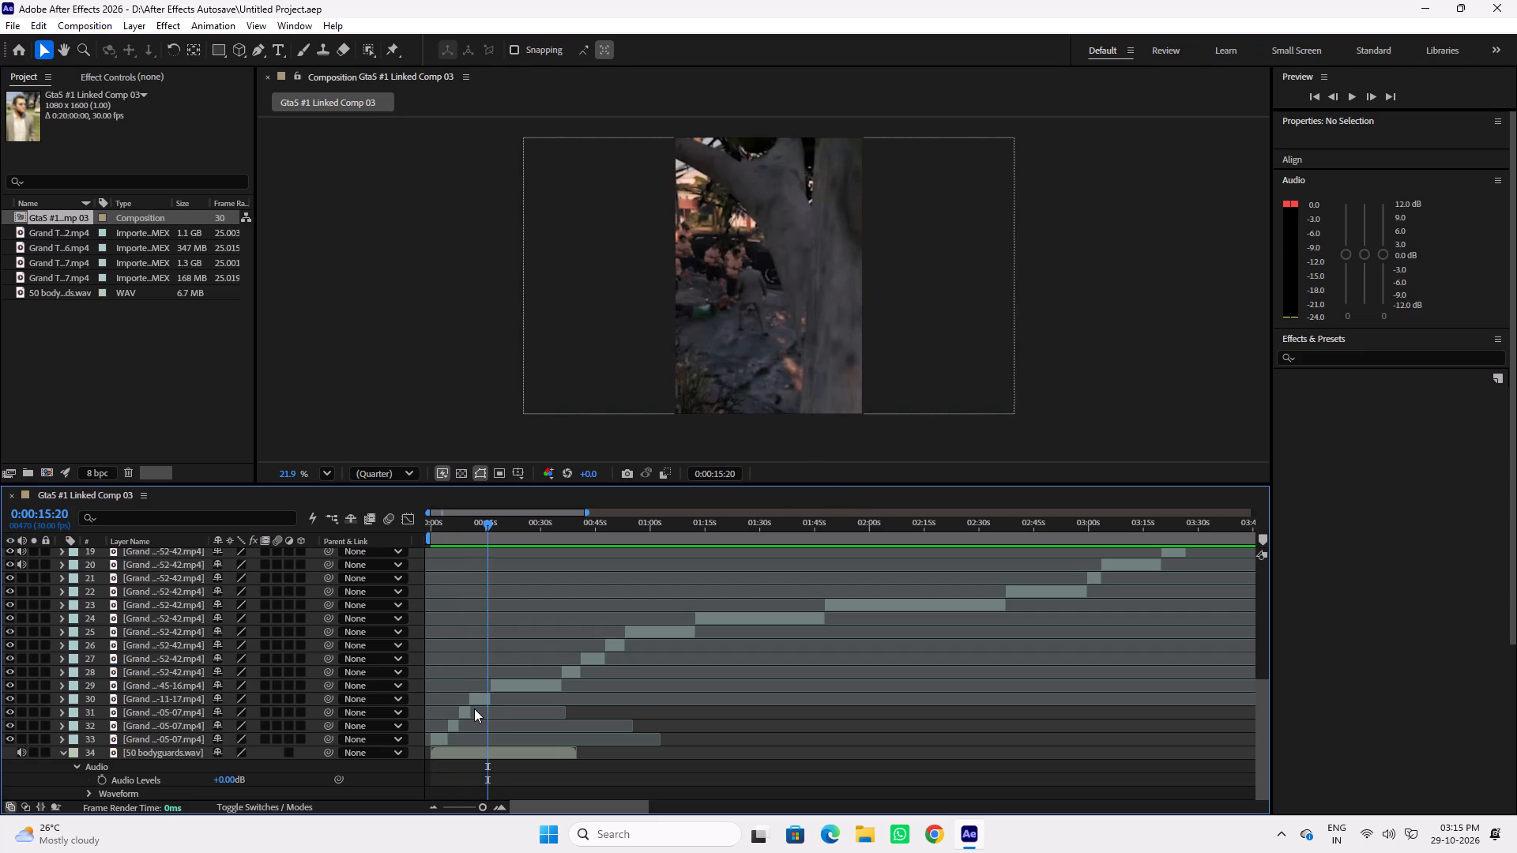
{"action": "key", "text": "space"}
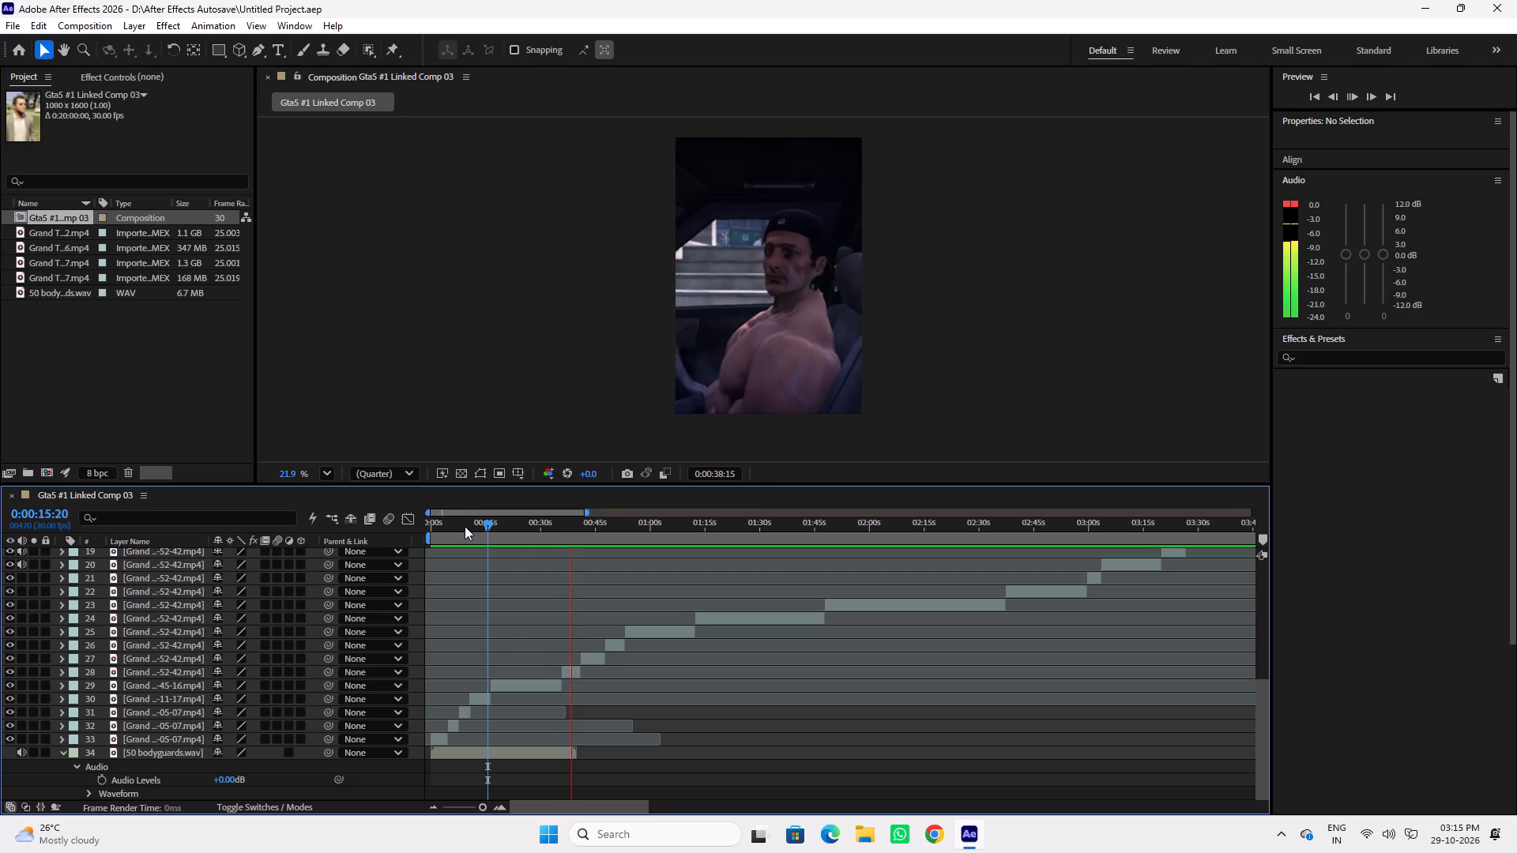
Preview the opening seconds of Gta5 #1 Linked Comp 03 again, stopping repeatedly to compare the first clip with the voiceover.
{"action": "left_click_drag", "start_coordinate": [469, 524], "coordinate": [450, 526]}
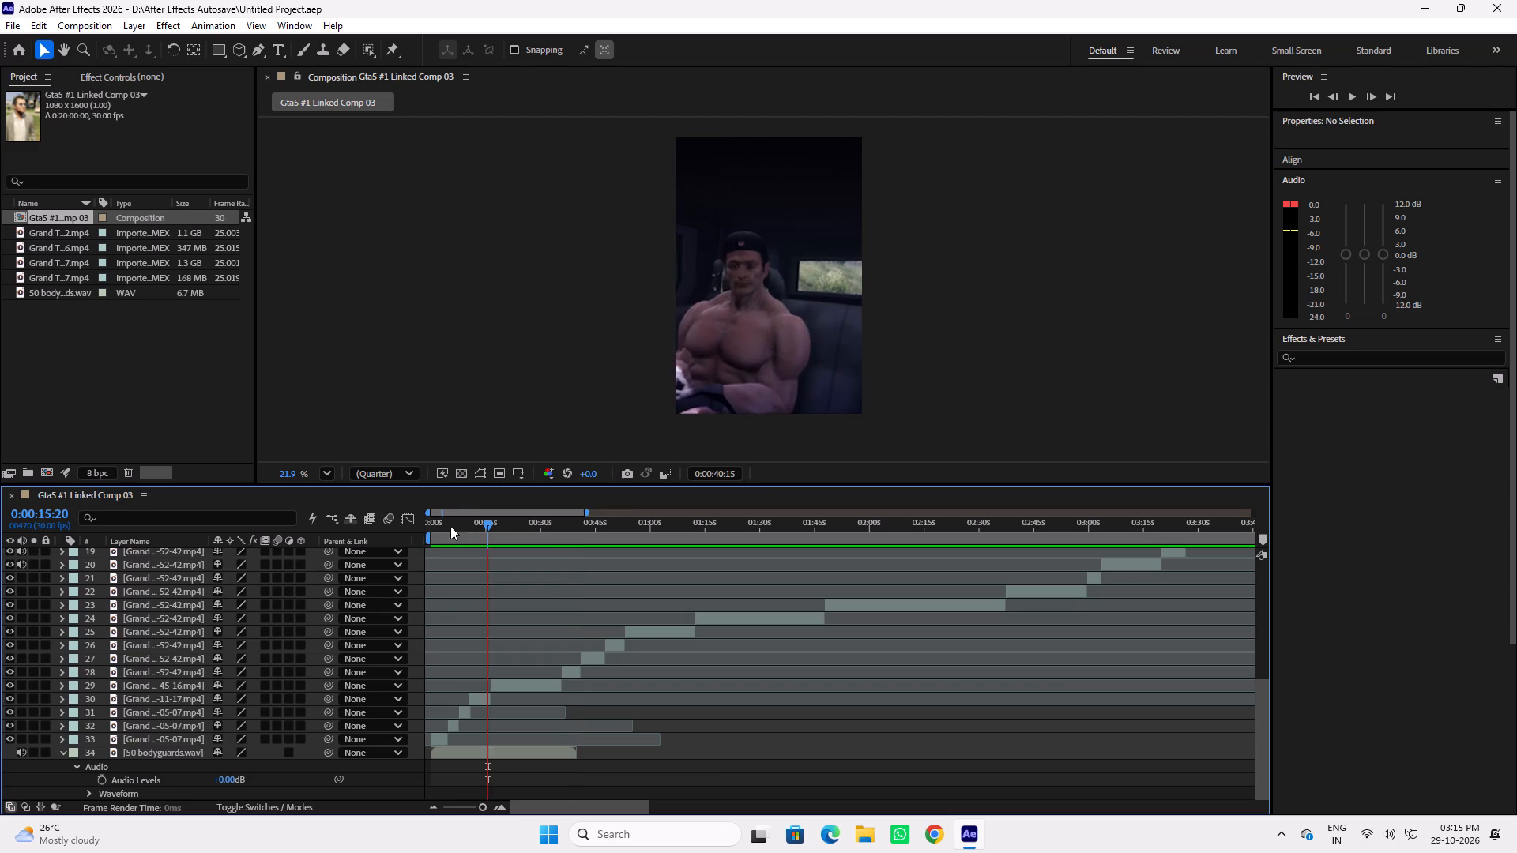
{"action": "left_click_drag", "start_coordinate": [450, 526], "coordinate": [412, 527]}
{"action": "key", "text": "space"}
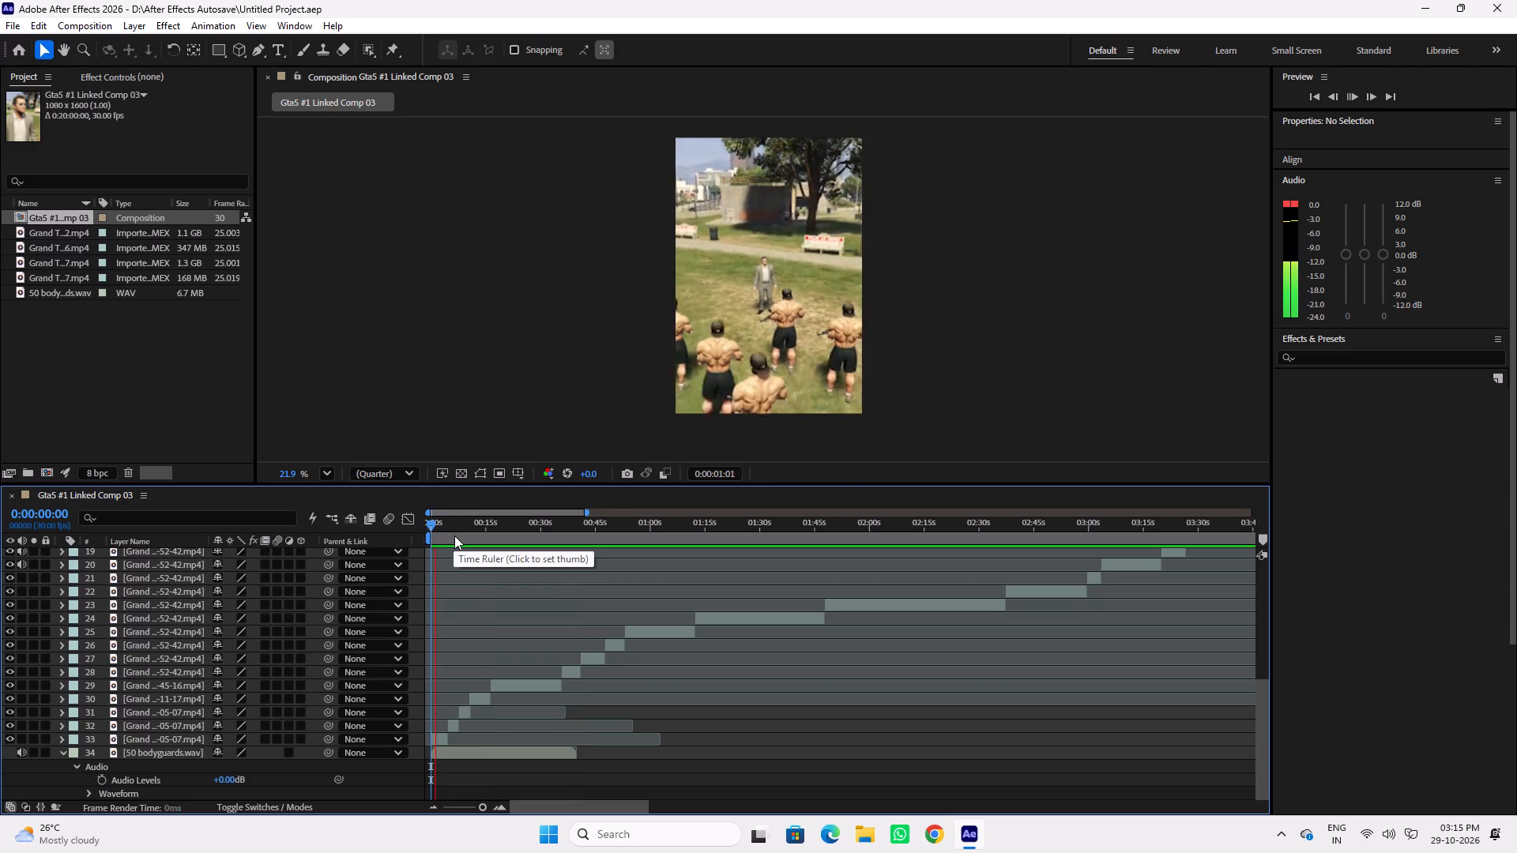
{"action": "key", "text": "space"}
{"action": "key", "text": "space"}
{"action": "key", "text": "space"}
{"action": "key", "text": "space"}
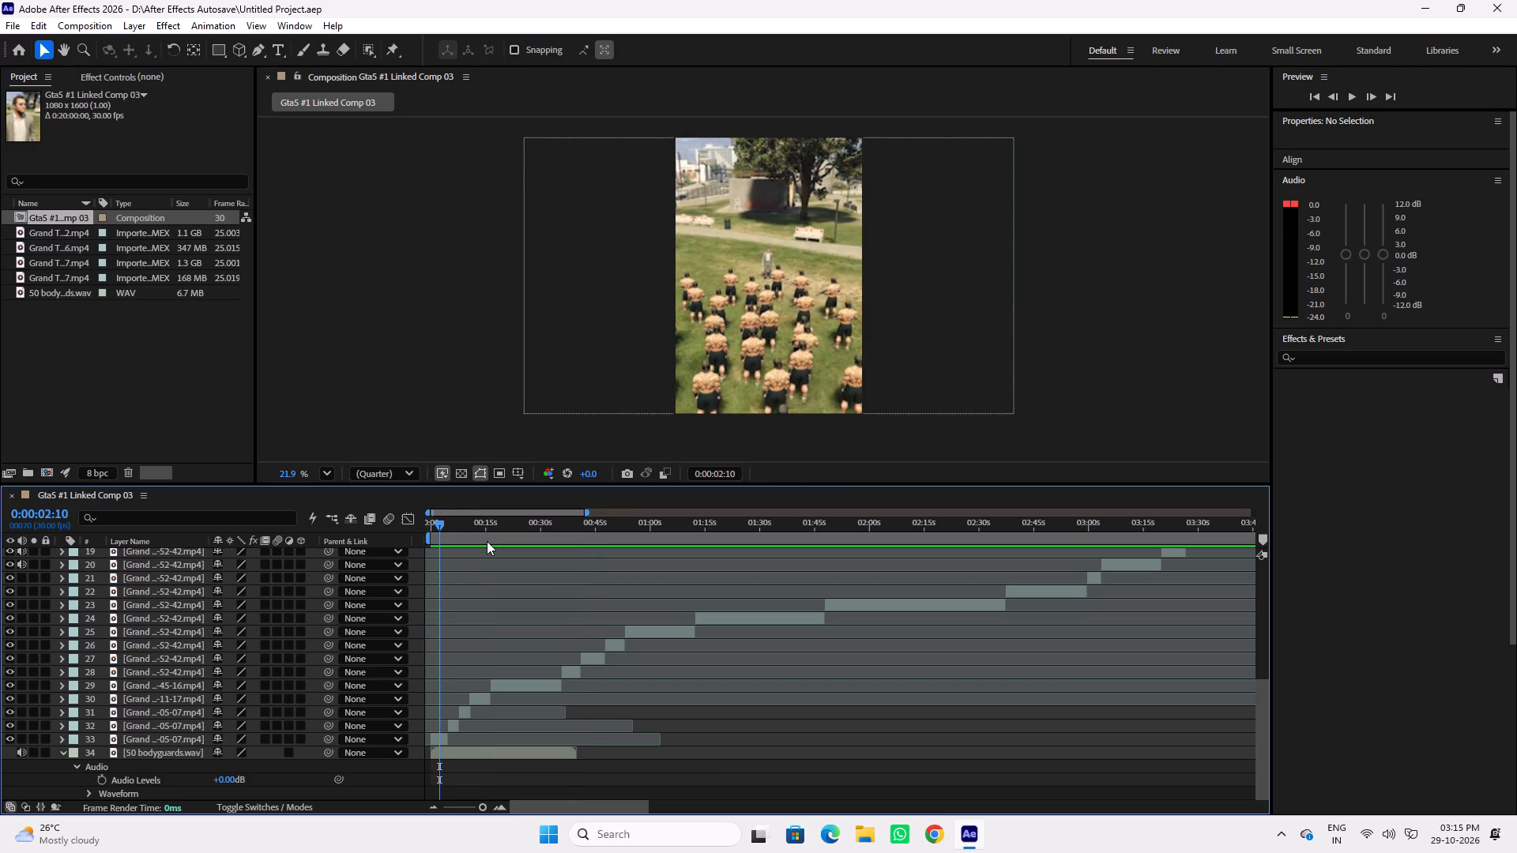
{"action": "key", "text": "space"}
{"action": "key", "text": "space"}
{"action": "key", "text": "space"}
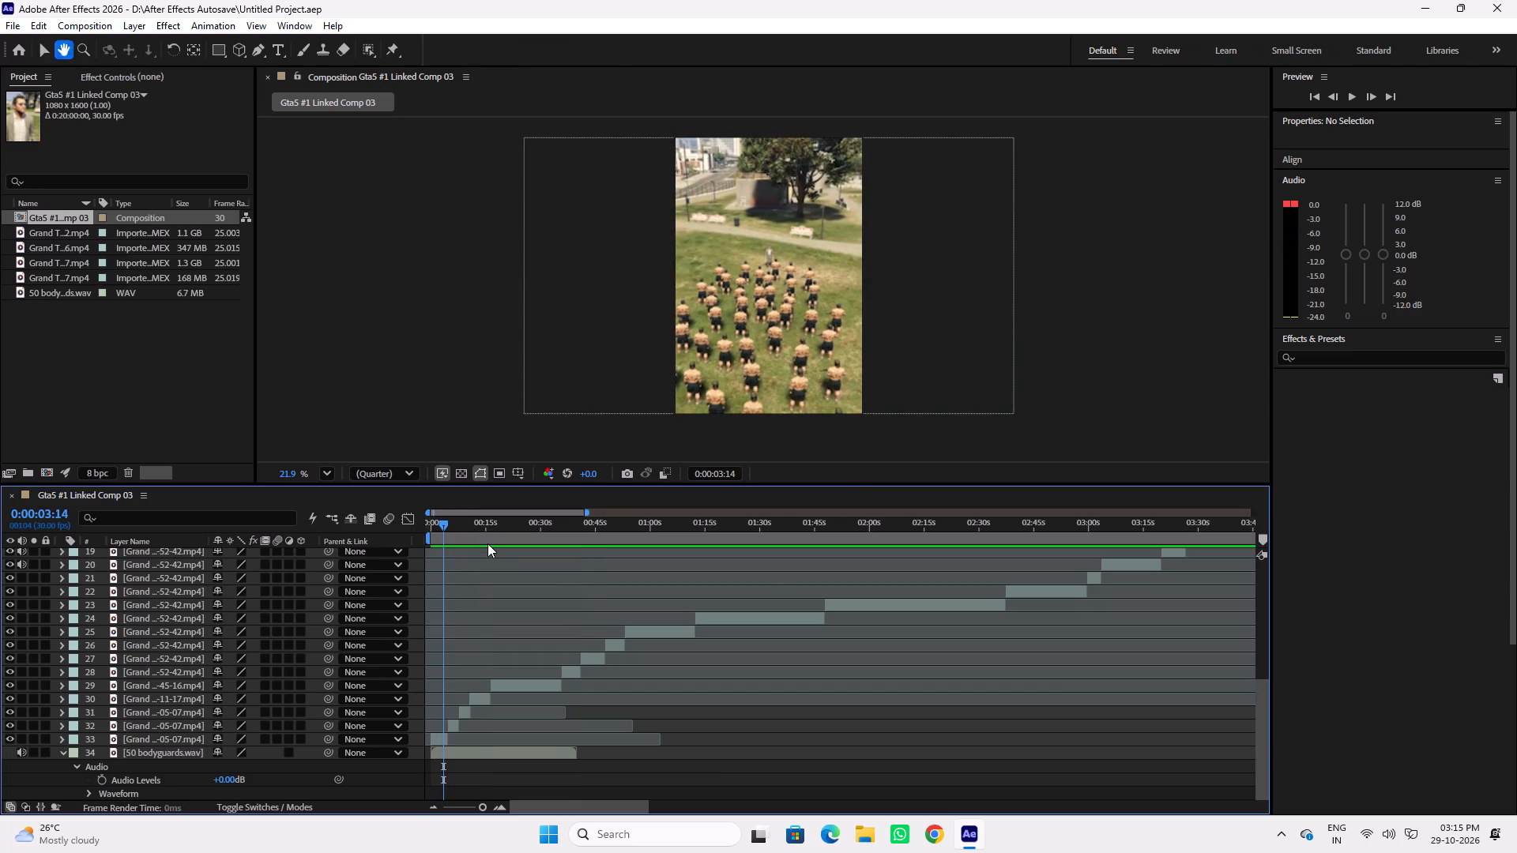
Time-stretch the opening gameplay clip on layer 33 with a stretch factor of 70, holding its layer in-point.
{"action": "left_click", "coordinate": [436, 735]}
{"action": "right_click", "coordinate": [436, 735]}
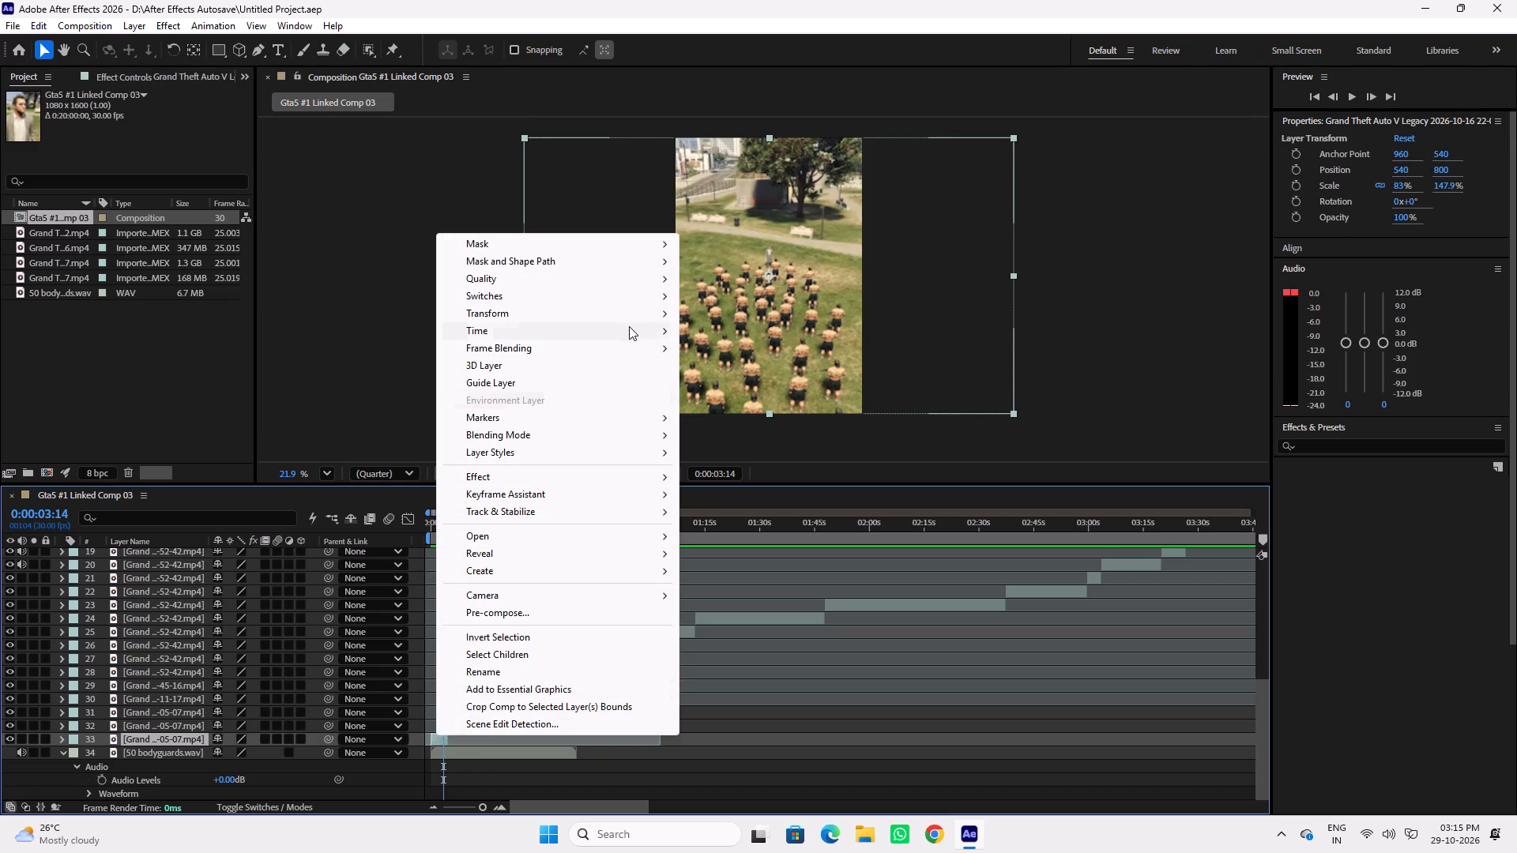
{"action": "left_click", "coordinate": [768, 364]}
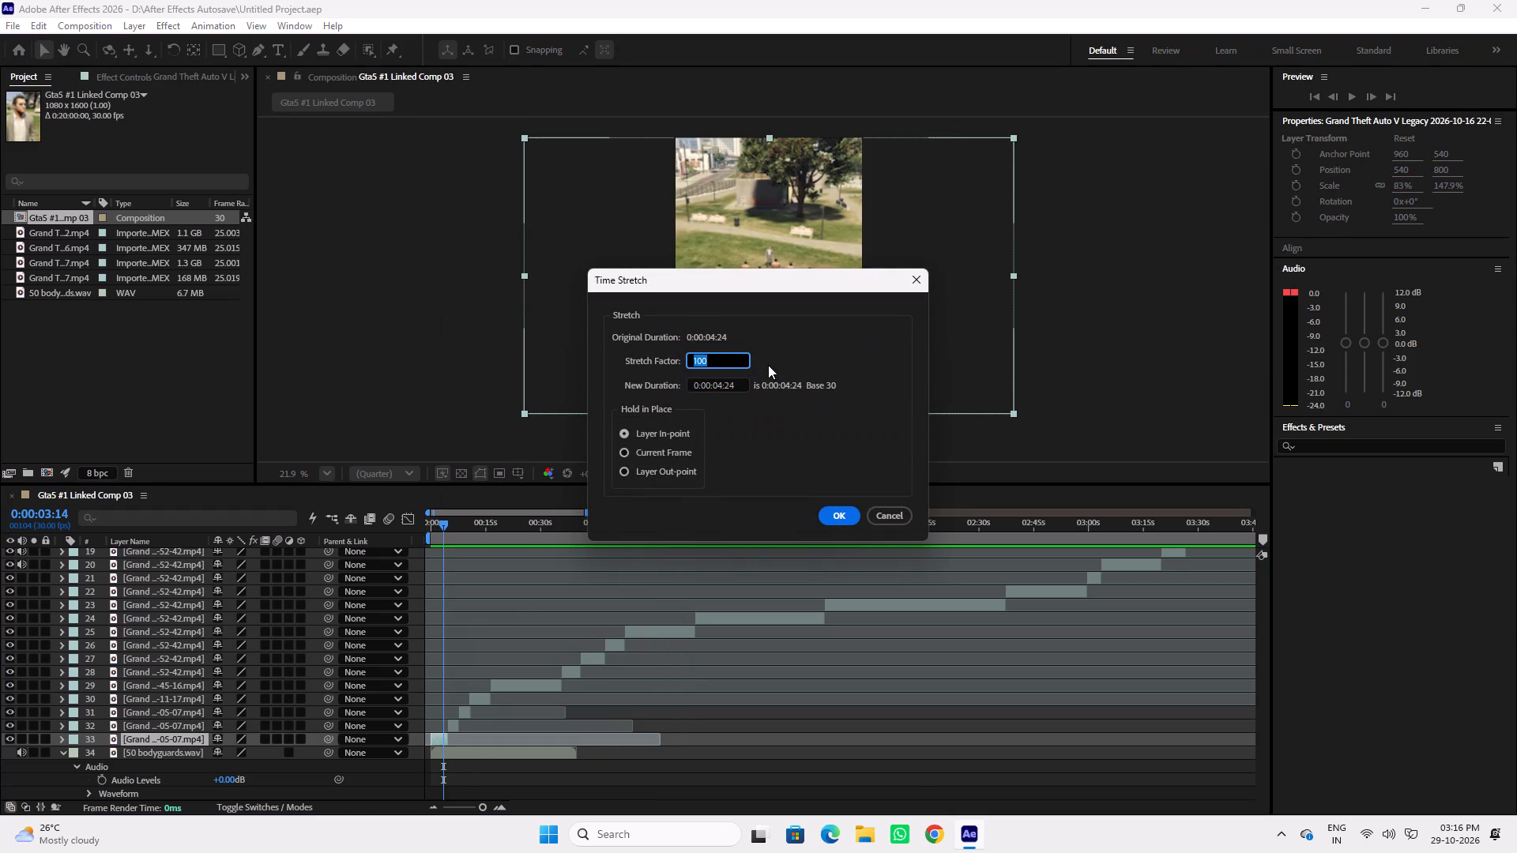
{"action": "type", "text": "80"}
{"action": "key", "text": "BackSpace"}
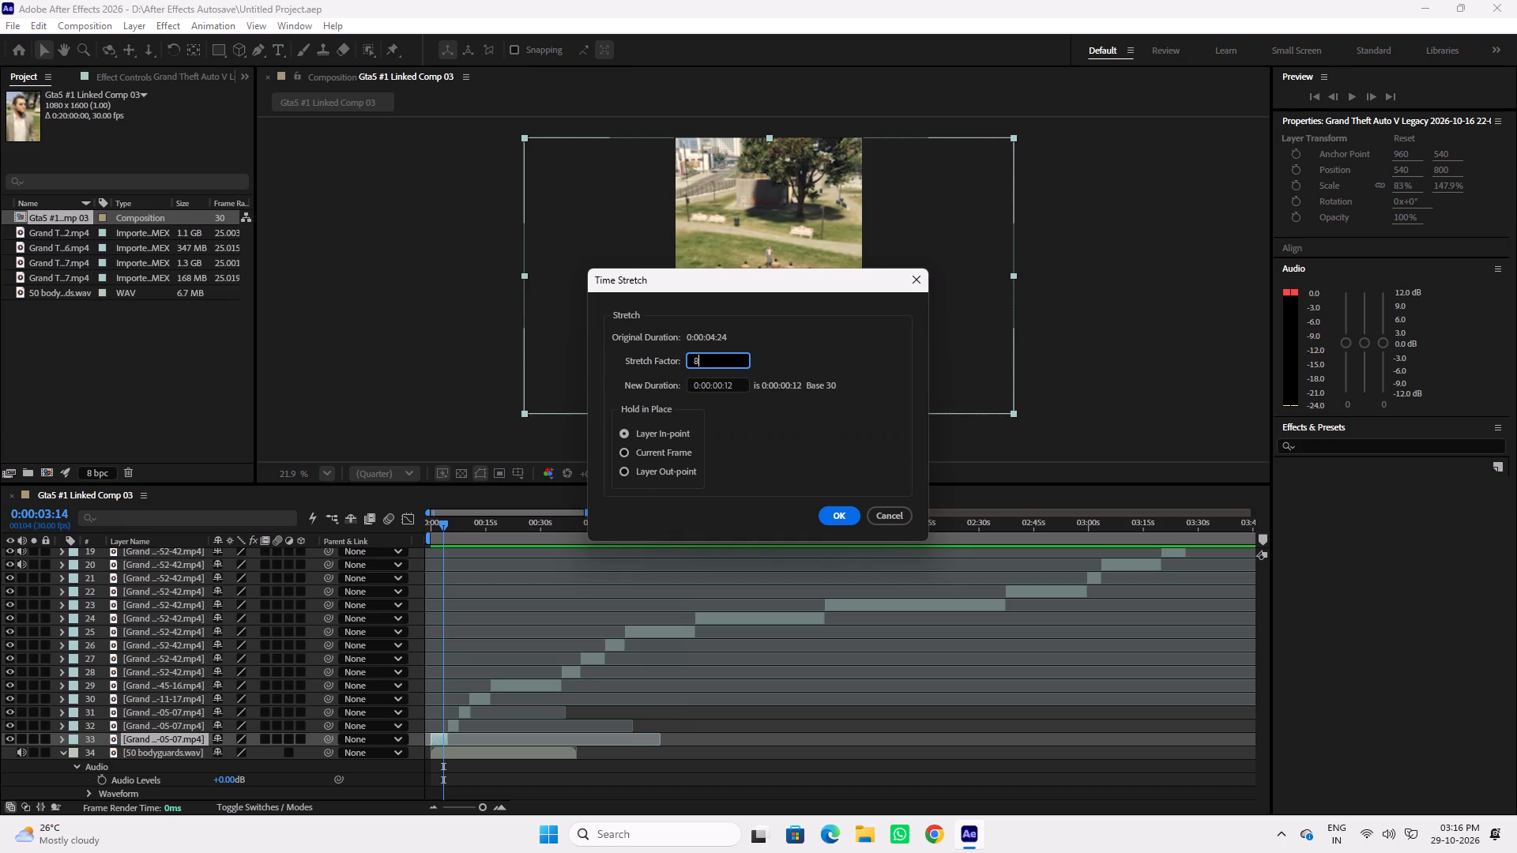
{"action": "key", "text": "BackSpace"}
{"action": "key", "text": "1"}
{"action": "type", "text": "20"}
{"action": "key", "text": "BackSpace"}
{"action": "key", "text": "BackSpace"}
{"action": "key", "text": "BackSpace"}
{"action": "type", "text": "80"}
{"action": "key", "text": "BackSpace"}
{"action": "key", "text": "BackSpace"}
{"action": "type", "text": "70"}
{"action": "left_click", "coordinate": [844, 511]}
Preview Gta5 #1 Linked Comp 03 from the start to check the opening clip's new speed against the voiceover.
{"action": "left_click_drag", "start_coordinate": [450, 530], "coordinate": [436, 527]}
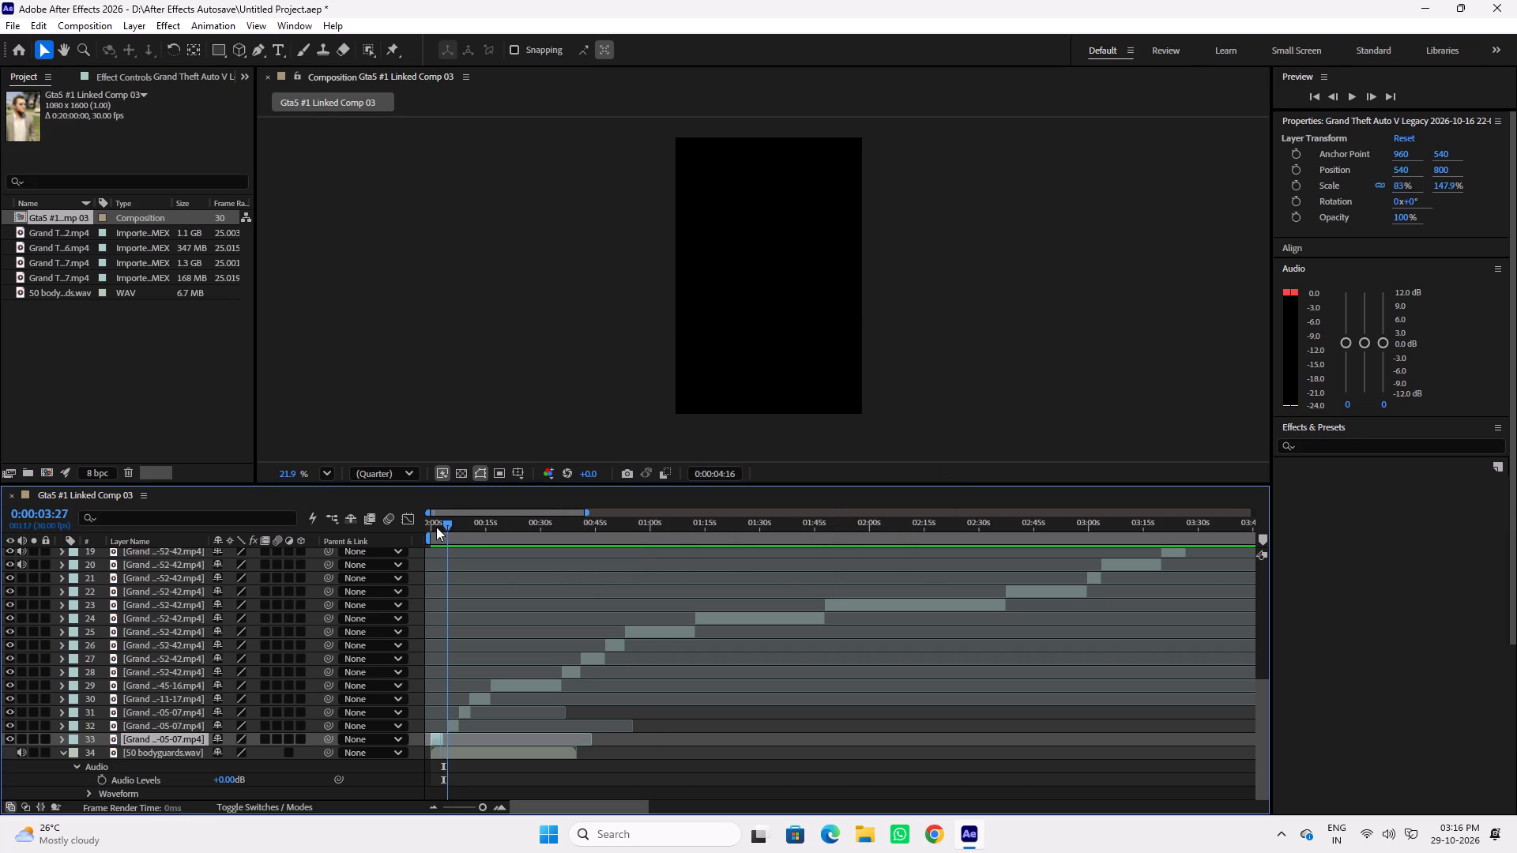
{"action": "left_click_drag", "start_coordinate": [436, 527], "coordinate": [421, 528]}
{"action": "key", "text": "space"}
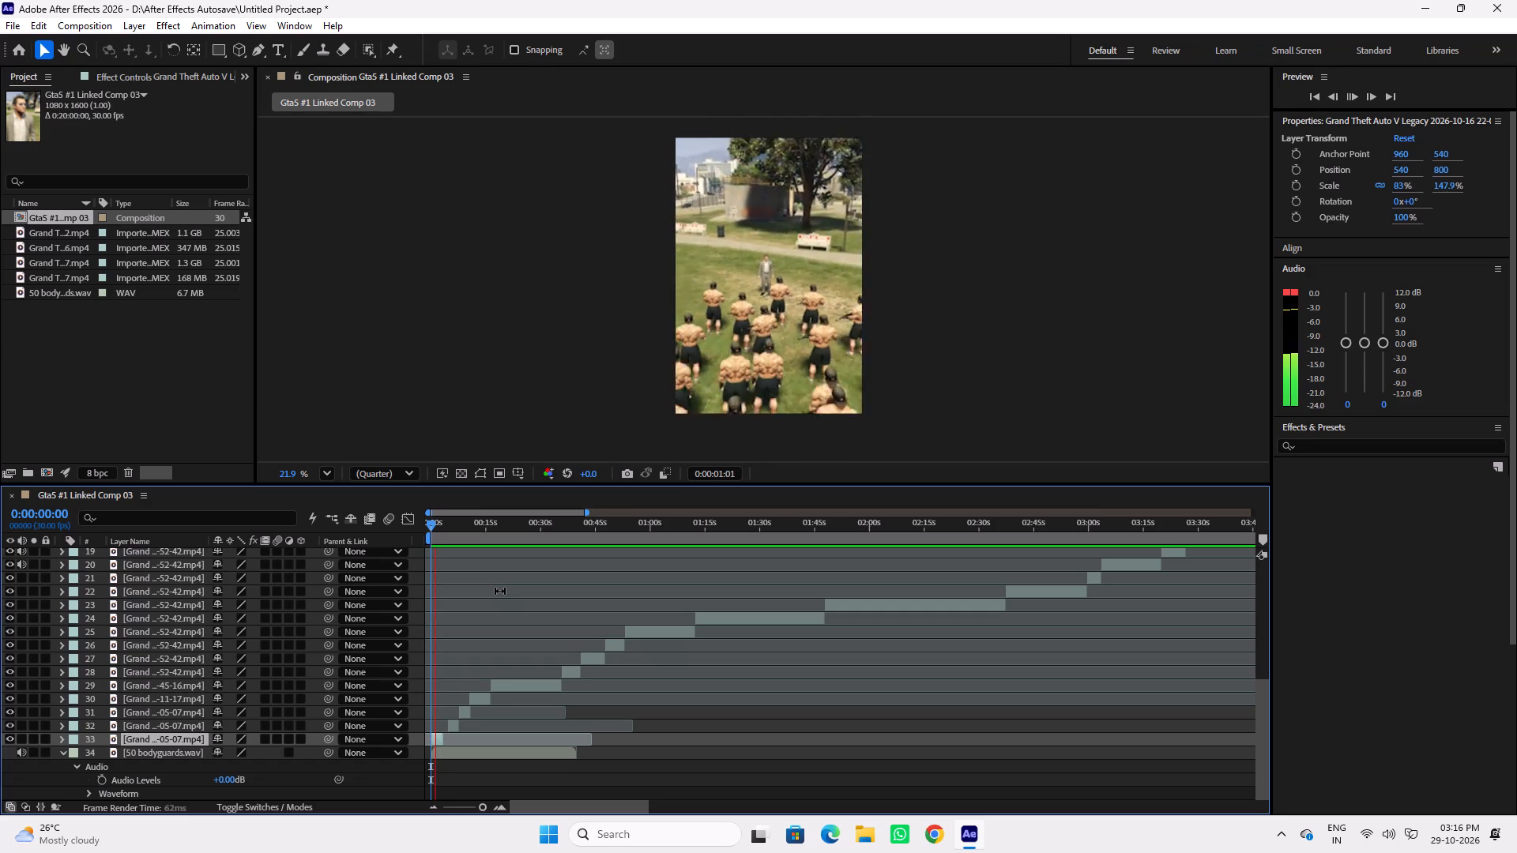
{"action": "key", "text": "space"}
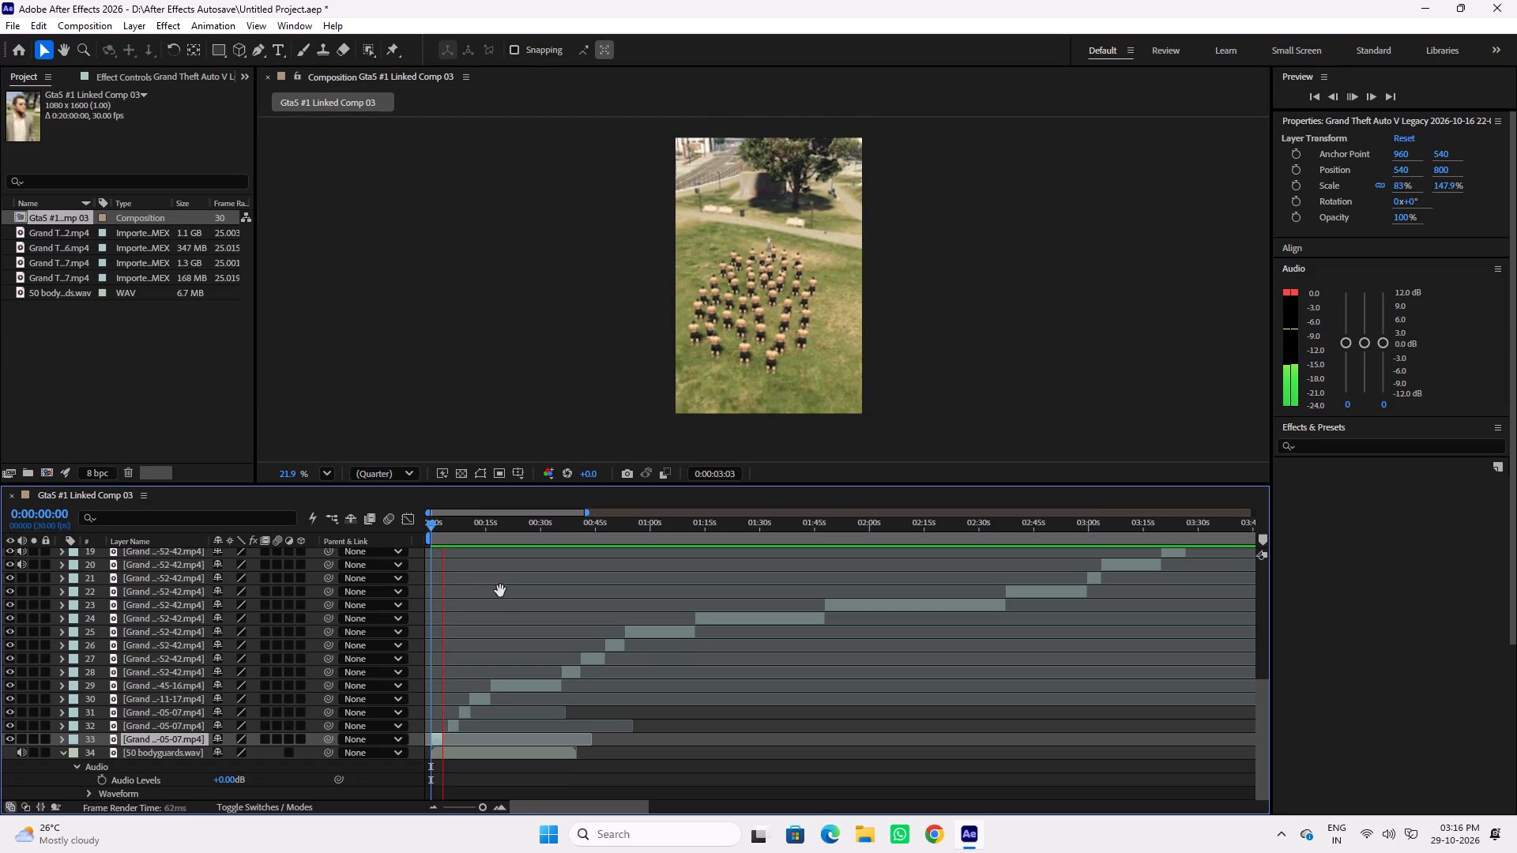
Preview the first nine seconds of Gta5 #1 Linked Comp 03 in short bursts, checking the gap after the opening clip and the following clips.
{"action": "key", "text": "space"}
{"action": "key", "text": "space"}
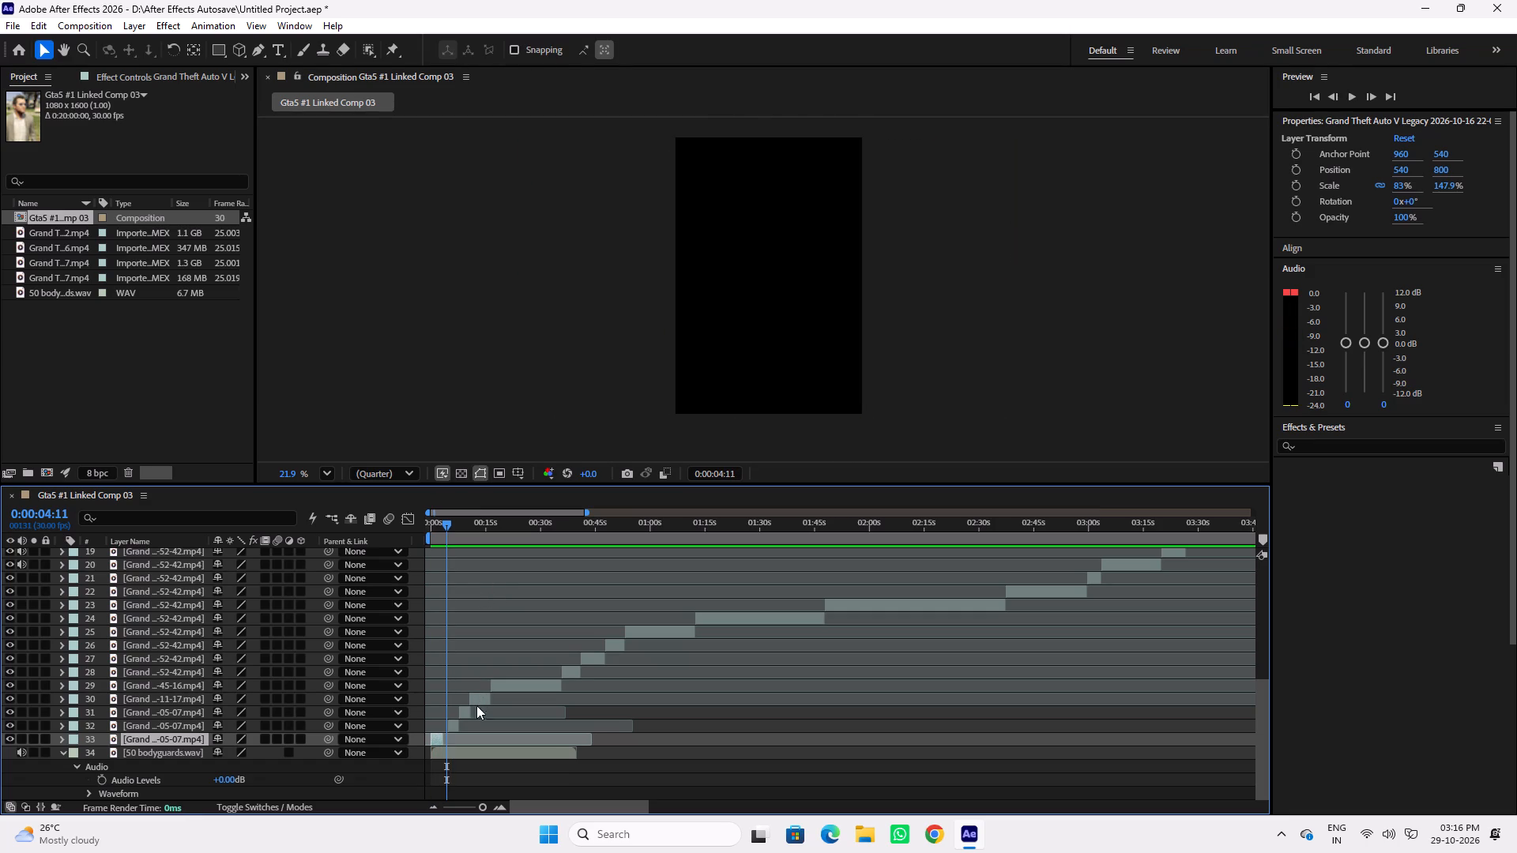
{"action": "key", "text": "space"}
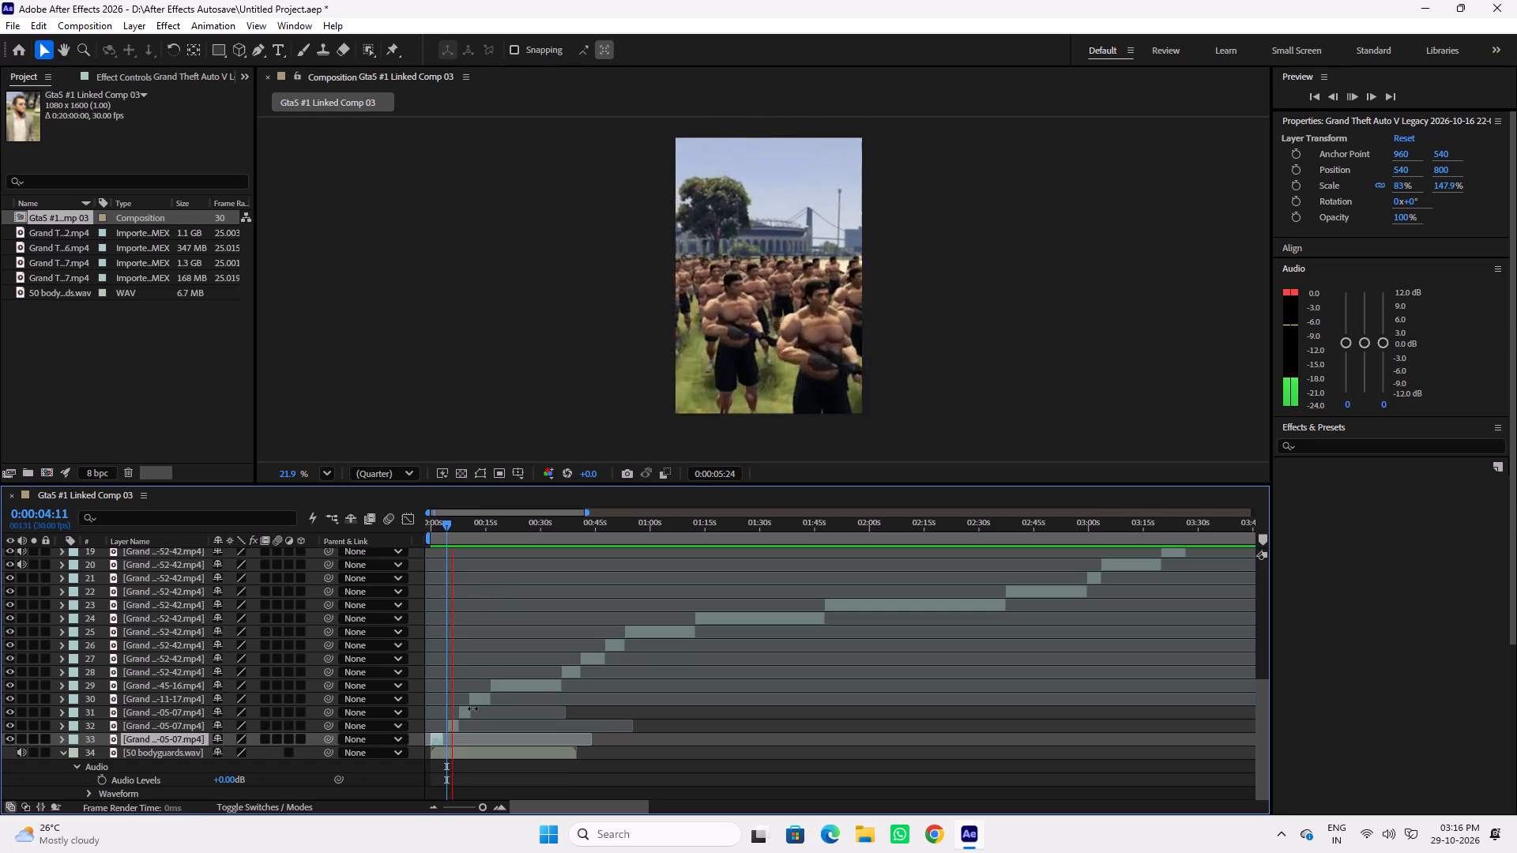
{"action": "key", "text": "space"}
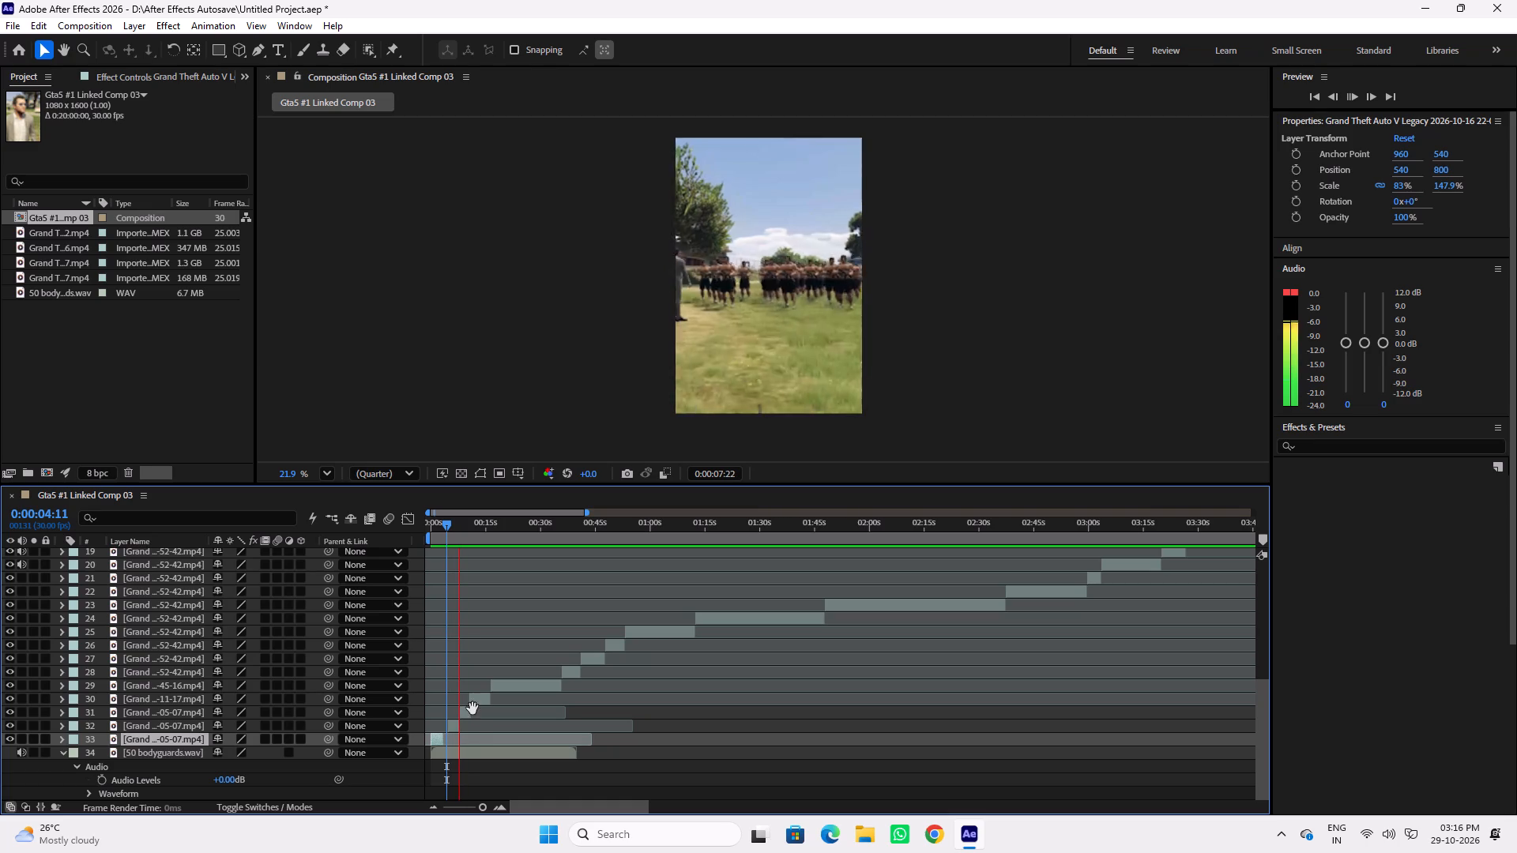
{"action": "key", "text": "space"}
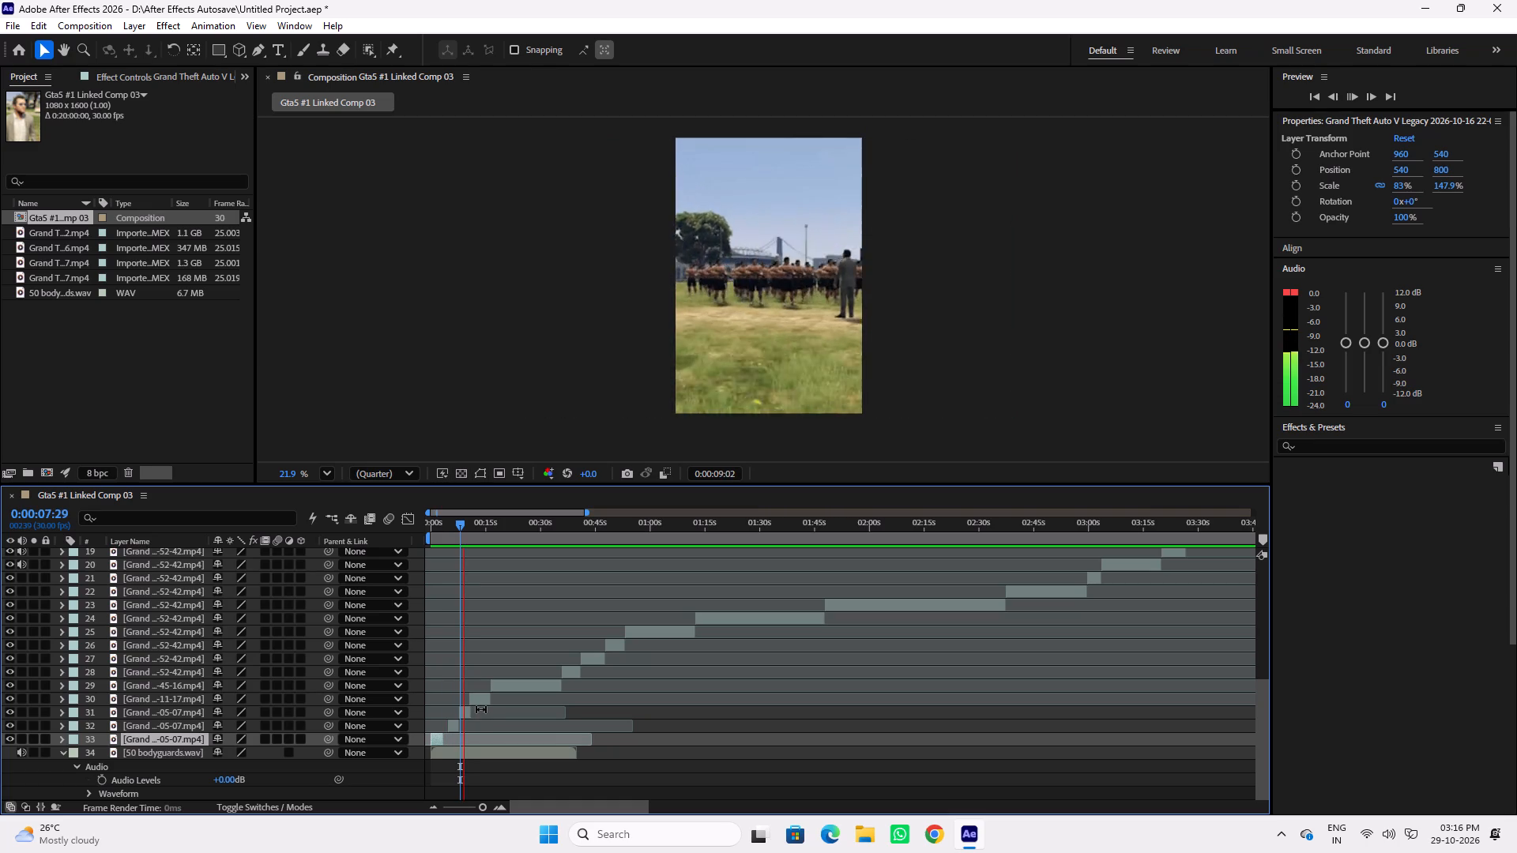
{"action": "key", "text": "space"}
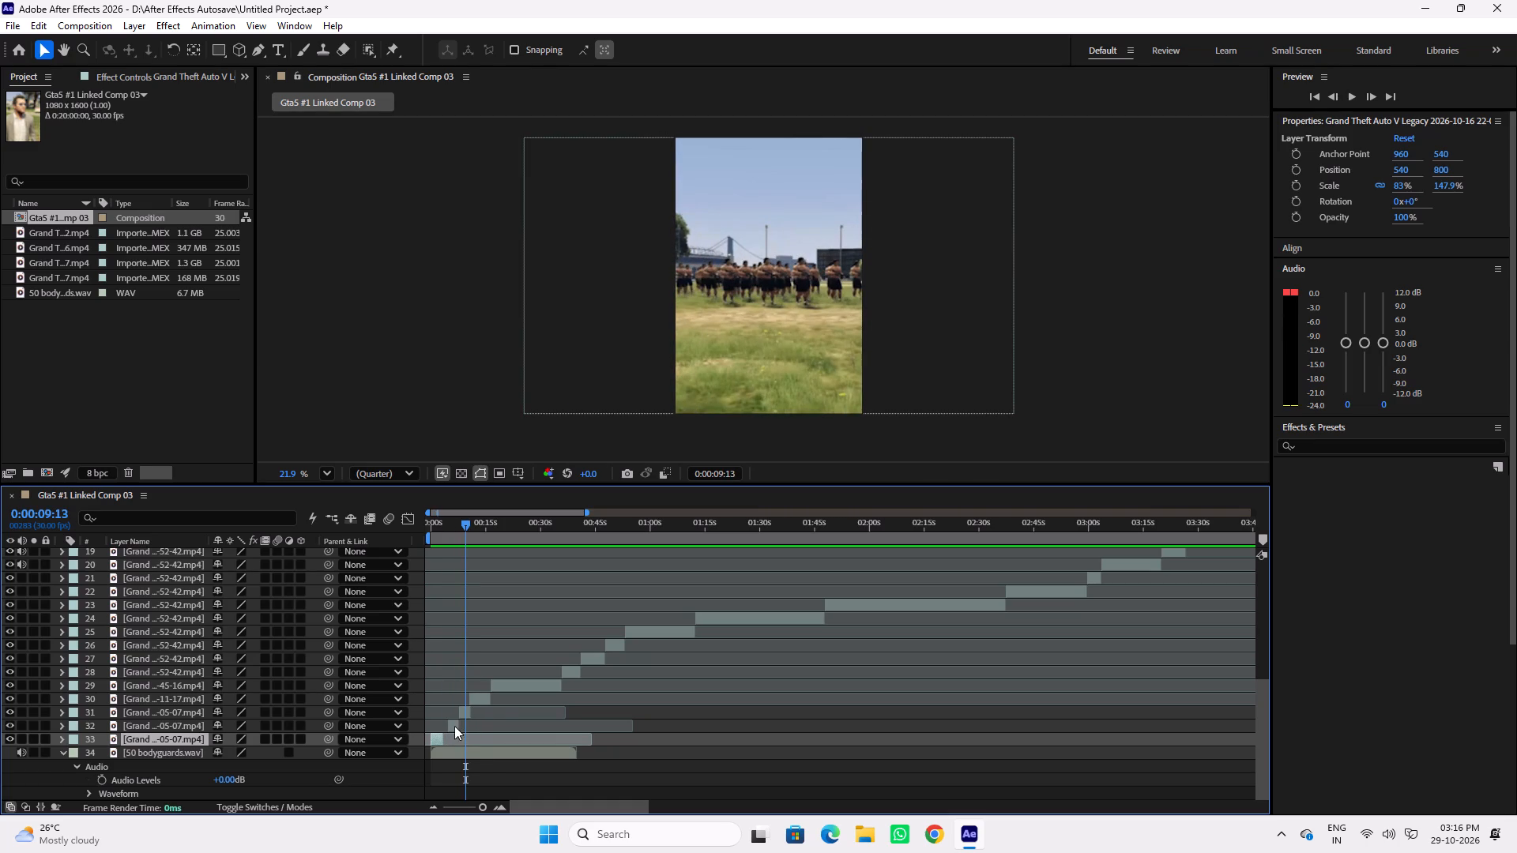
Move the second gameplay clip on layer 32 earlier so it starts where the opening clip on layer 33 ends.
{"action": "left_click", "coordinate": [483, 809]}
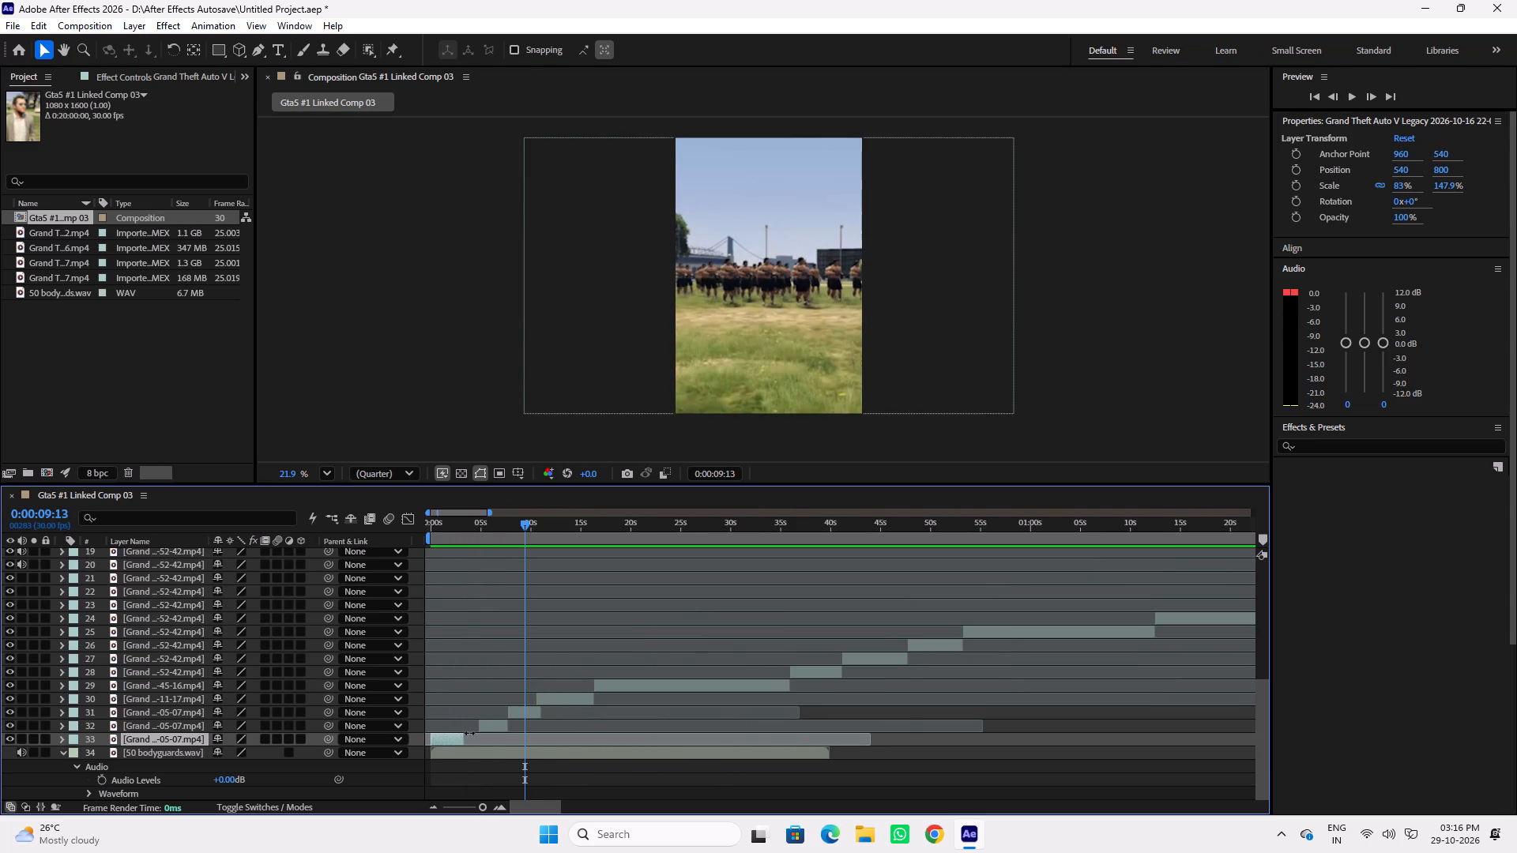
{"action": "left_click", "coordinate": [488, 724]}
{"action": "left_click_drag", "start_coordinate": [495, 724], "coordinate": [480, 727]}
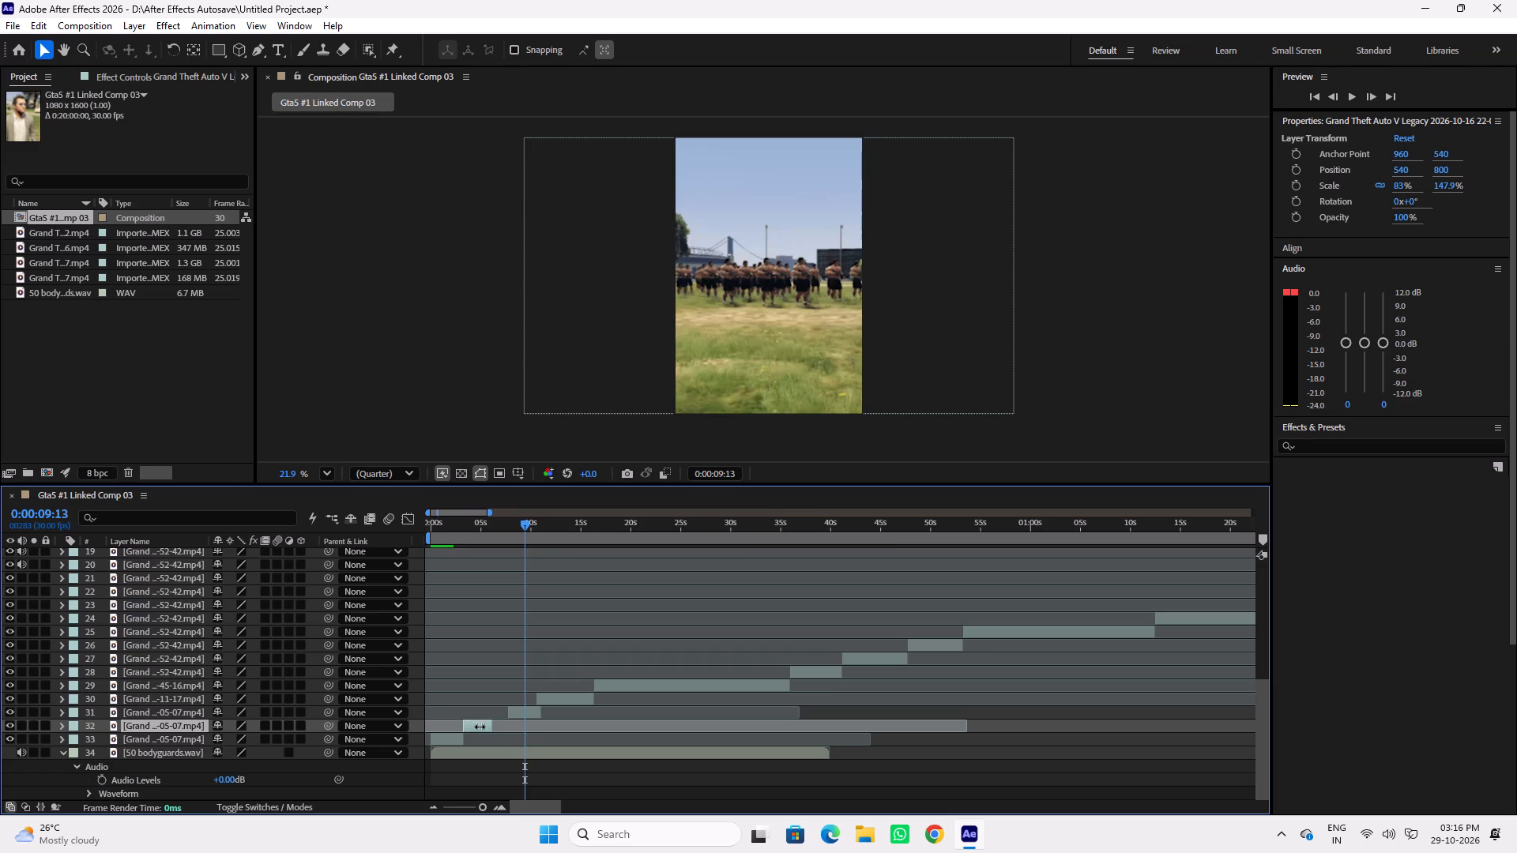
{"action": "left_click_drag", "start_coordinate": [480, 727], "coordinate": [478, 727]}
Preview the cut between the first two clips from about 2 seconds, and examine the footage between about 10 and 14 seconds.
{"action": "left_click_drag", "start_coordinate": [490, 527], "coordinate": [484, 528]}
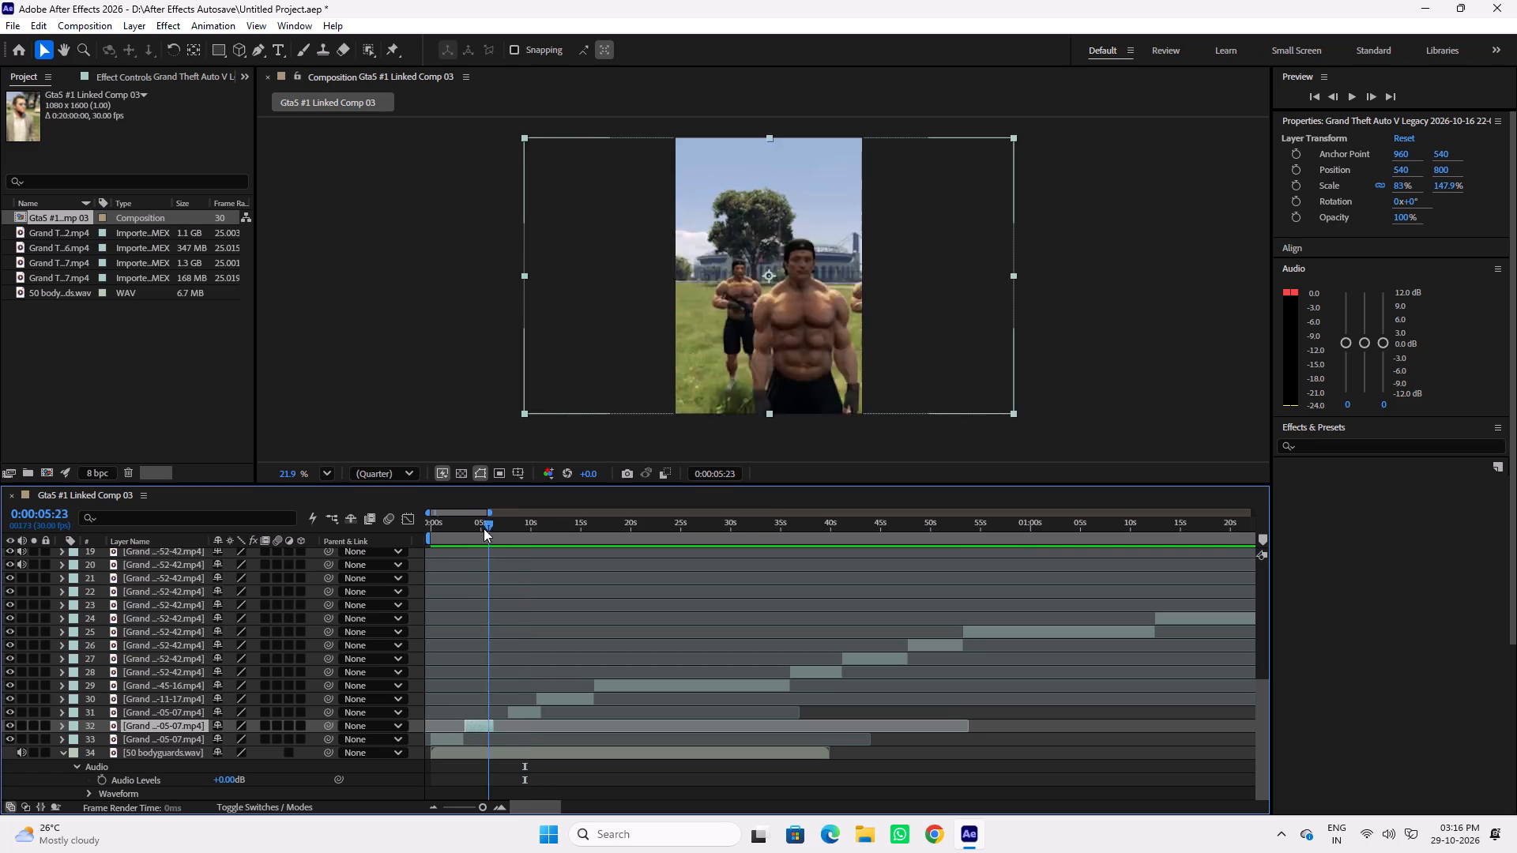
{"action": "left_click_drag", "start_coordinate": [484, 528], "coordinate": [453, 539]}
{"action": "key", "text": "space"}
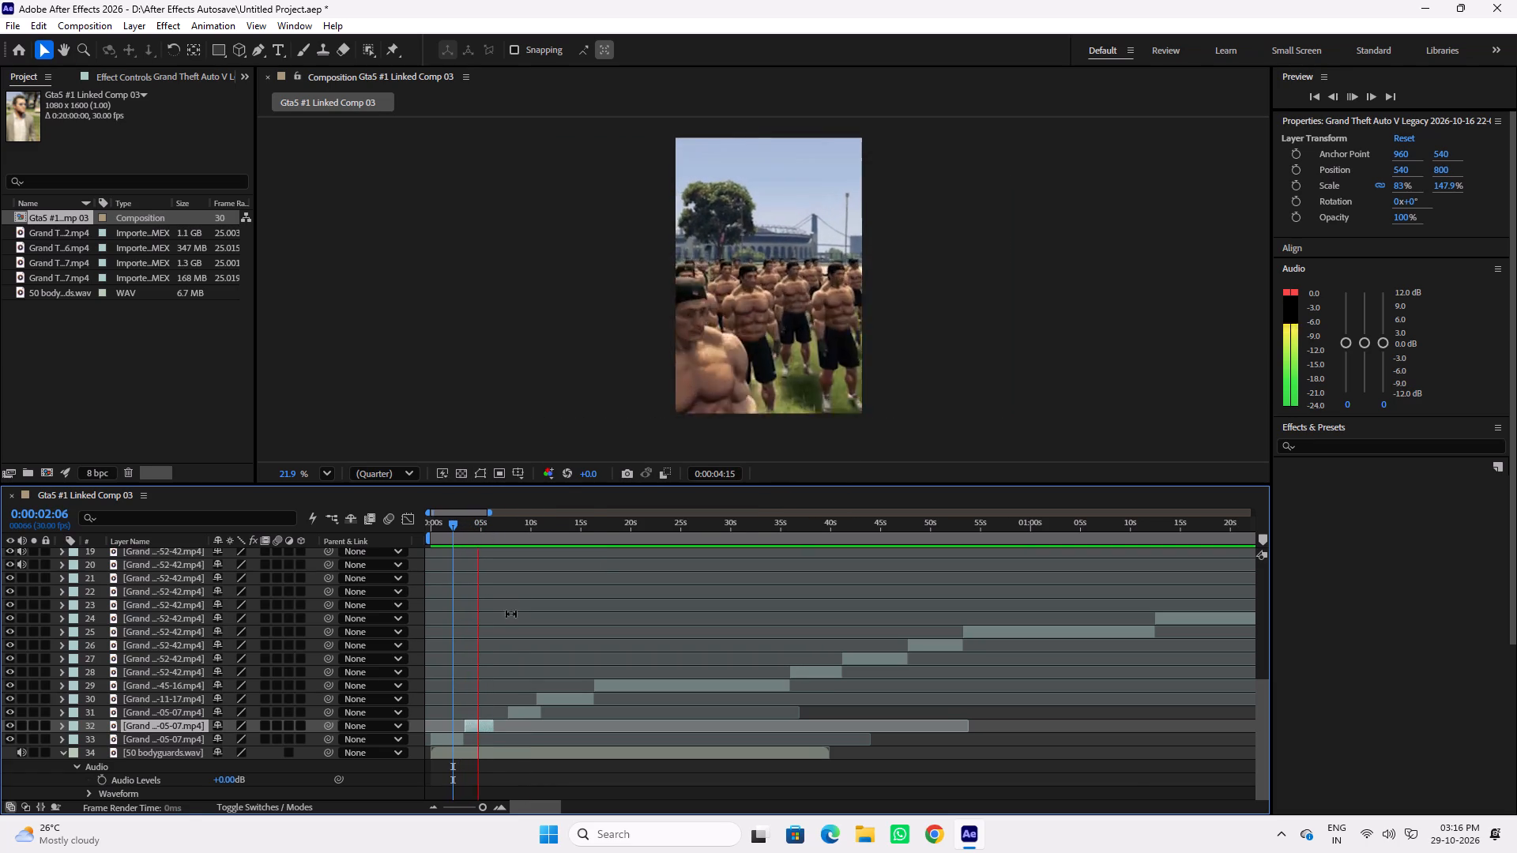
{"action": "key", "text": "space"}
{"action": "left_click_drag", "start_coordinate": [521, 527], "coordinate": [569, 535]}
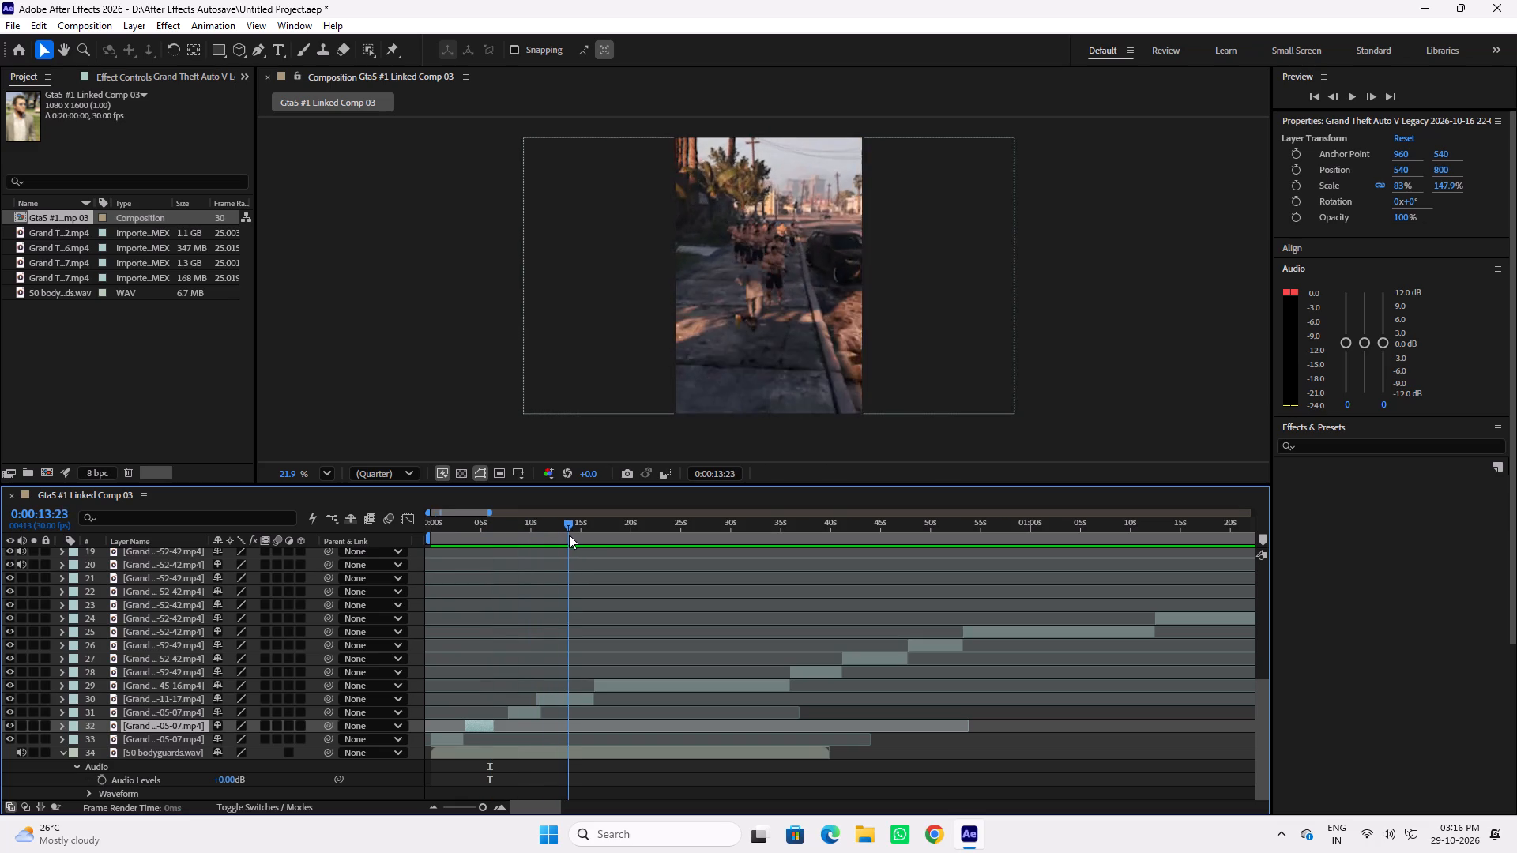
{"action": "left_click_drag", "start_coordinate": [569, 535], "coordinate": [533, 540]}
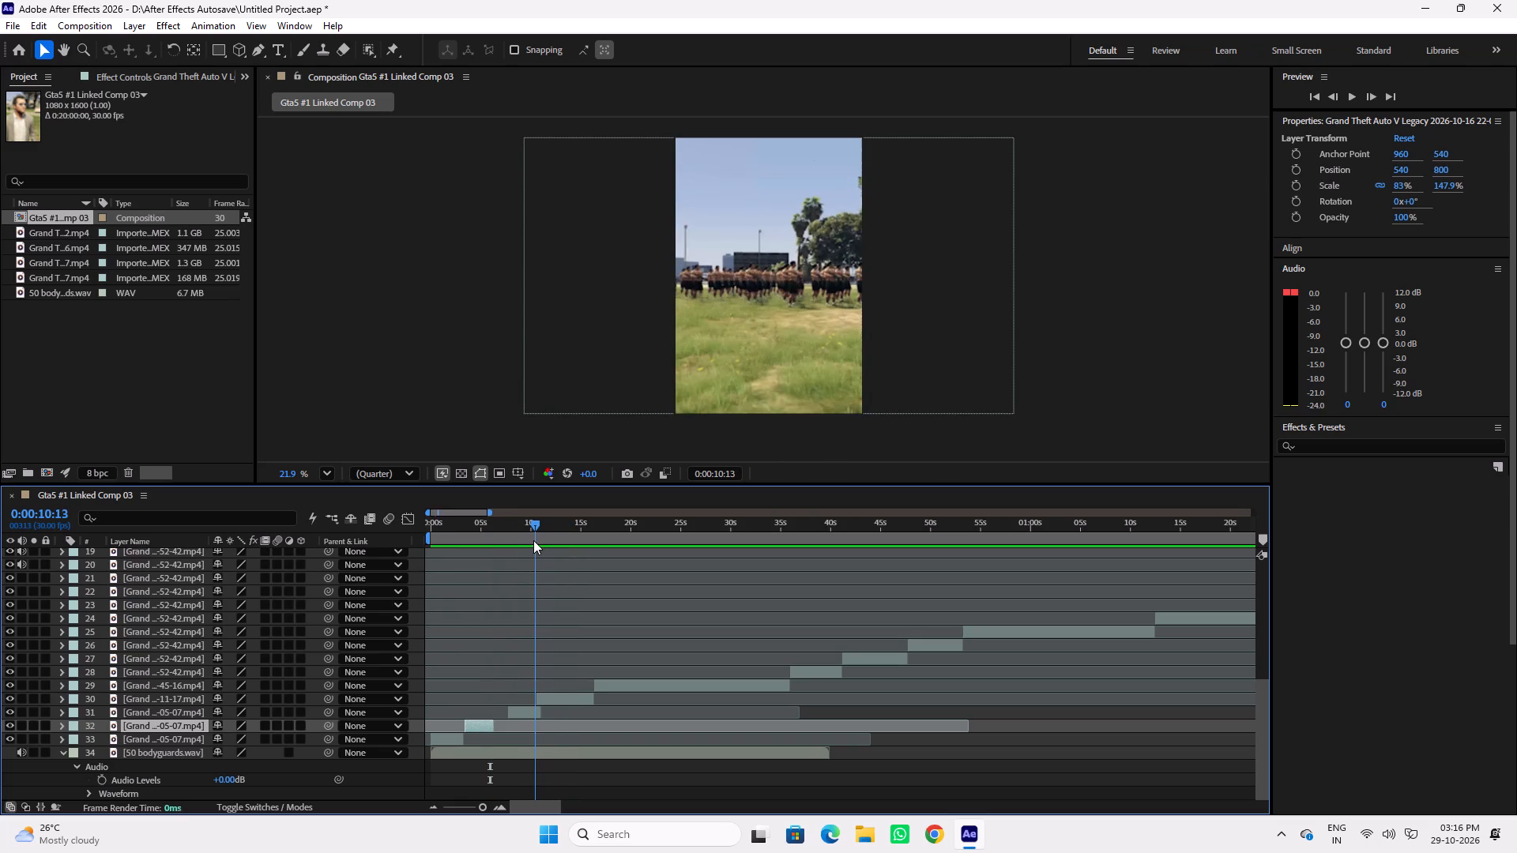
{"action": "left_click_drag", "start_coordinate": [533, 540], "coordinate": [567, 541]}
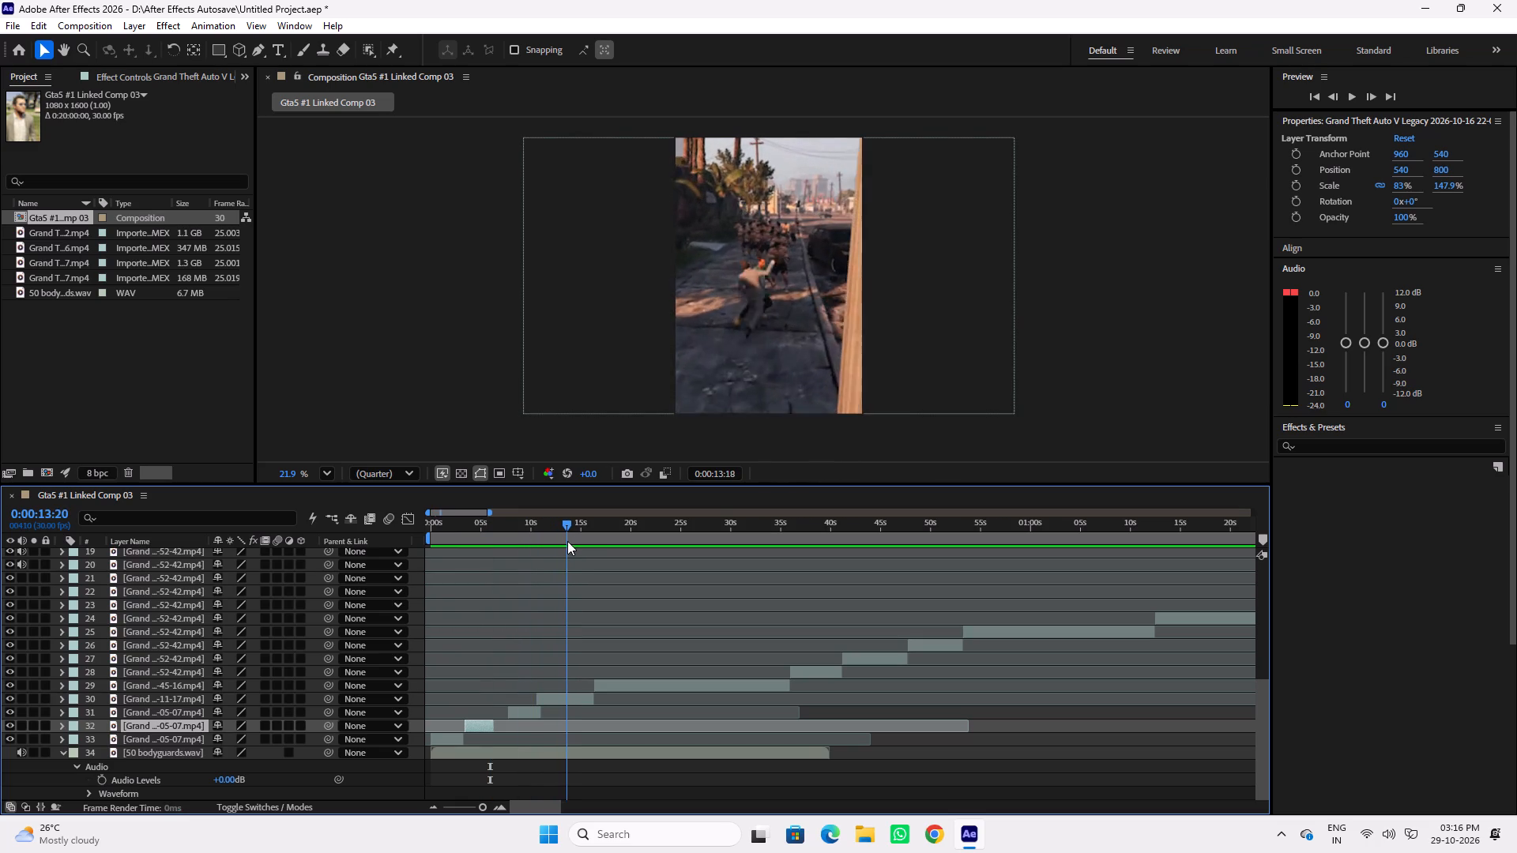
{"action": "left_click_drag", "start_coordinate": [567, 541], "coordinate": [556, 543]}
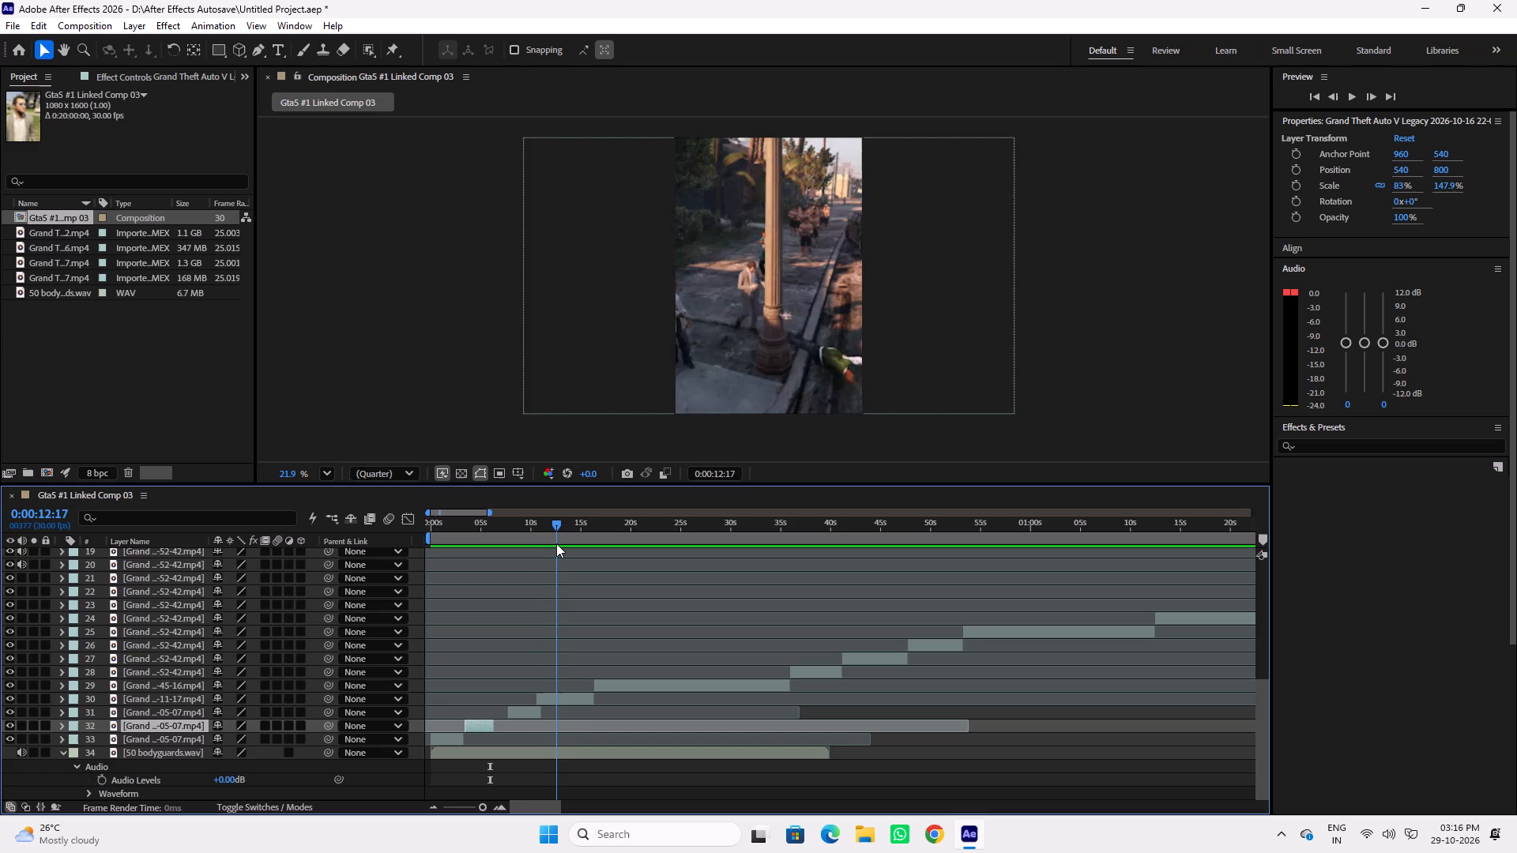
{"action": "left_click_drag", "start_coordinate": [556, 543], "coordinate": [539, 545]}
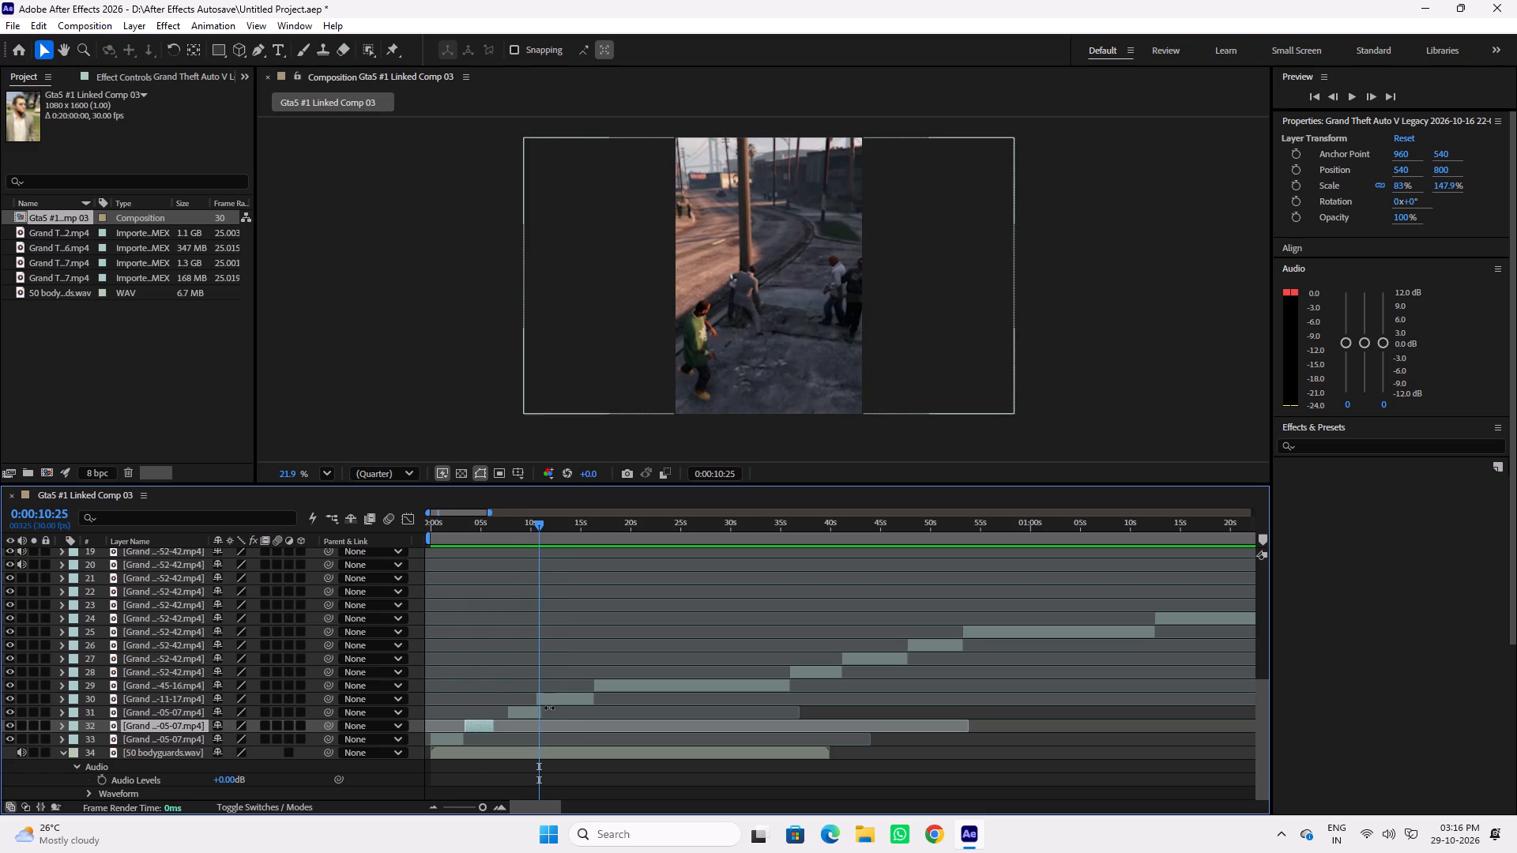
{"action": "left_click_drag", "start_coordinate": [556, 524], "coordinate": [552, 531]}
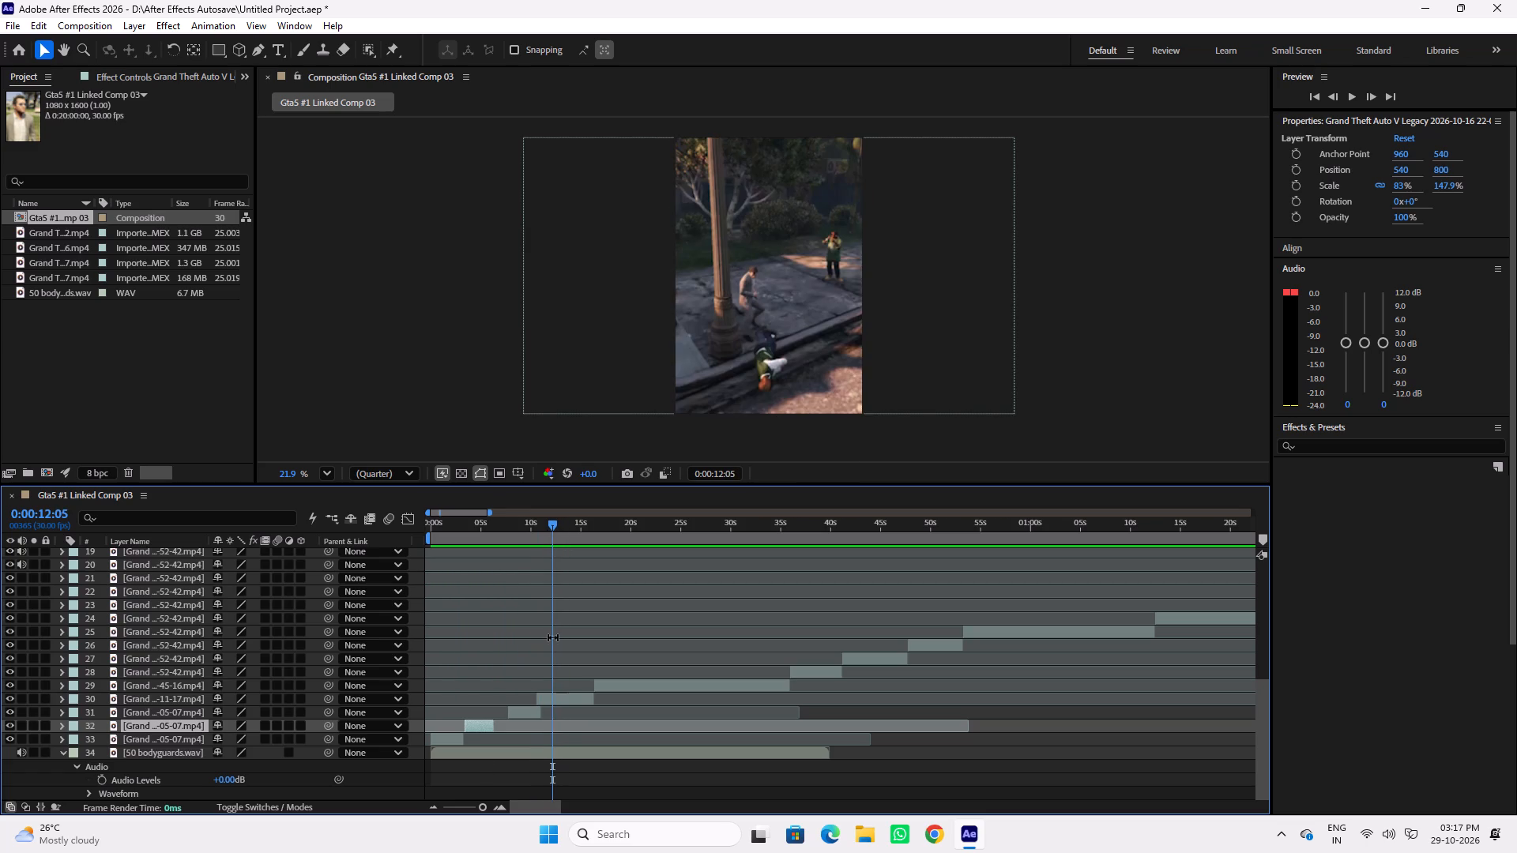
Move the marching bodyguards clip on layer 31 earlier so it starts where the layer 32 clip ends, closing the gap.
{"action": "left_click", "coordinate": [526, 716]}
{"action": "left_click_drag", "start_coordinate": [519, 713], "coordinate": [506, 716]}
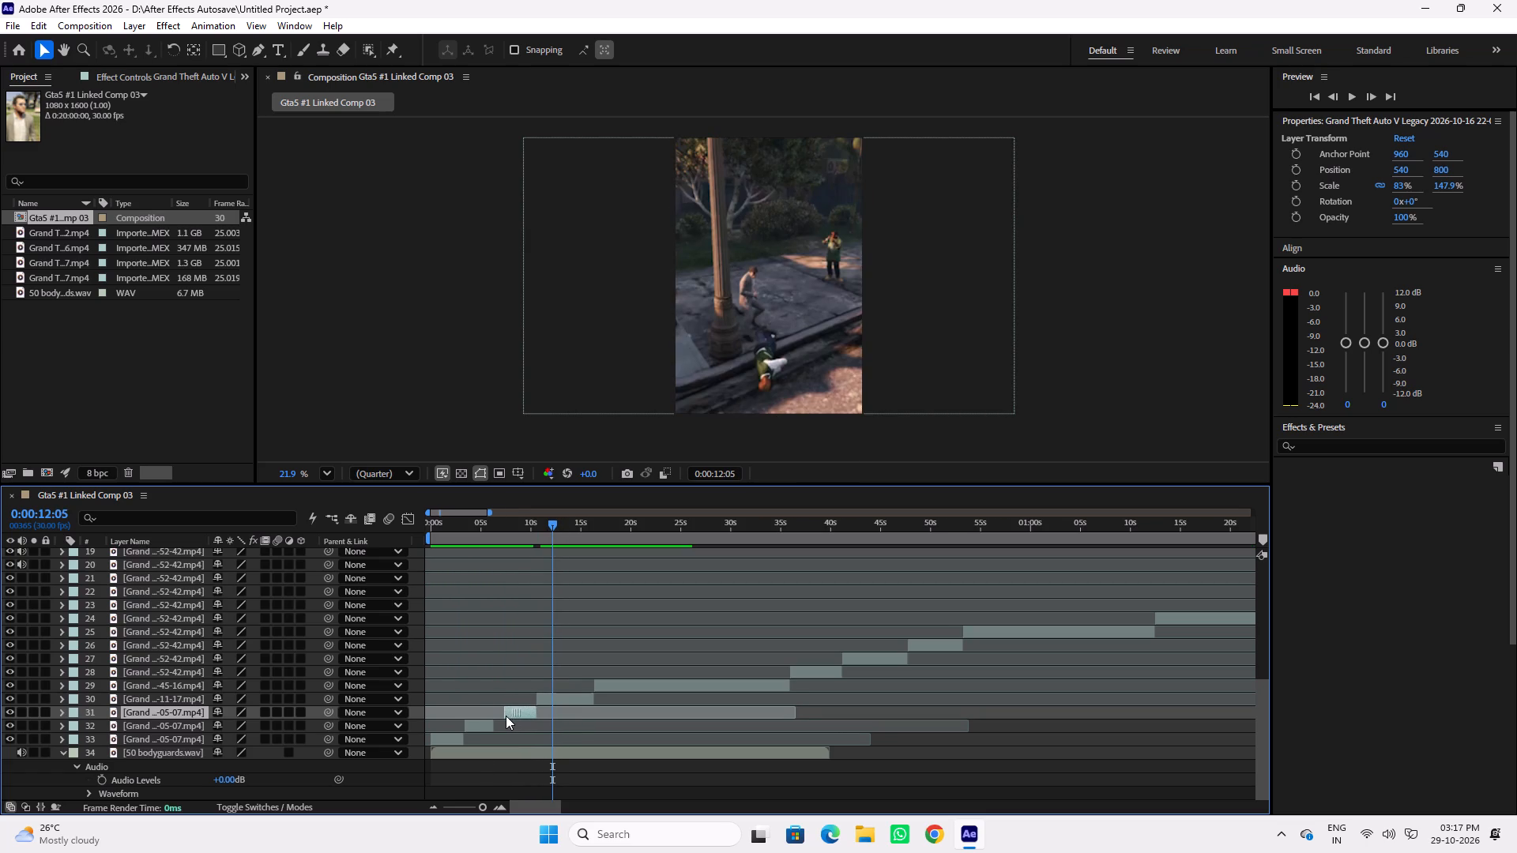
{"action": "left_click_drag", "start_coordinate": [506, 716], "coordinate": [502, 716]}
{"action": "left_click", "coordinate": [499, 712]}
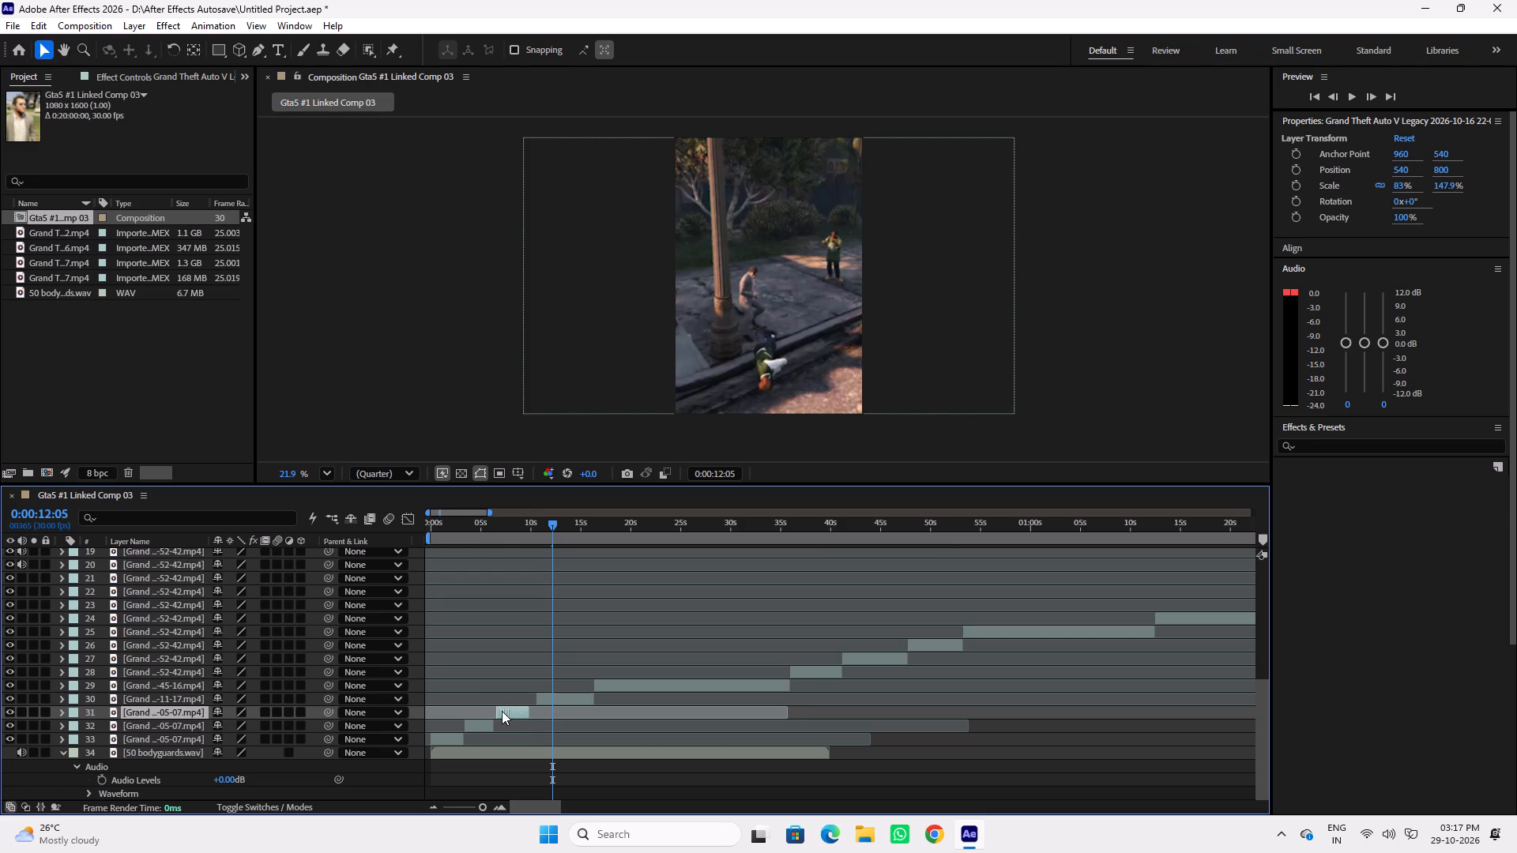
{"action": "left_click", "coordinate": [480, 729]}
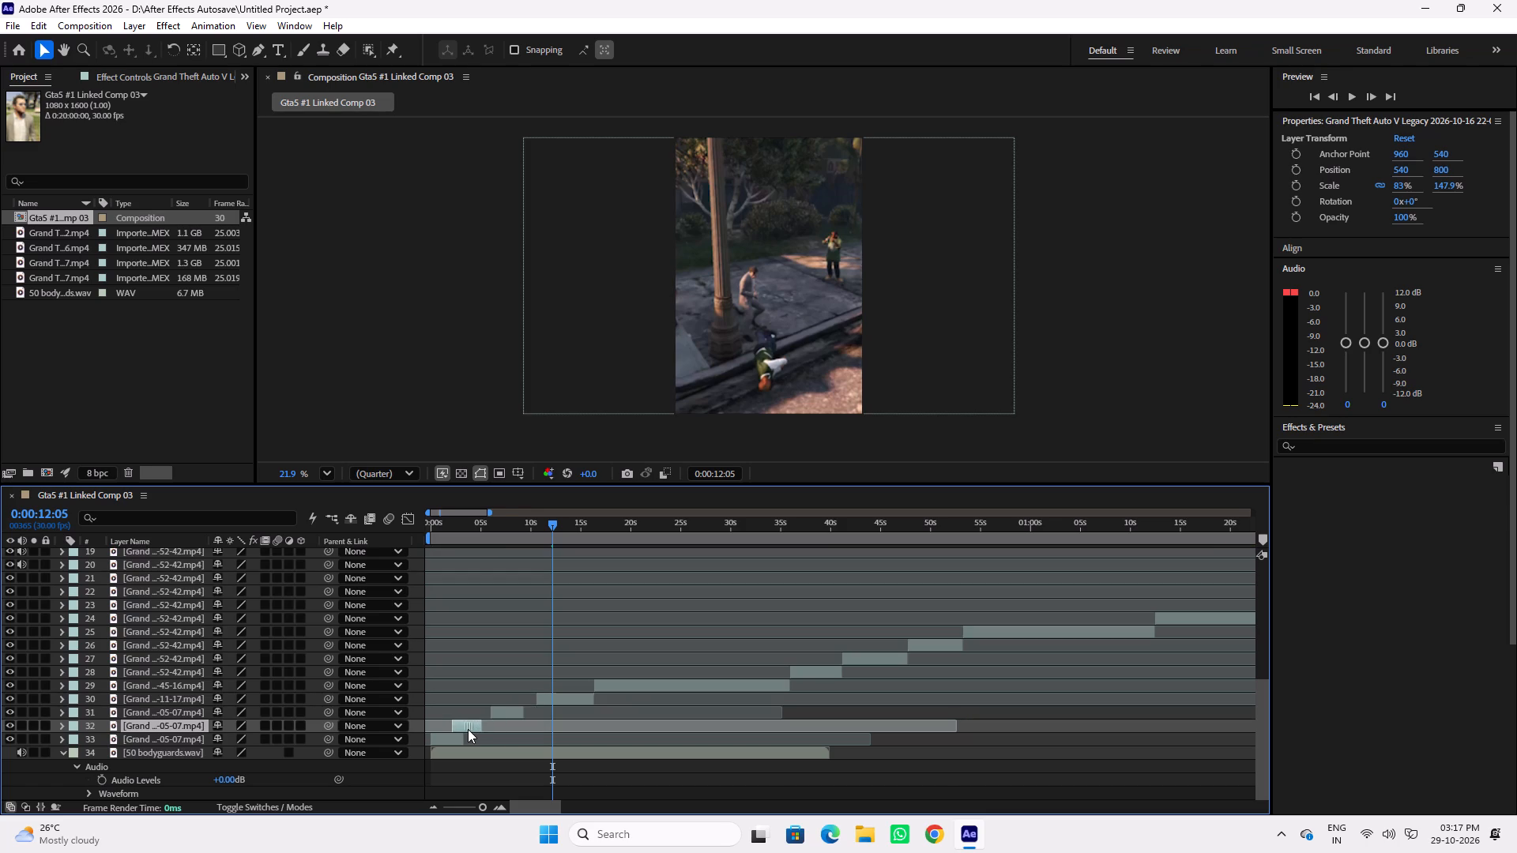
{"action": "left_click_drag", "start_coordinate": [504, 712], "coordinate": [497, 712]}
Swap the third and fourth clips: park the marching clip at about 18 seconds, start the street clip at layer 32's end, and stack it directly above layer 32.
{"action": "left_click_drag", "start_coordinate": [522, 528], "coordinate": [487, 534]}
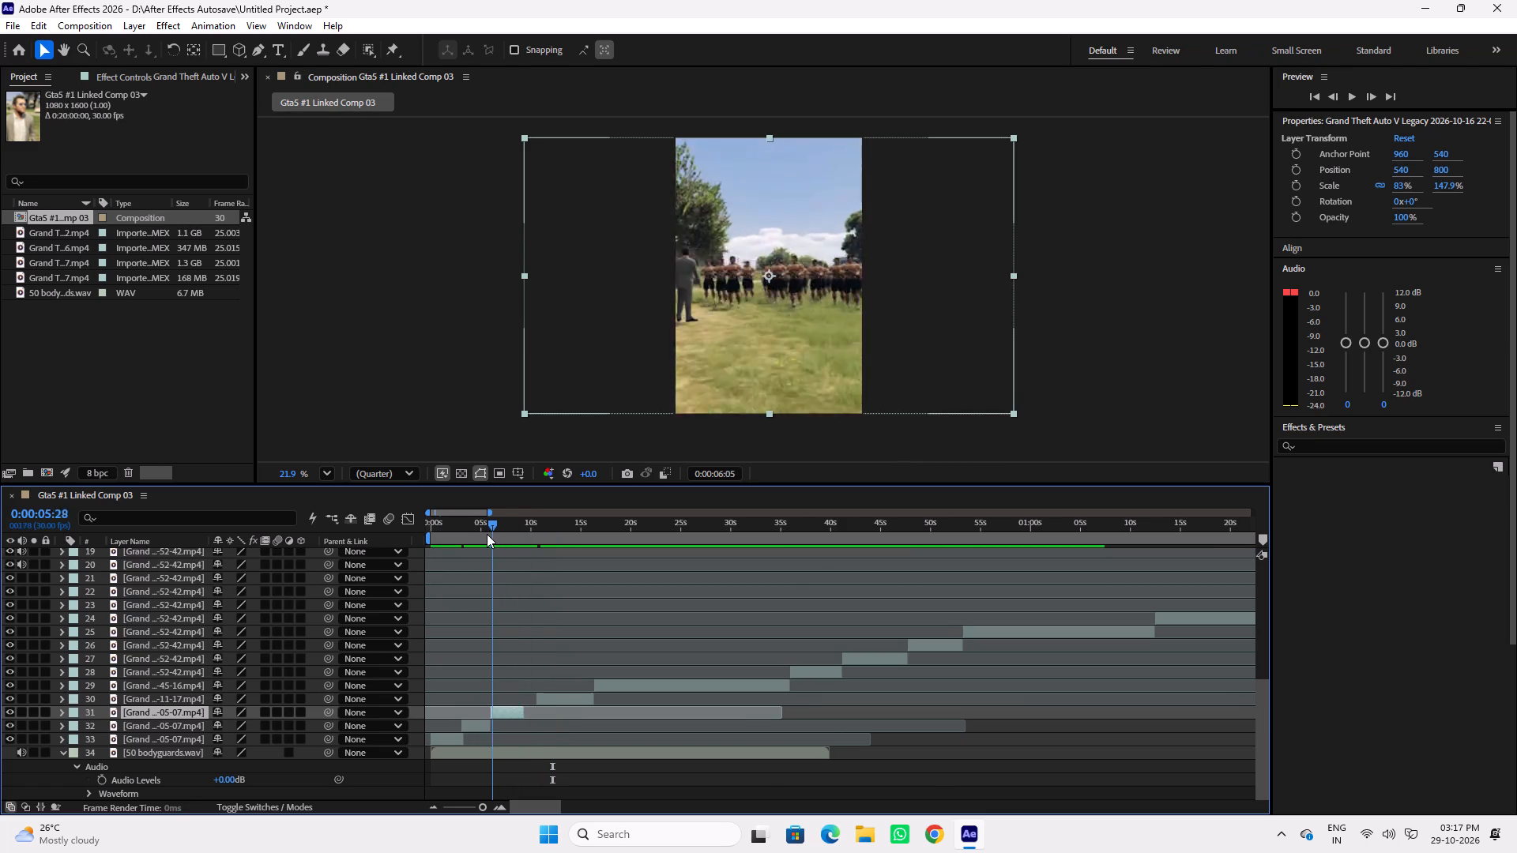
{"action": "left_click_drag", "start_coordinate": [487, 534], "coordinate": [465, 535]}
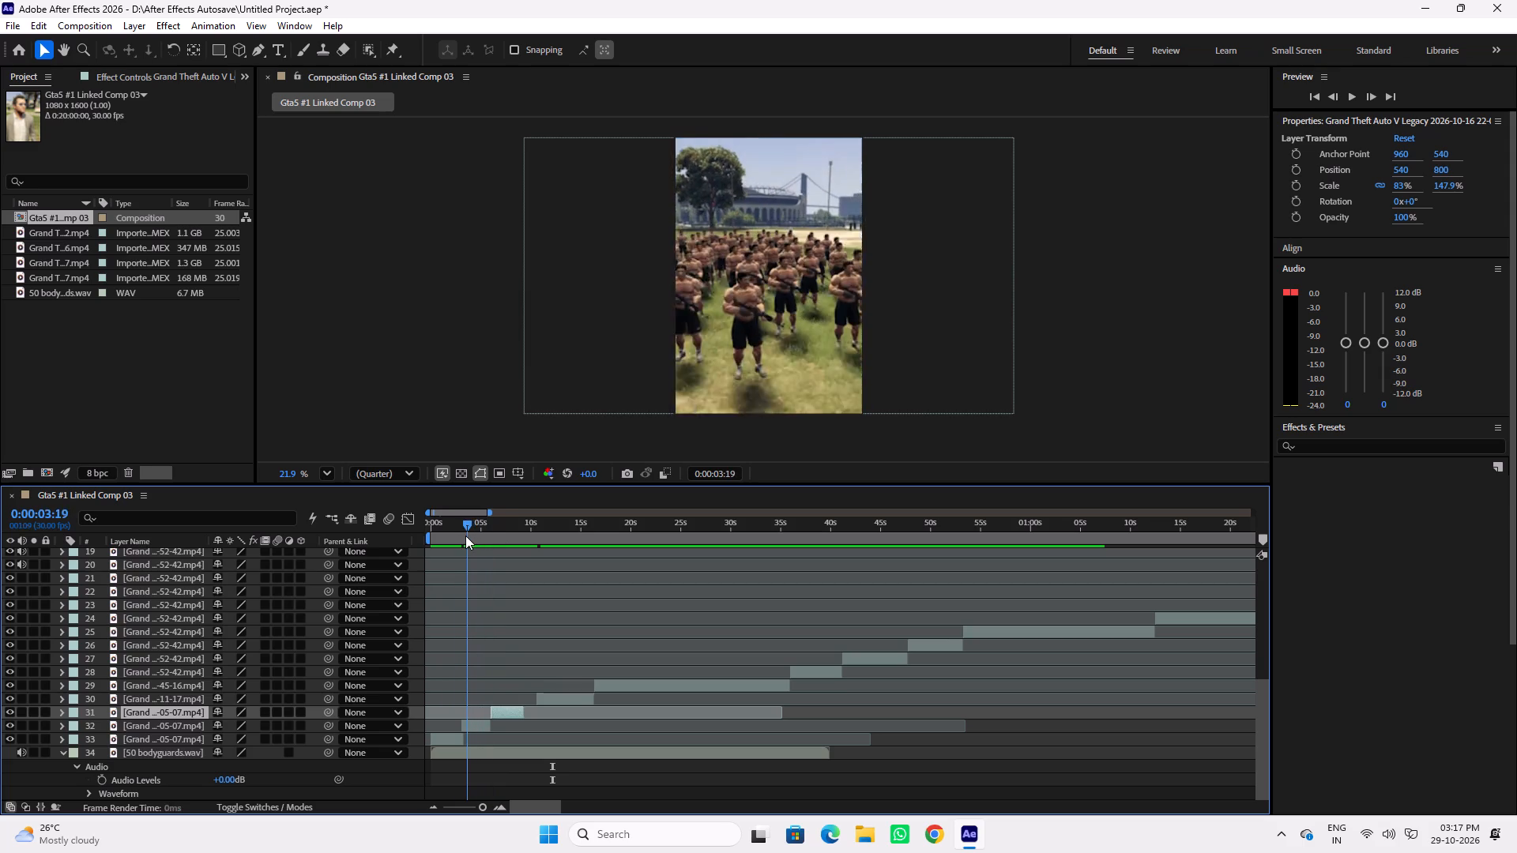
{"action": "left_click_drag", "start_coordinate": [465, 535], "coordinate": [484, 538]}
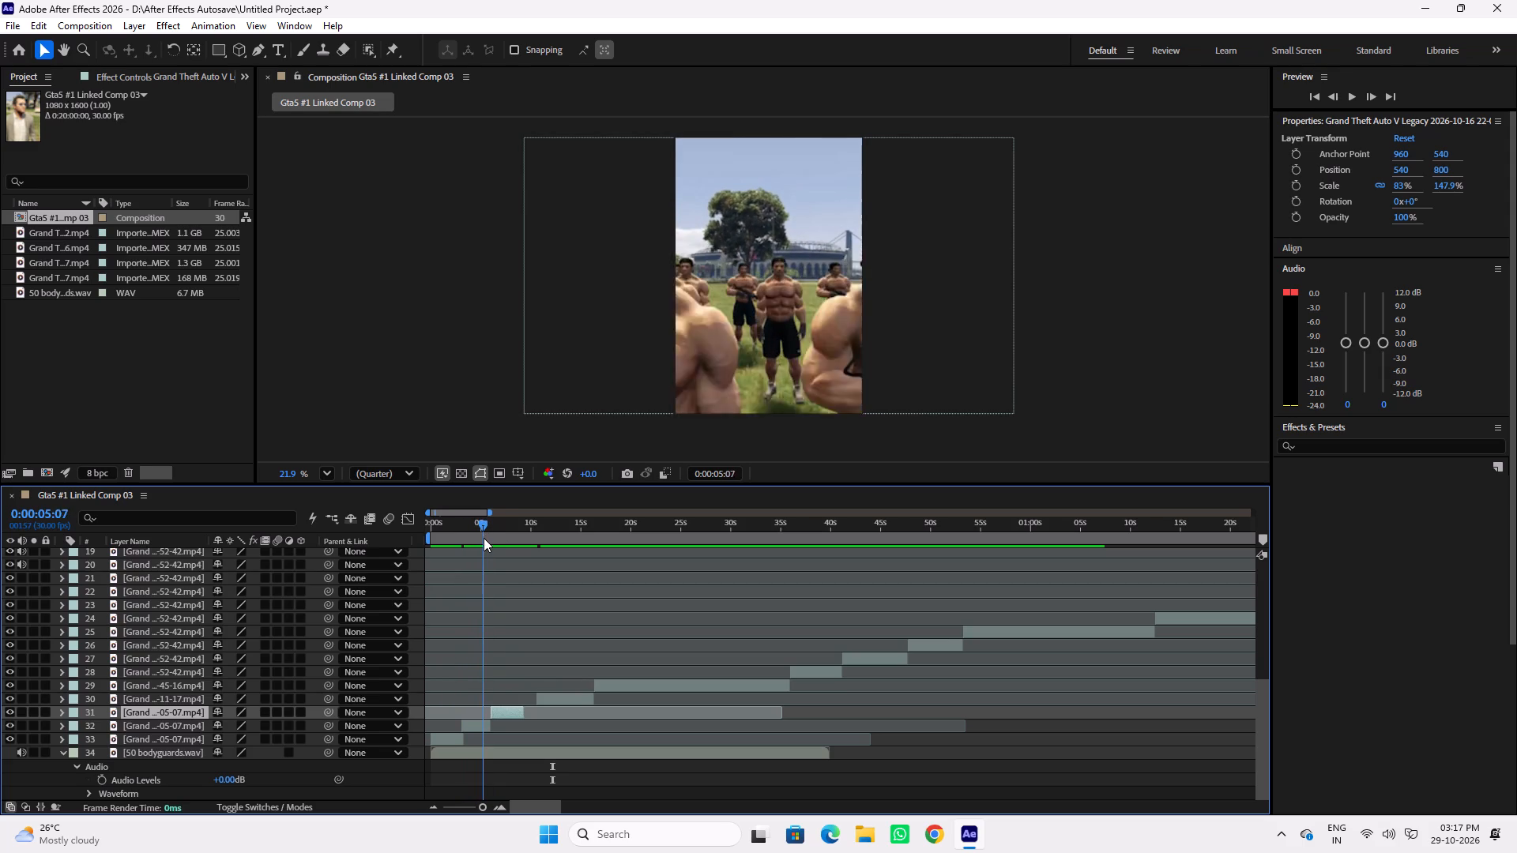
{"action": "left_click_drag", "start_coordinate": [484, 538], "coordinate": [509, 543]}
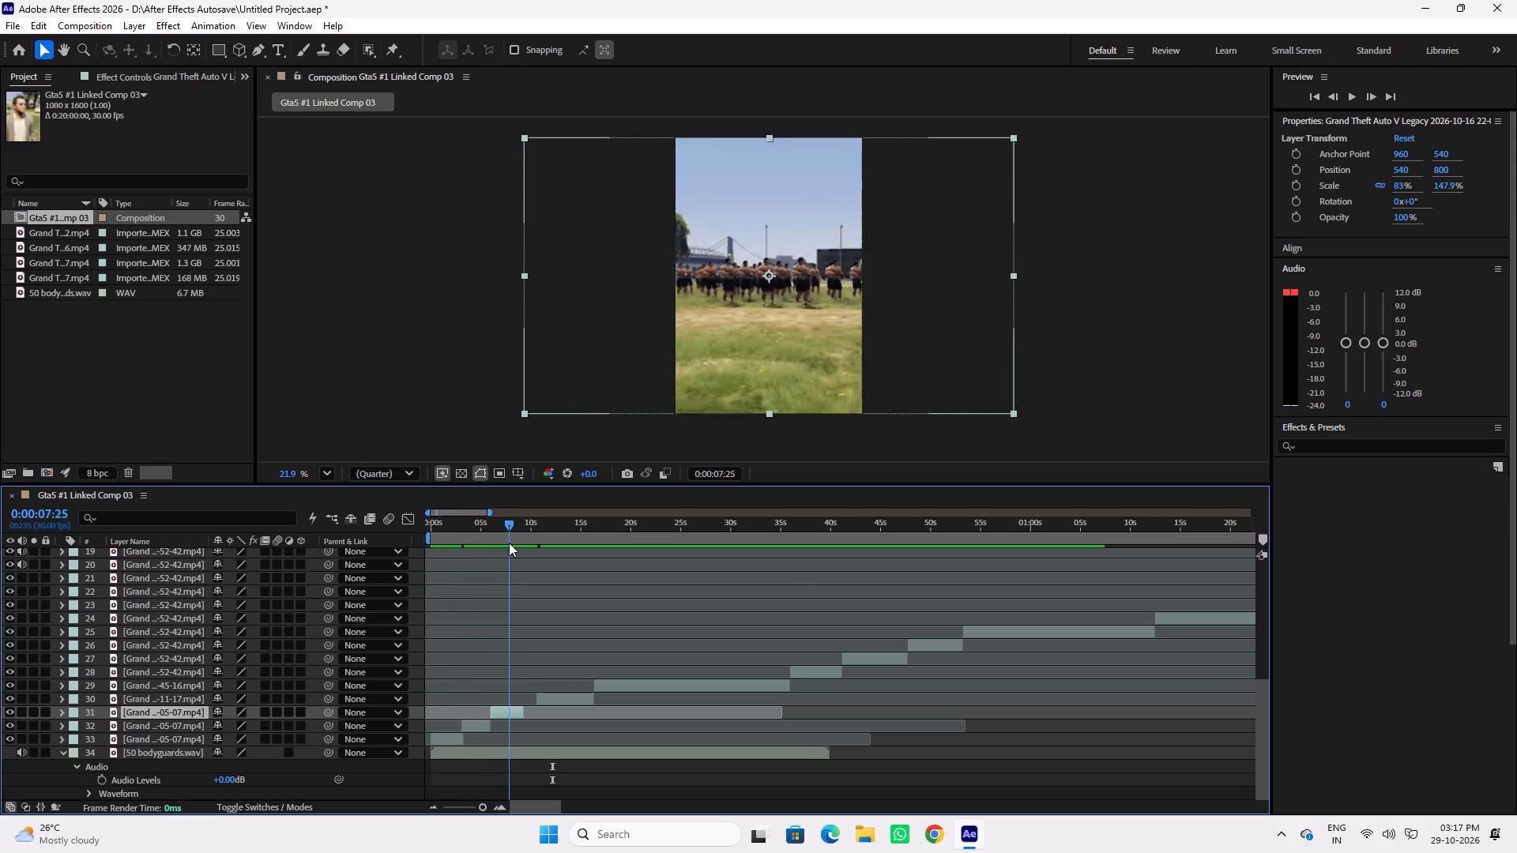
{"action": "left_click_drag", "start_coordinate": [509, 543], "coordinate": [514, 544]}
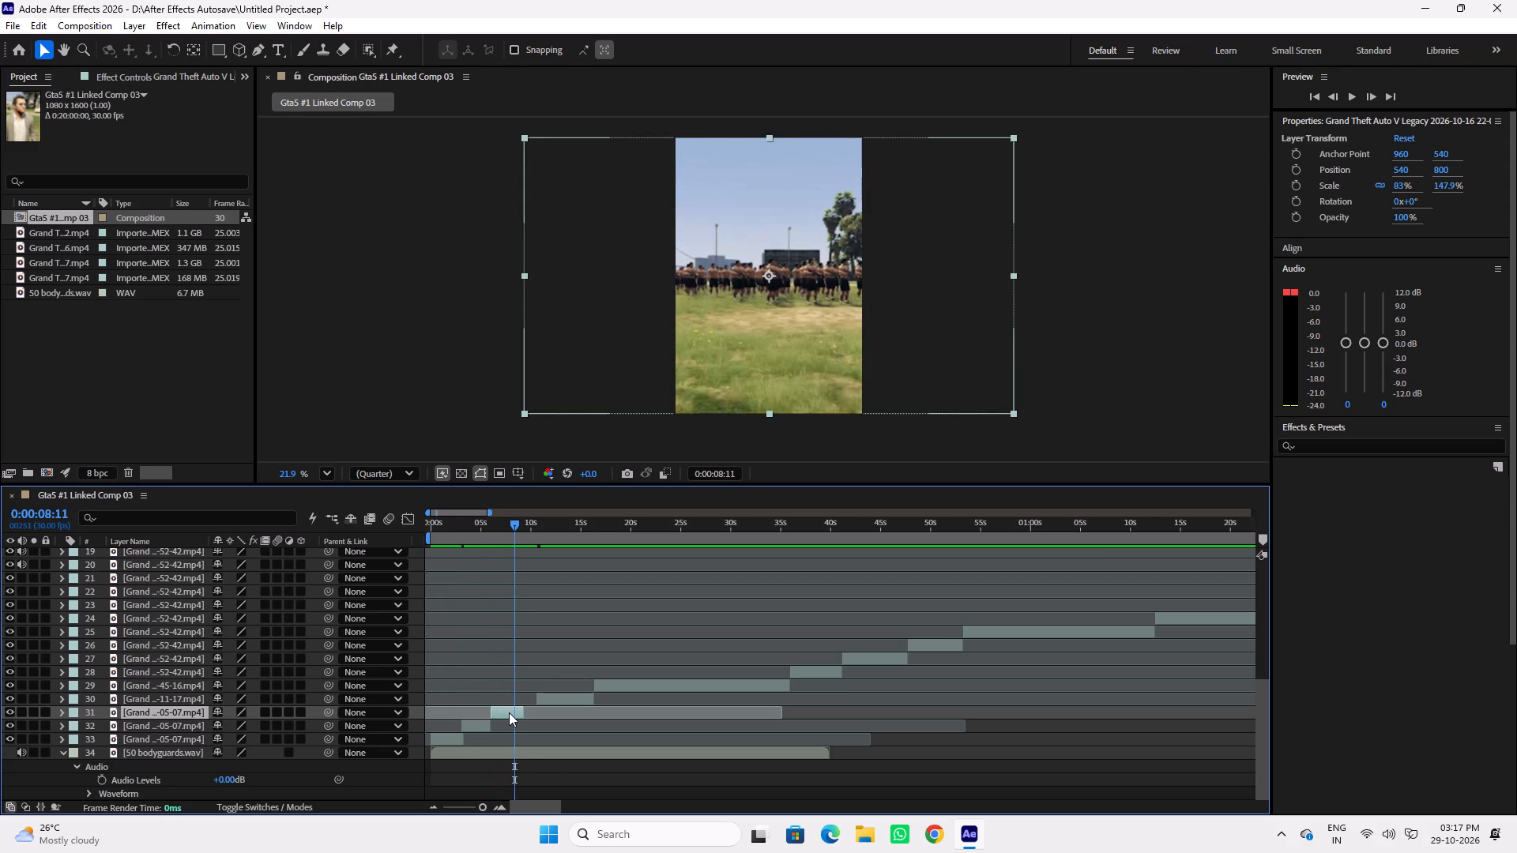
{"action": "left_click", "coordinate": [509, 712]}
{"action": "left_click_drag", "start_coordinate": [503, 713], "coordinate": [623, 722]}
{"action": "left_click", "coordinate": [566, 701]}
{"action": "left_click_drag", "start_coordinate": [569, 700], "coordinate": [535, 702]}
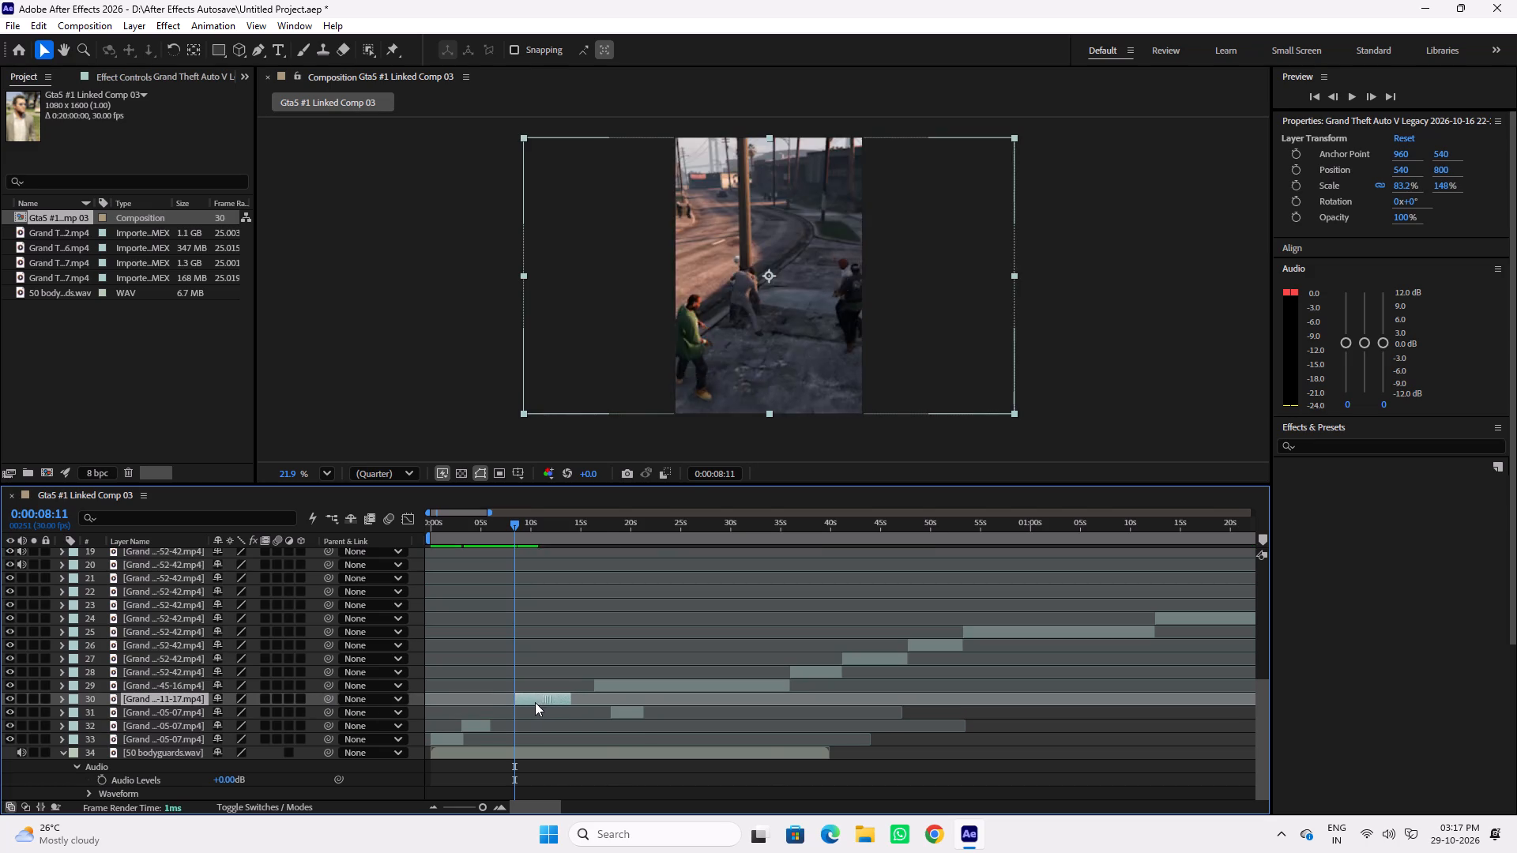
{"action": "left_click_drag", "start_coordinate": [535, 702], "coordinate": [529, 703]}
{"action": "left_click_drag", "start_coordinate": [183, 700], "coordinate": [182, 712]}
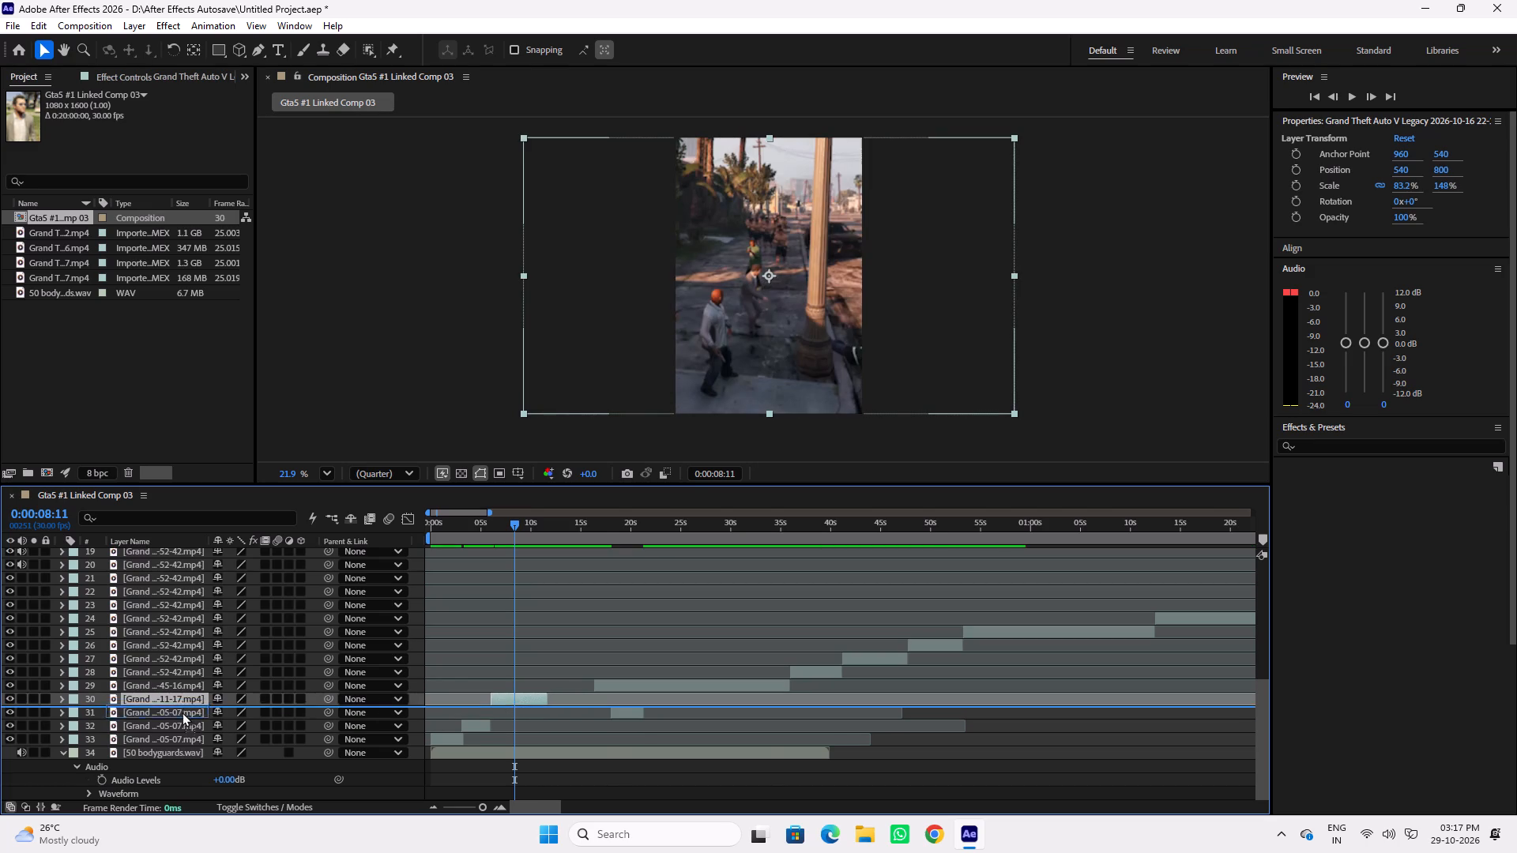
{"action": "left_click_drag", "start_coordinate": [182, 712], "coordinate": [181, 720]}
Preview the opening six seconds of the composition to check the first two clips against the voiceover up to the street clip.
{"action": "left_click_drag", "start_coordinate": [514, 527], "coordinate": [450, 542]}
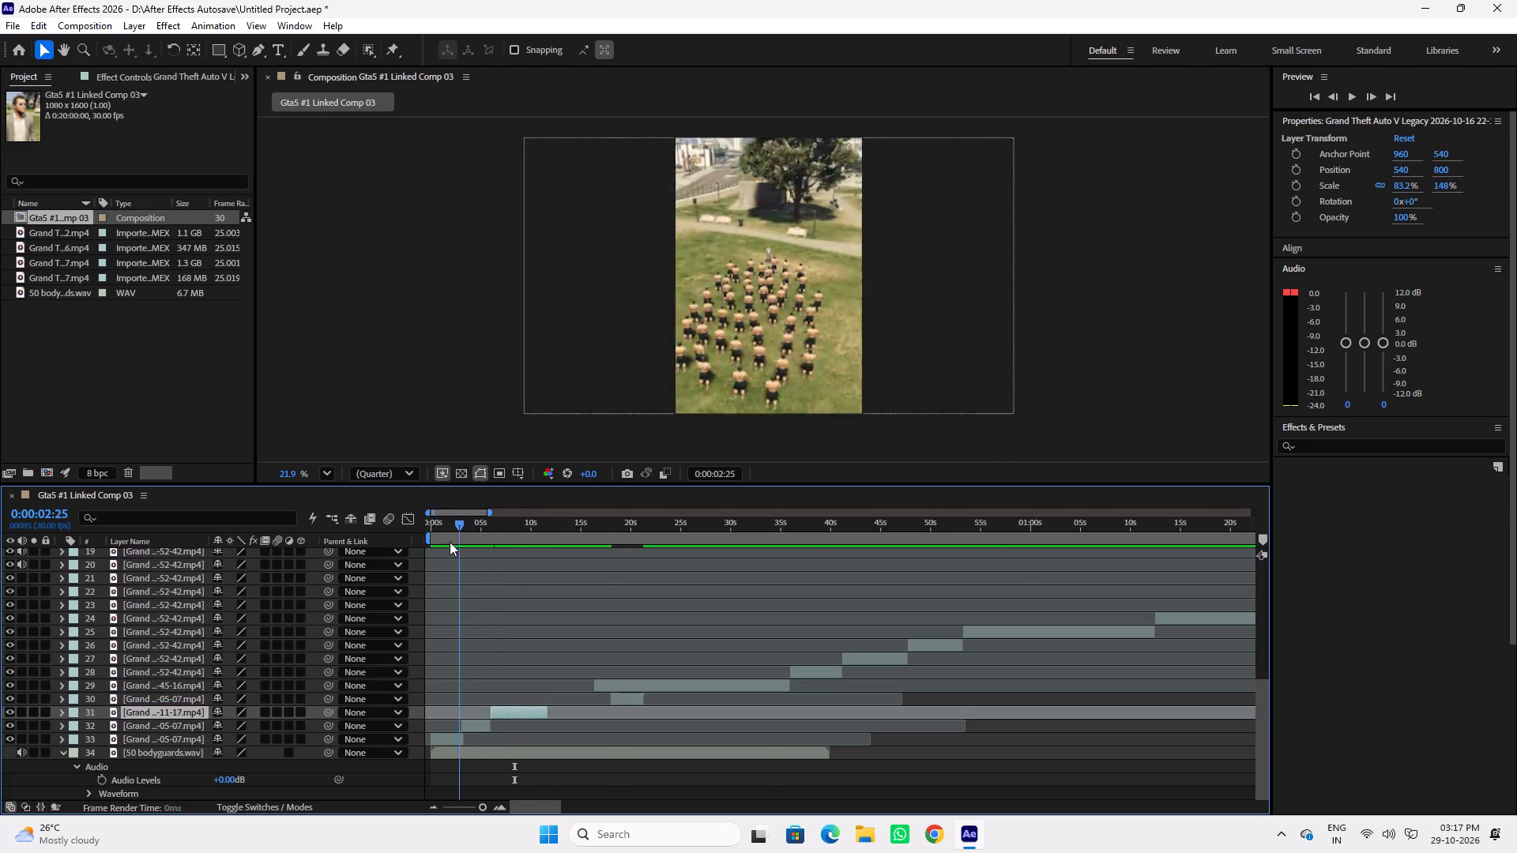
{"action": "left_click_drag", "start_coordinate": [450, 542], "coordinate": [428, 543]}
{"action": "key", "text": "space"}
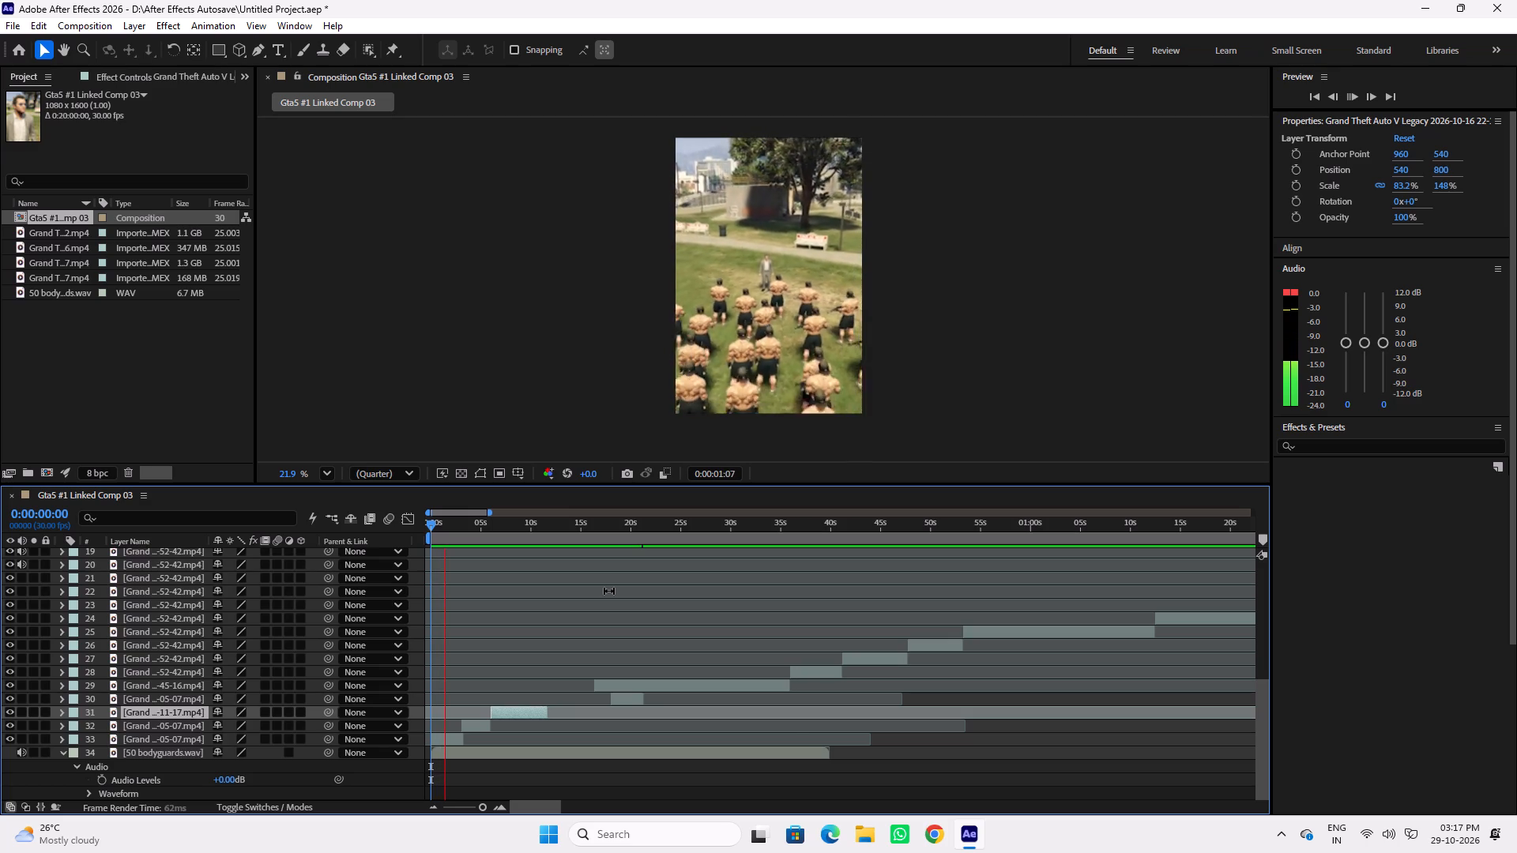
{"action": "key", "text": "space"}
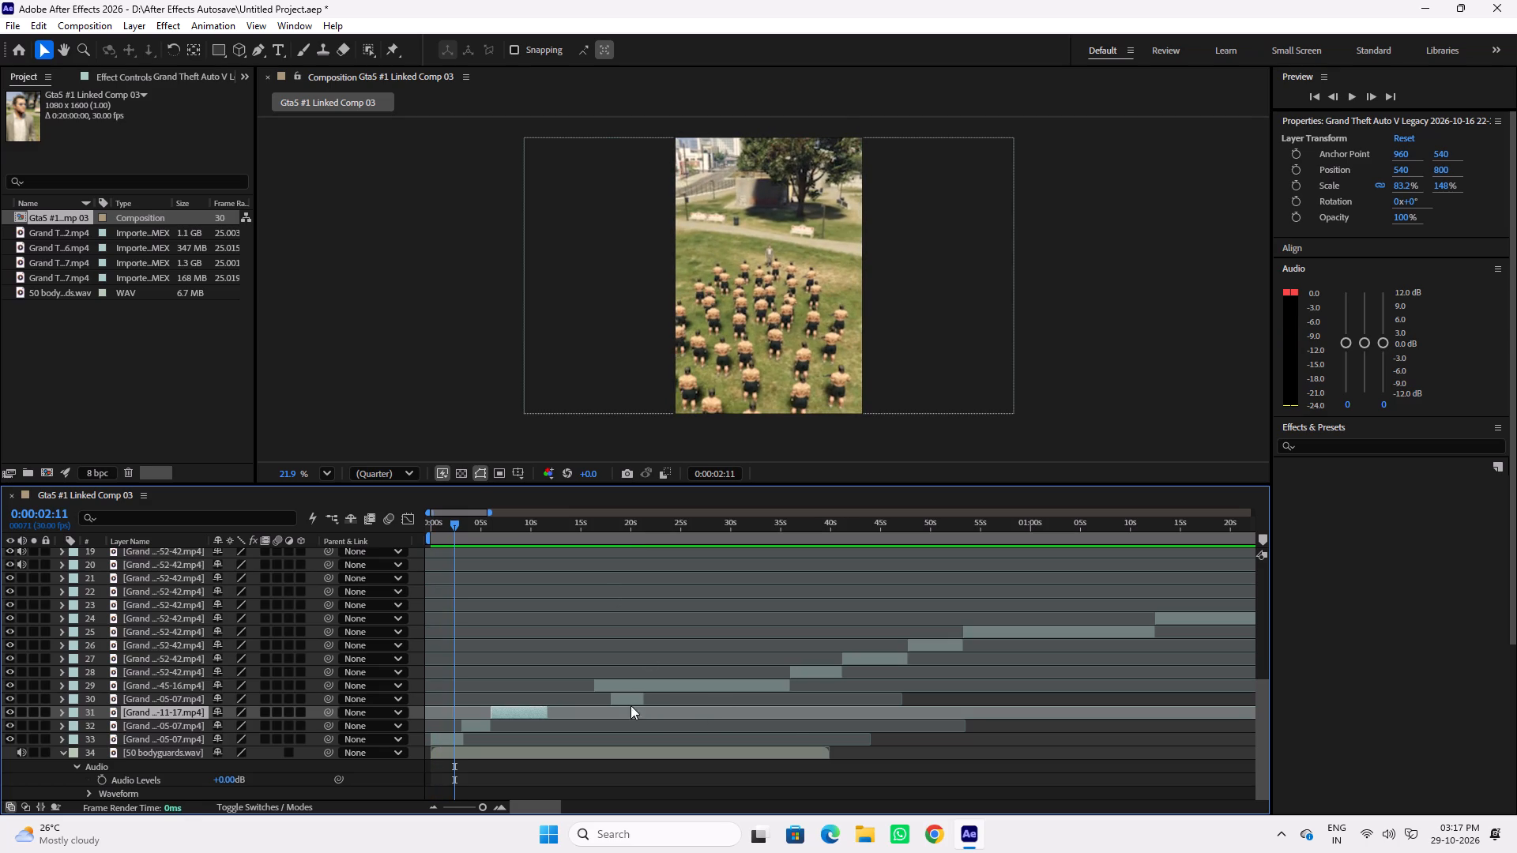
{"action": "left_click", "coordinate": [446, 523]}
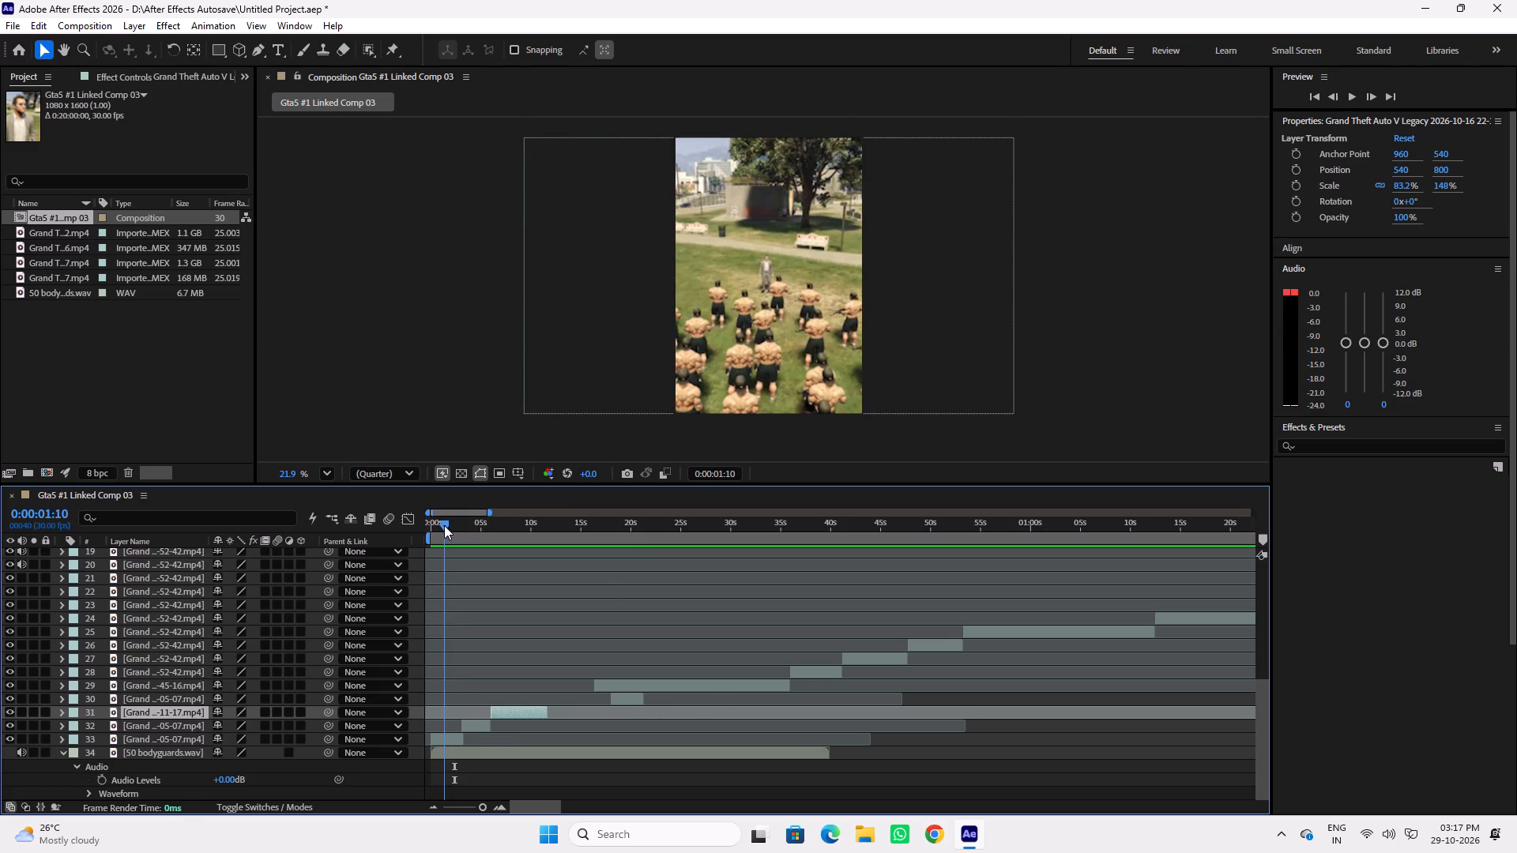
{"action": "left_click_drag", "start_coordinate": [476, 522], "coordinate": [469, 525]}
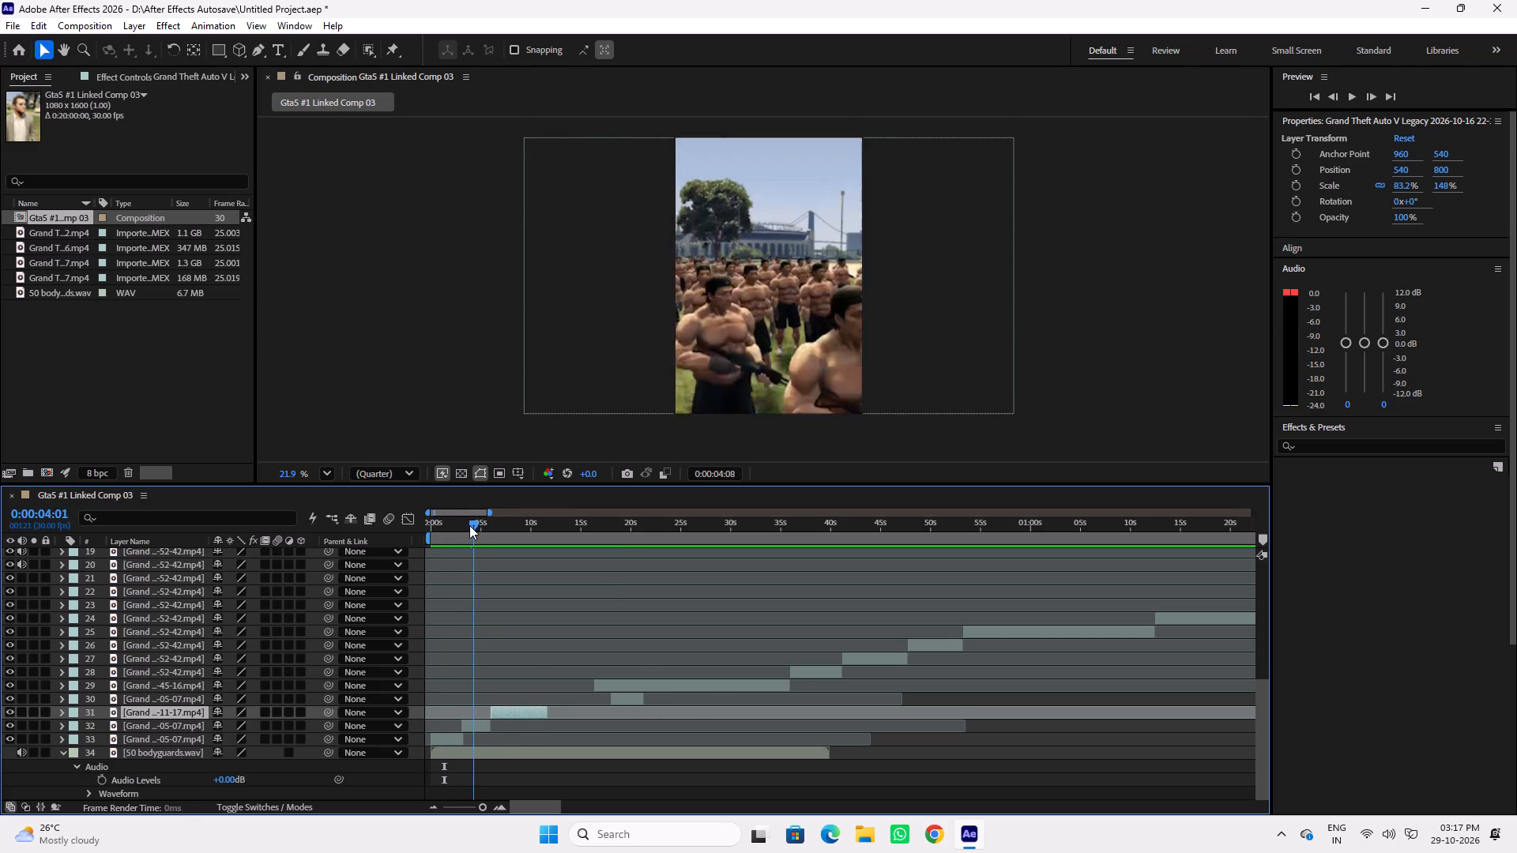
{"action": "left_click_drag", "start_coordinate": [469, 525], "coordinate": [469, 525]}
{"action": "key", "text": "space"}
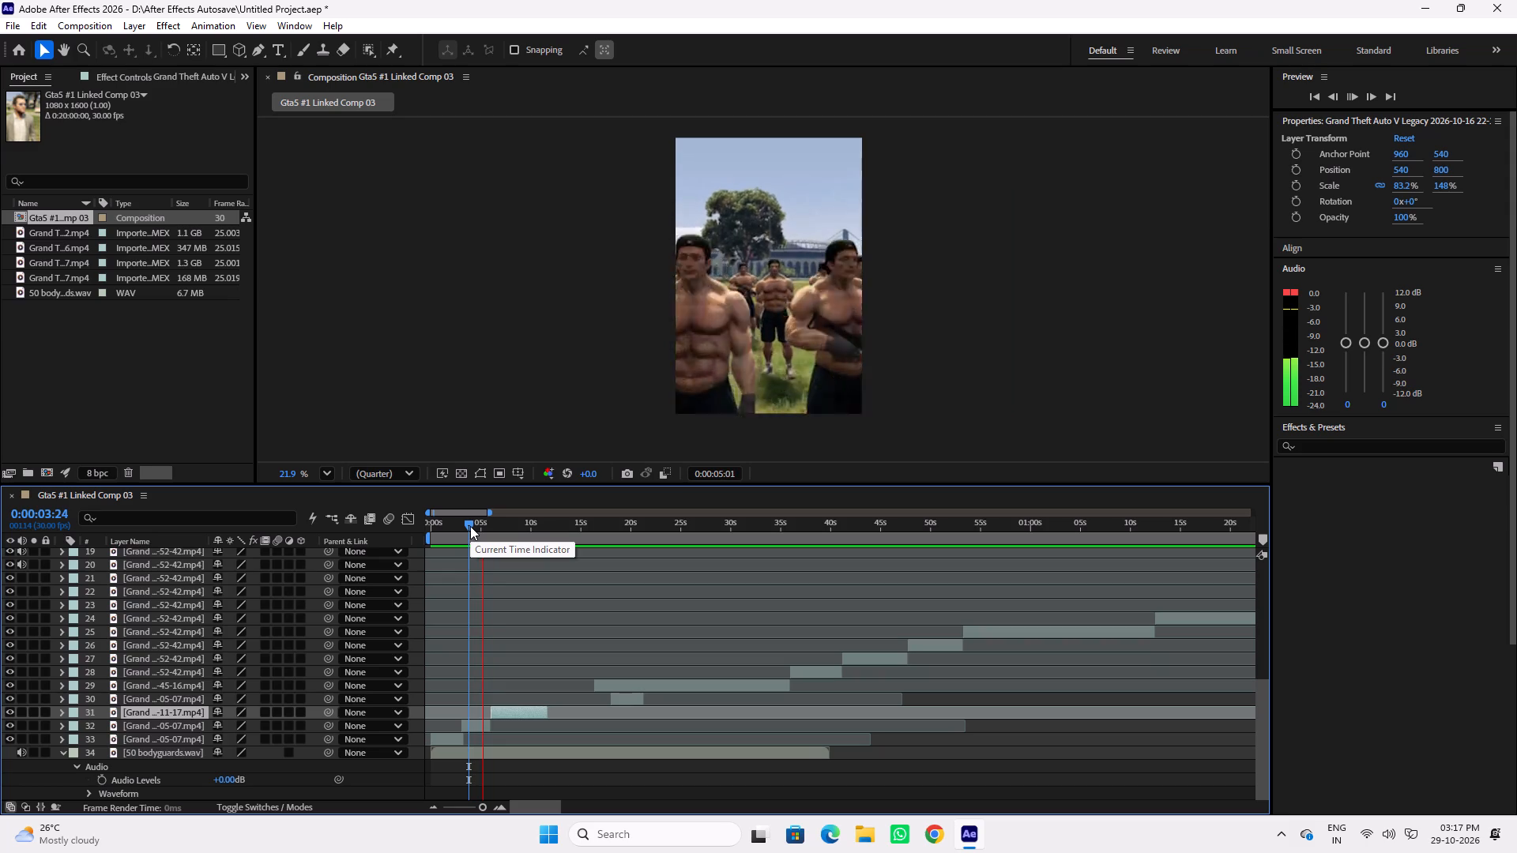
{"action": "key", "text": "space"}
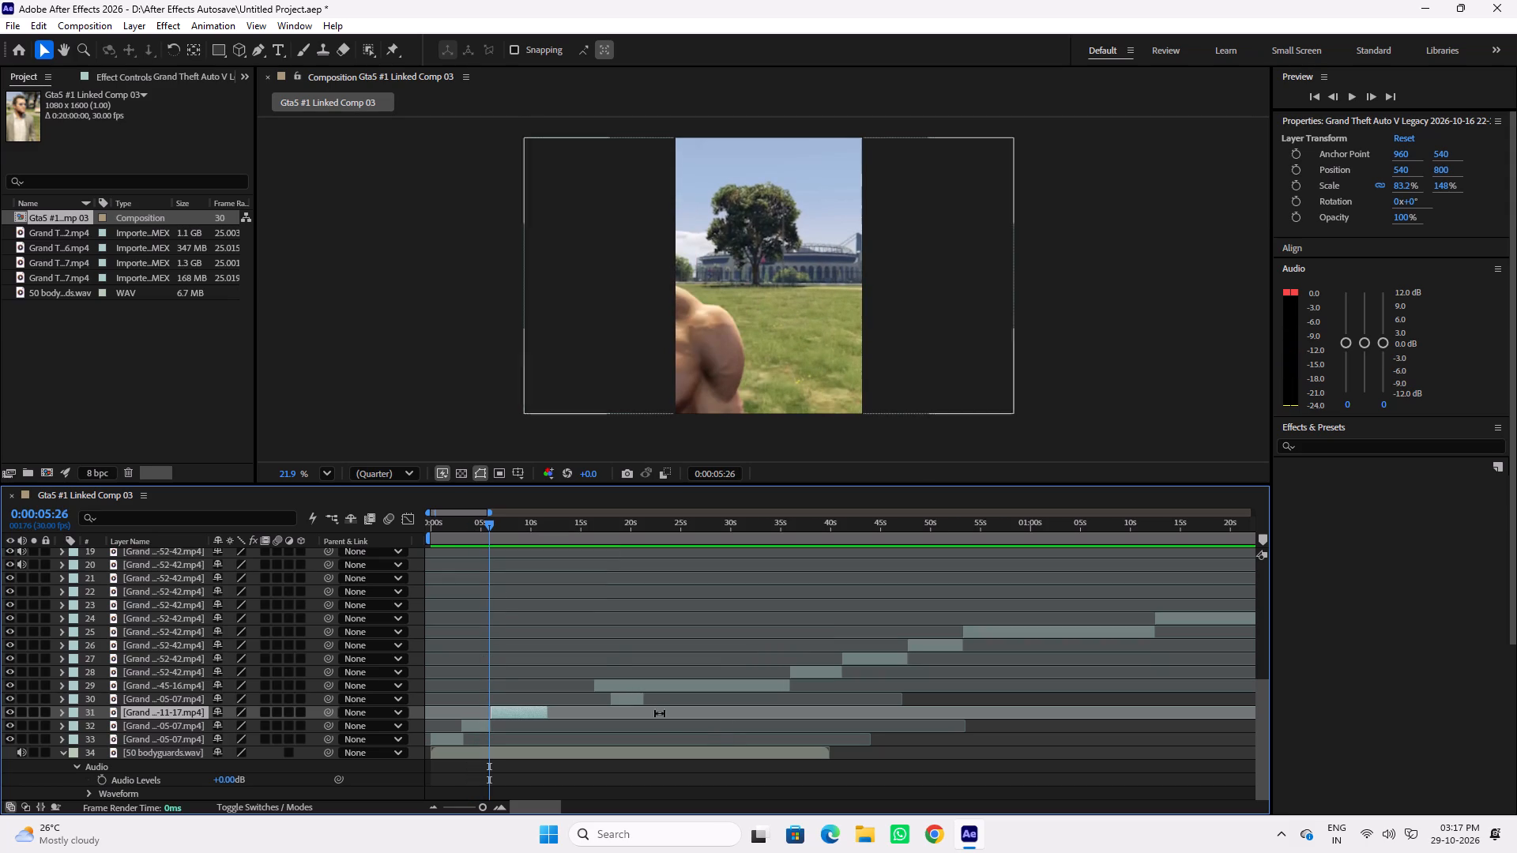
Move the marching clip on layer 30 to about 13 seconds and time-stretch it with a factor of 70, holding its layer in-point.
{"action": "left_click_drag", "start_coordinate": [629, 698], "coordinate": [582, 699]}
{"action": "right_click", "coordinate": [582, 699]}
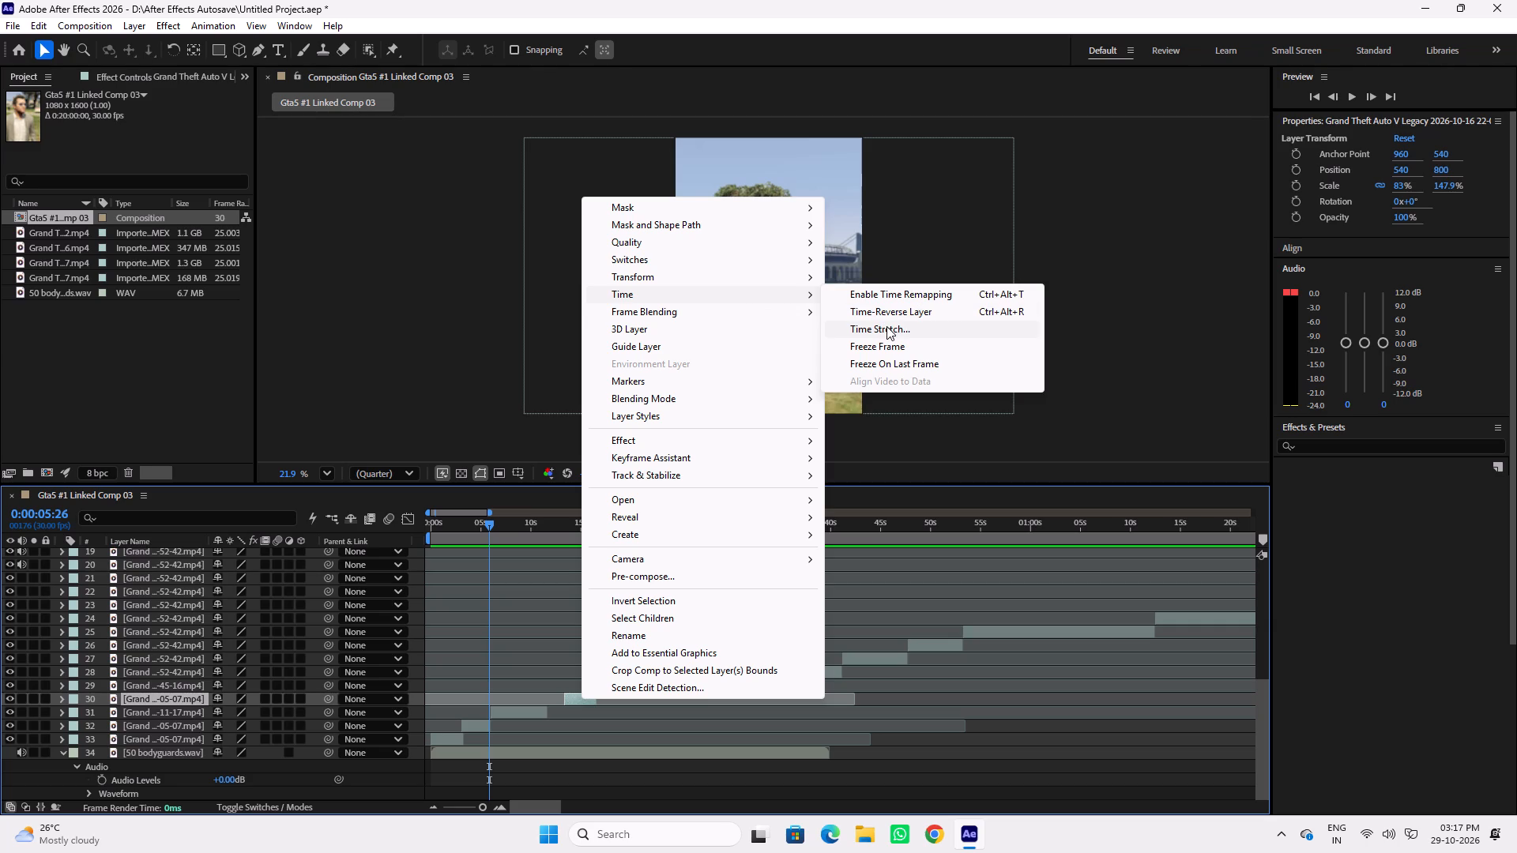
{"action": "left_click", "coordinate": [886, 326]}
{"action": "type", "text": "70"}
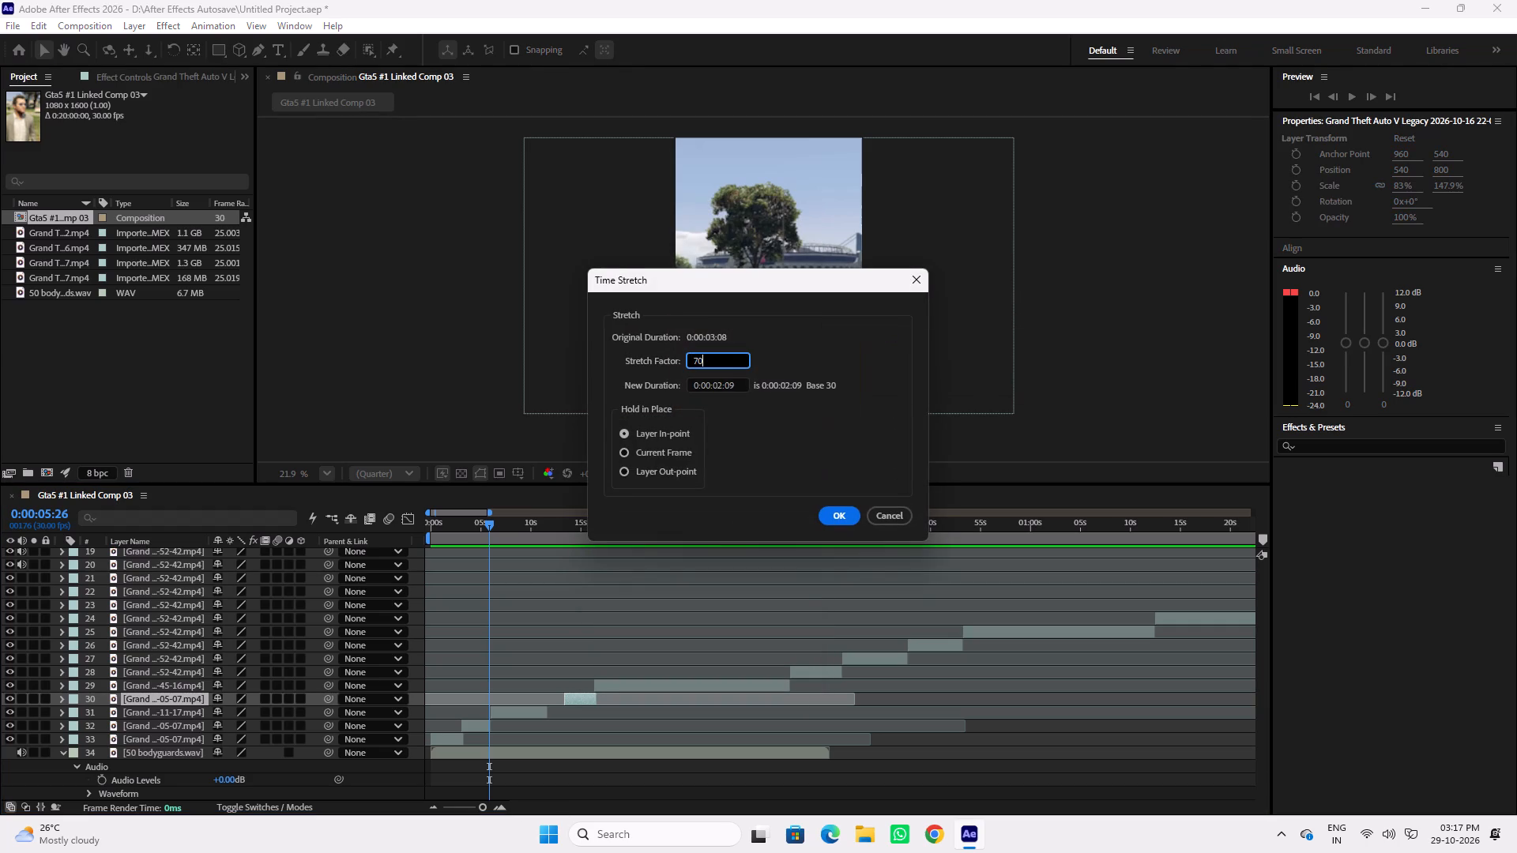
{"action": "key", "text": "Return"}
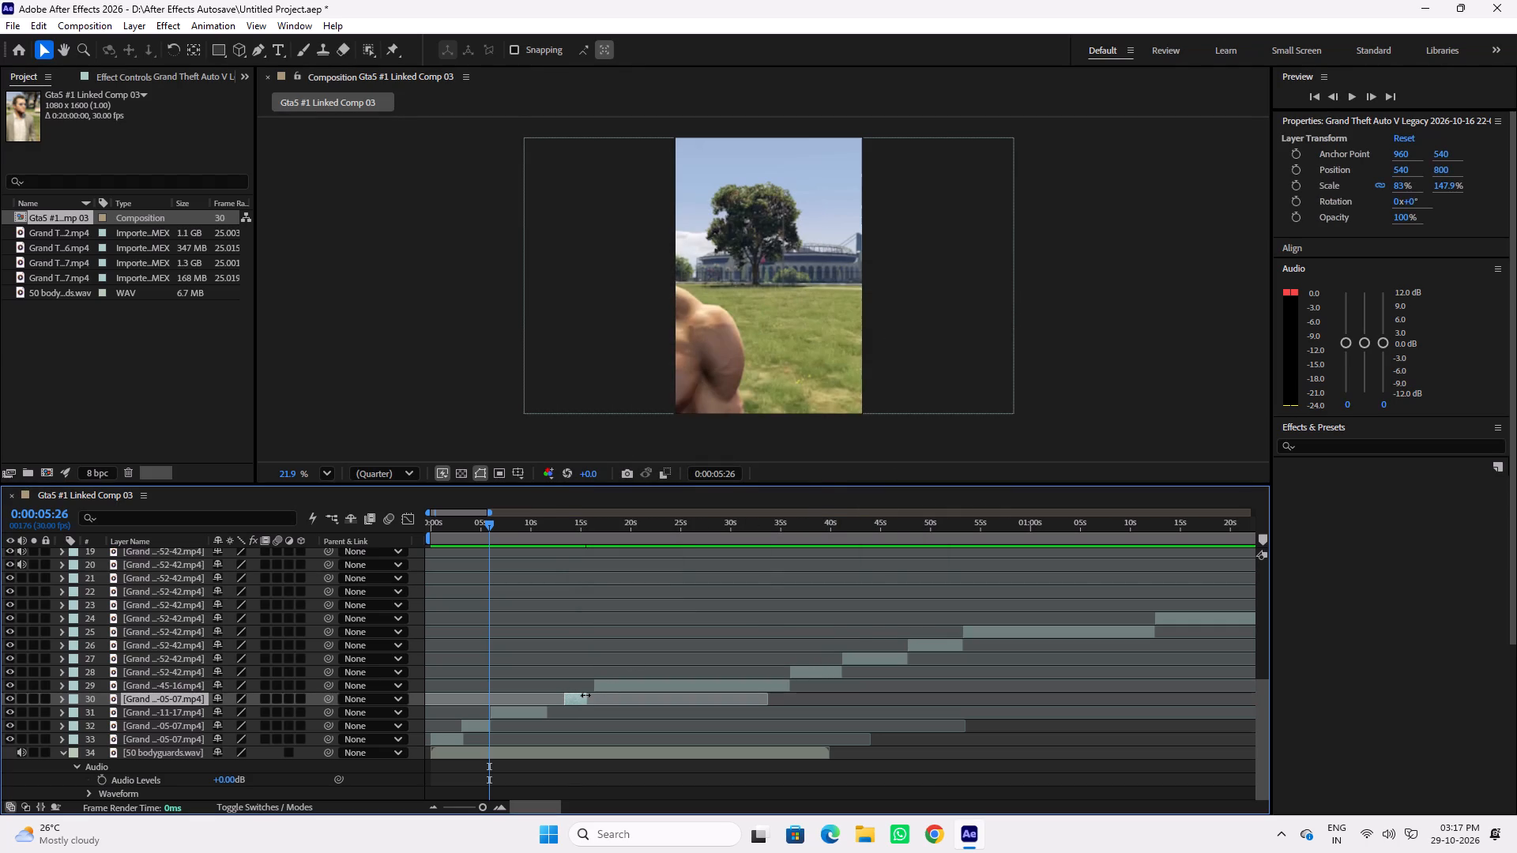
Time-stretch the marching clip on layer 30 with a factor of 50, holding its in-point, and preview it from about 13 seconds.
{"action": "right_click", "coordinate": [574, 703]}
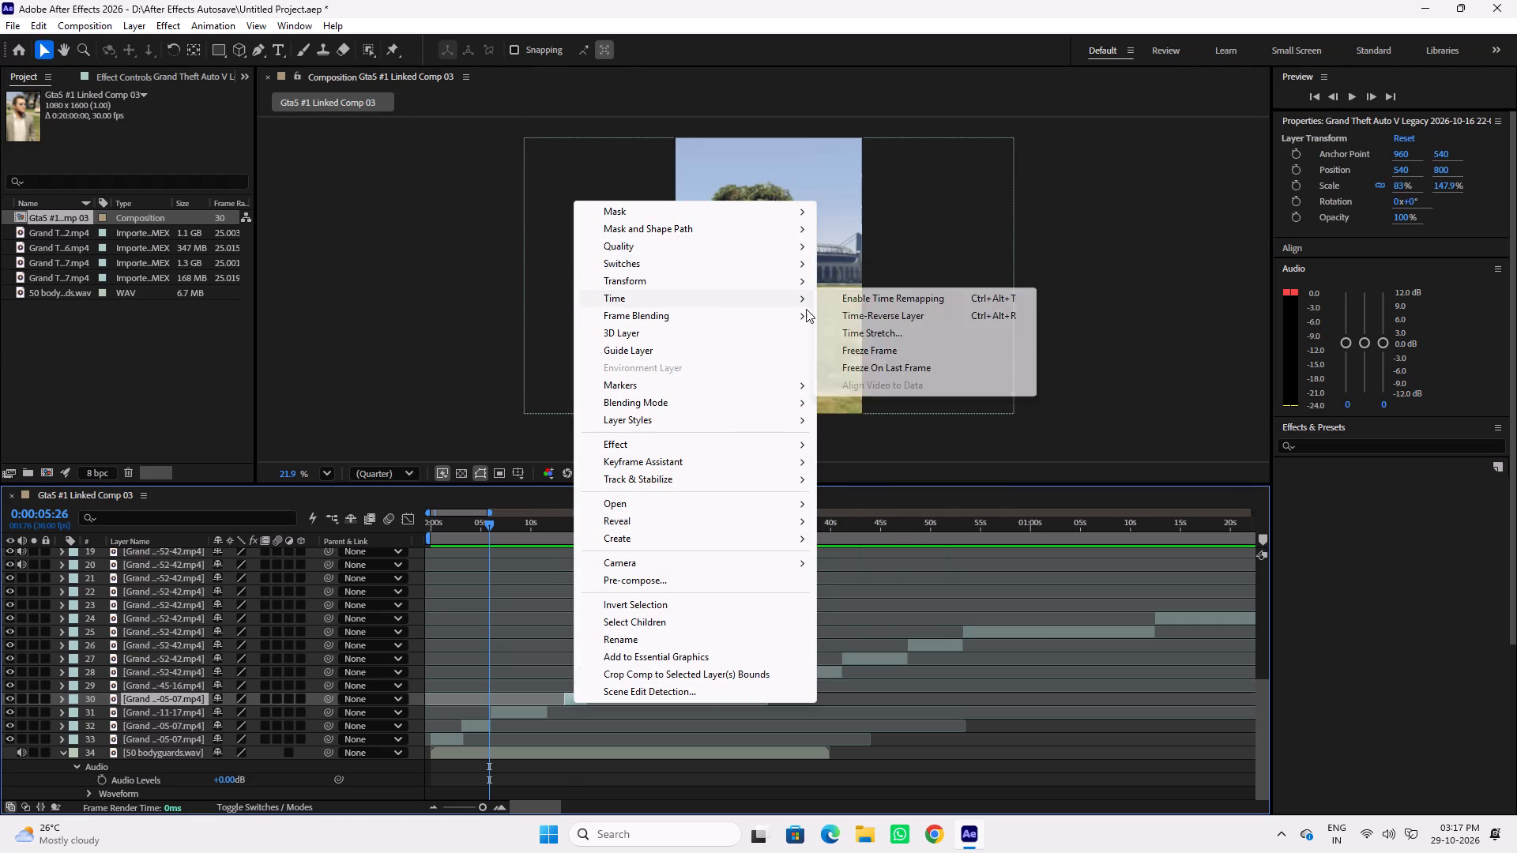
{"action": "left_click", "coordinate": [878, 329]}
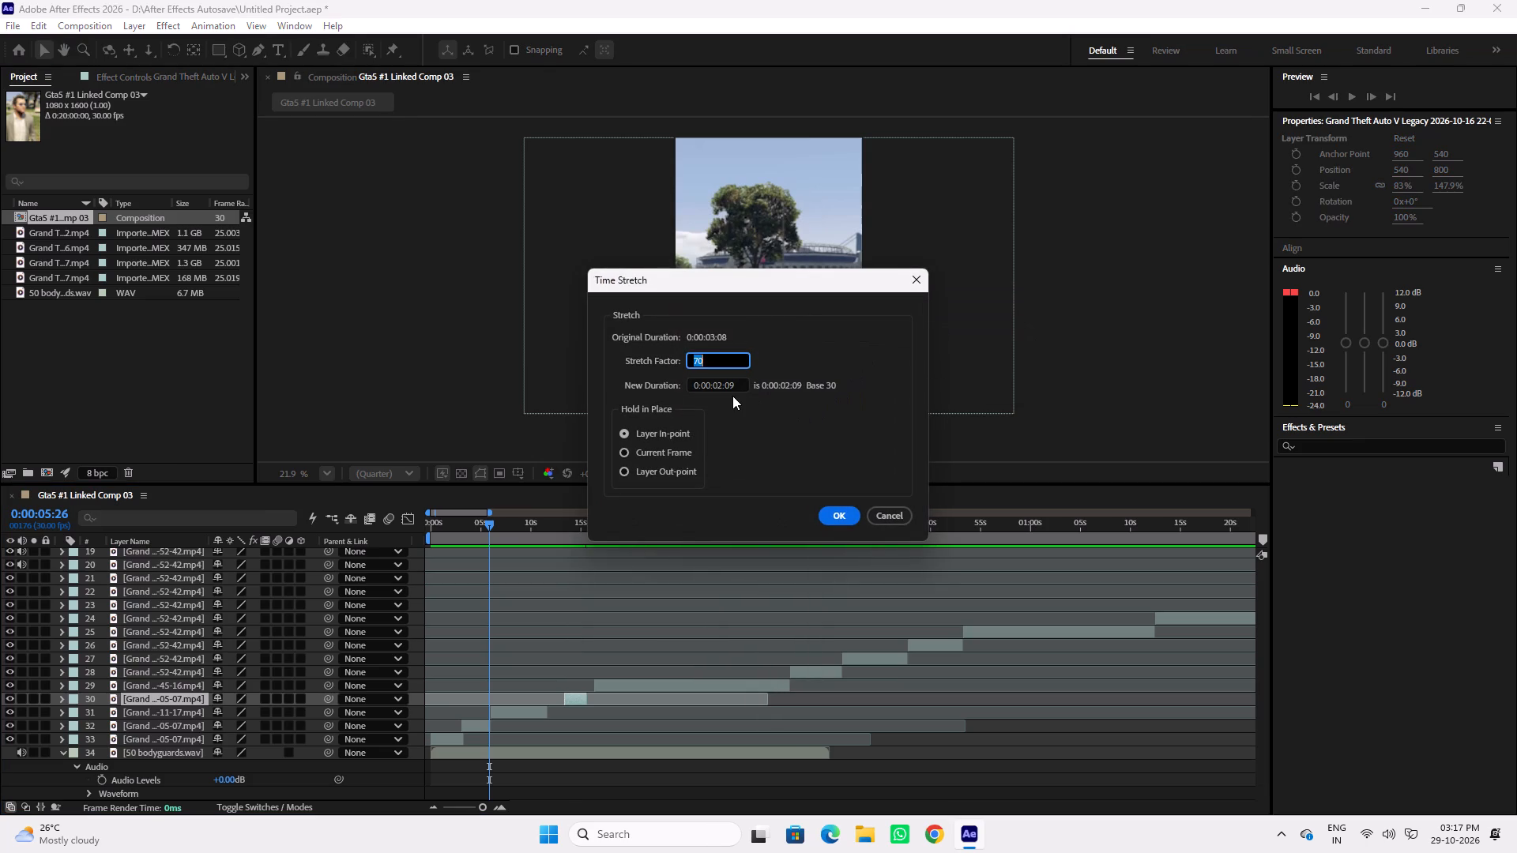
{"action": "type", "text": "50"}
{"action": "key", "text": "Return"}
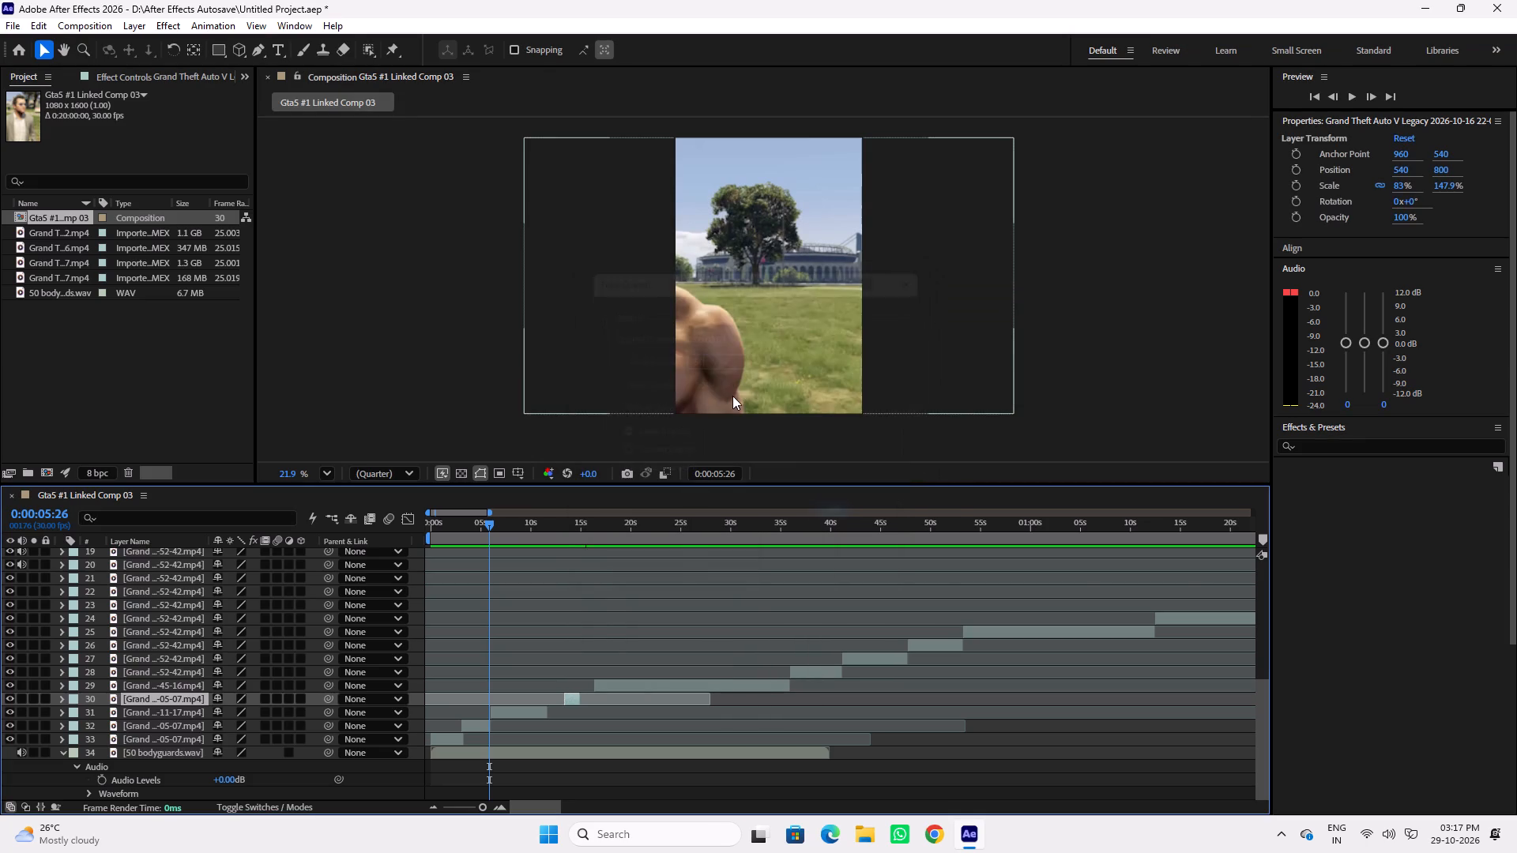
{"action": "left_click", "coordinate": [563, 523]}
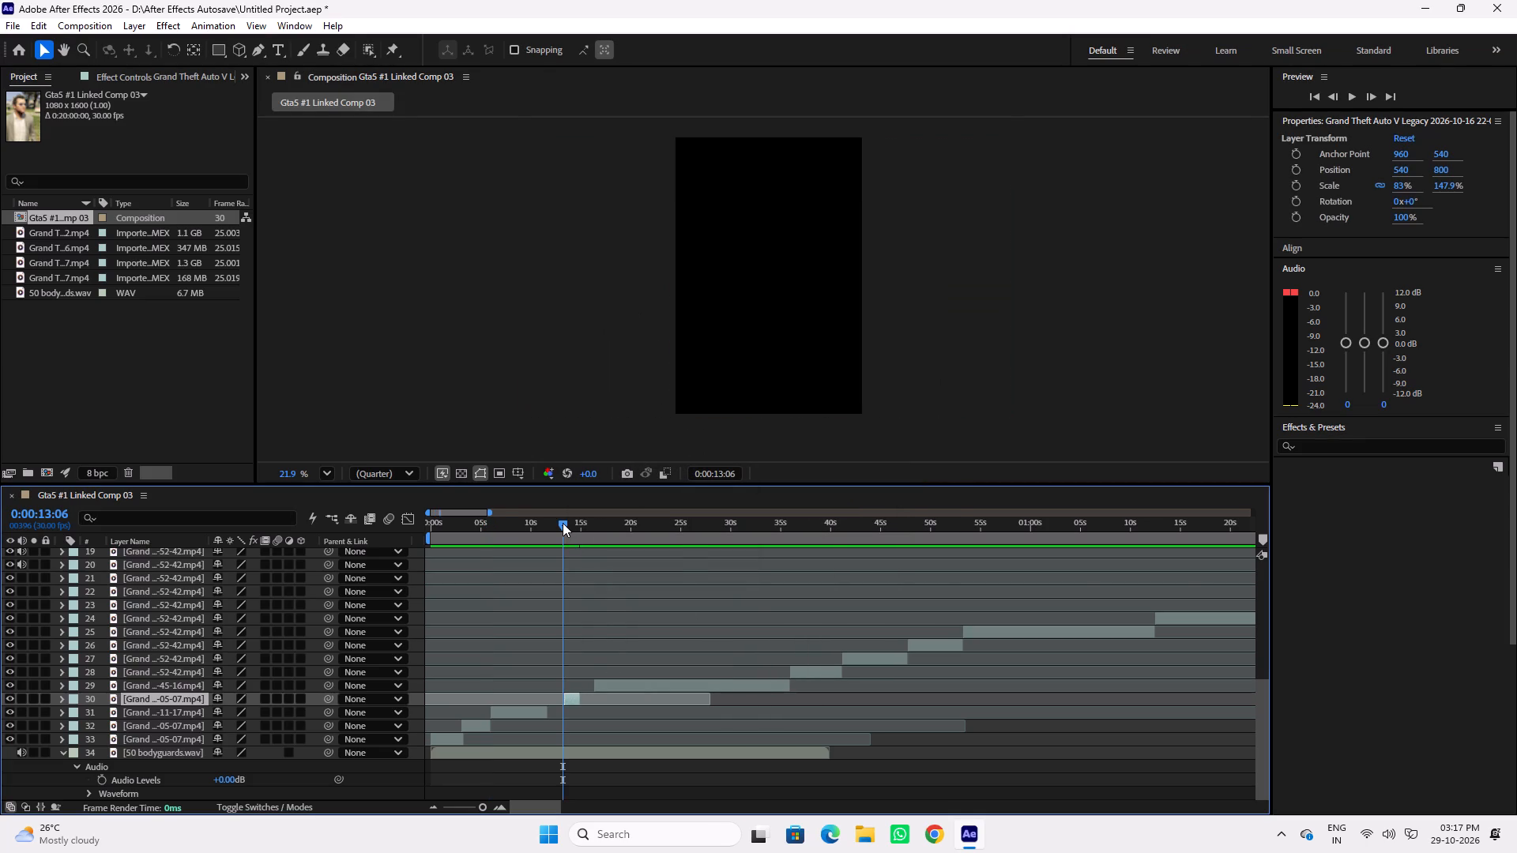
{"action": "key", "text": "space"}
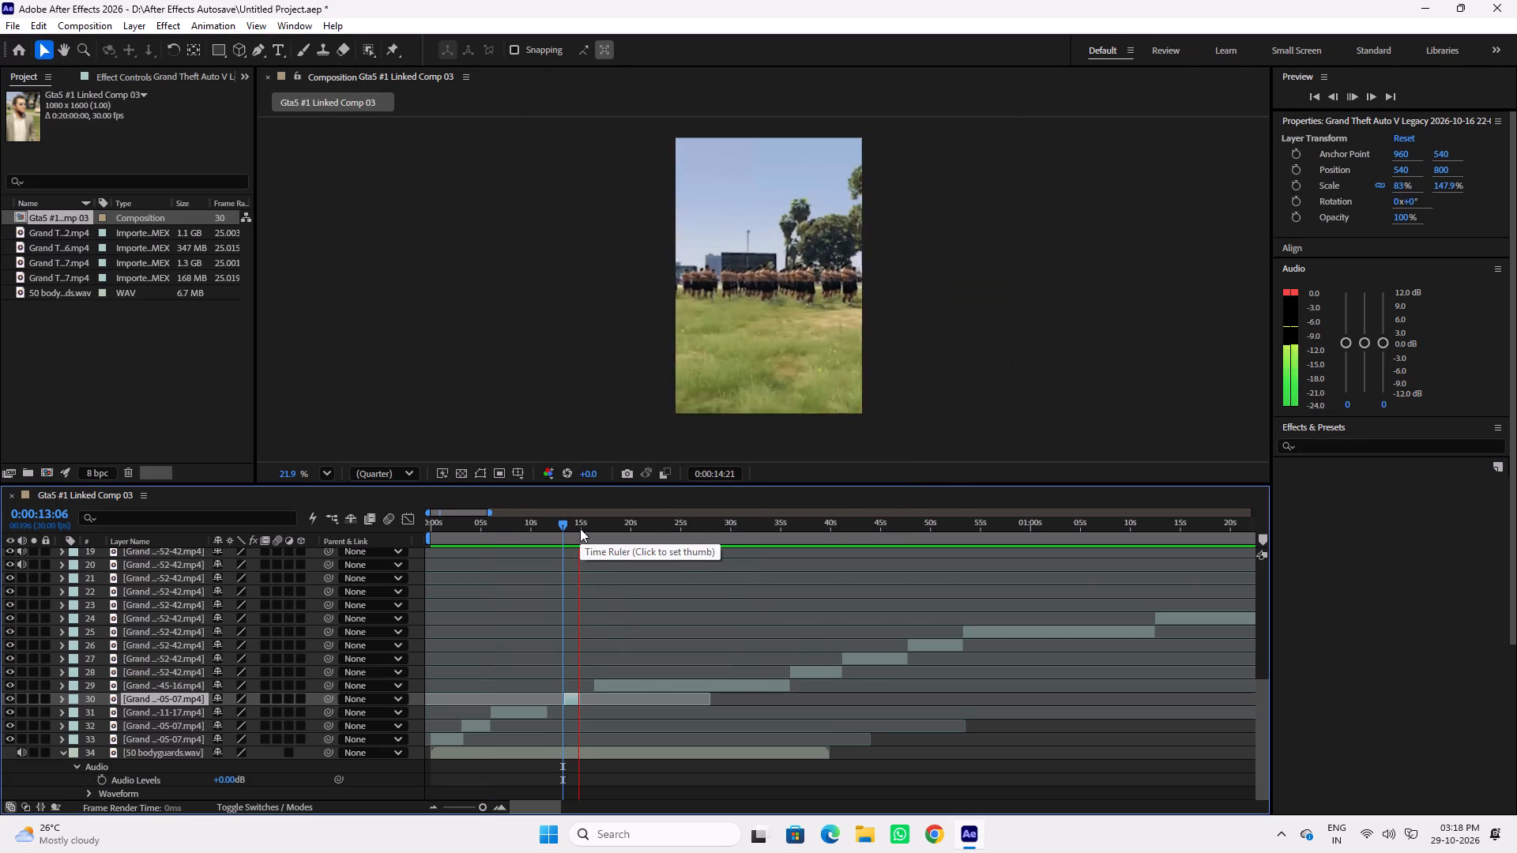
{"action": "key", "text": "space"}
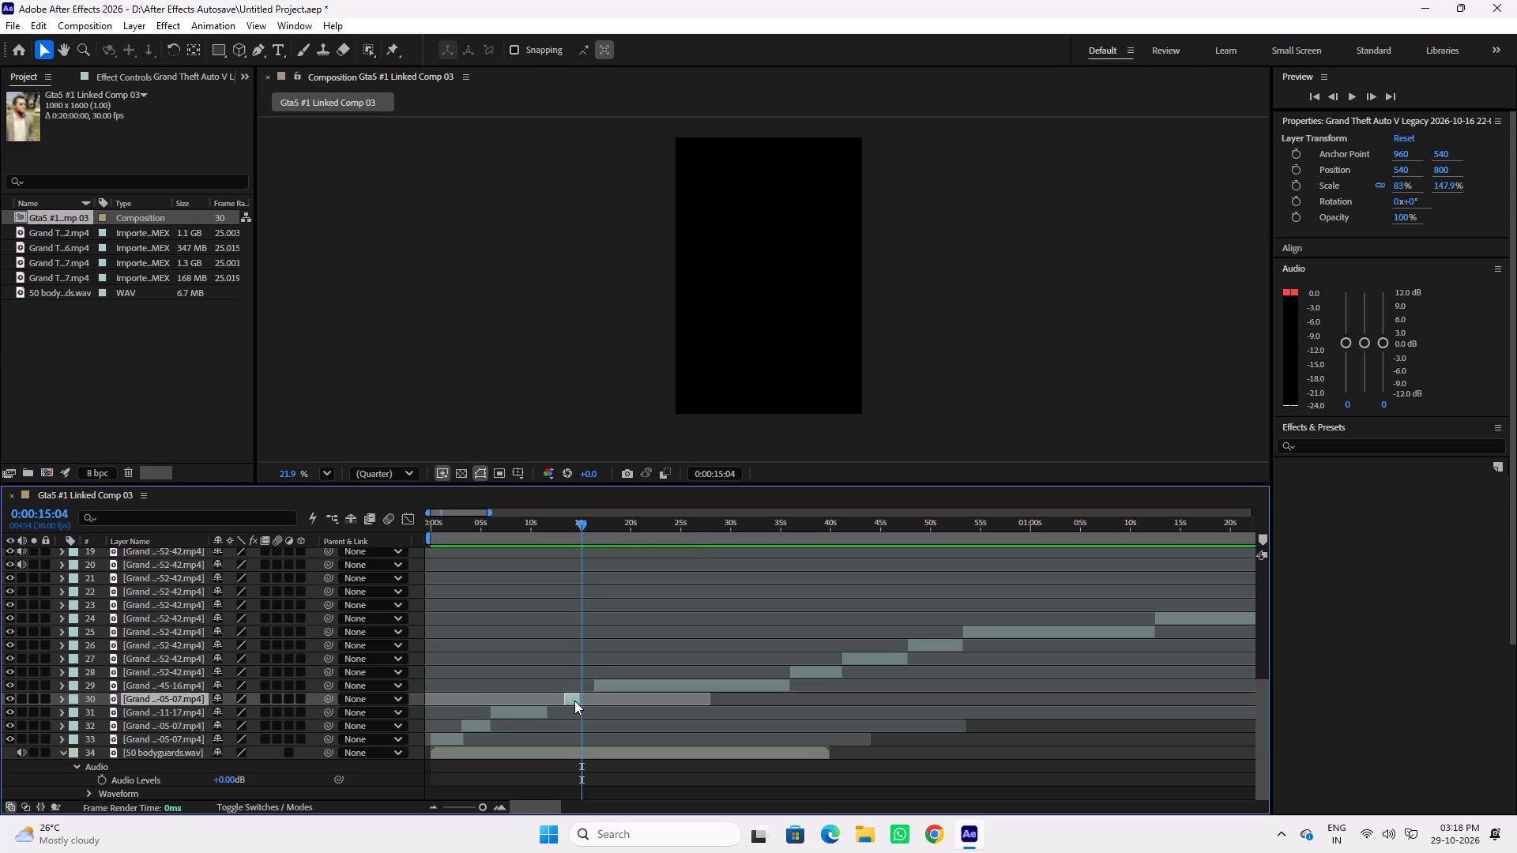
Move the marching clip to about 2.5 seconds and stack it directly above the opening clip on layer 33.
{"action": "left_click_drag", "start_coordinate": [573, 699], "coordinate": [498, 690]}
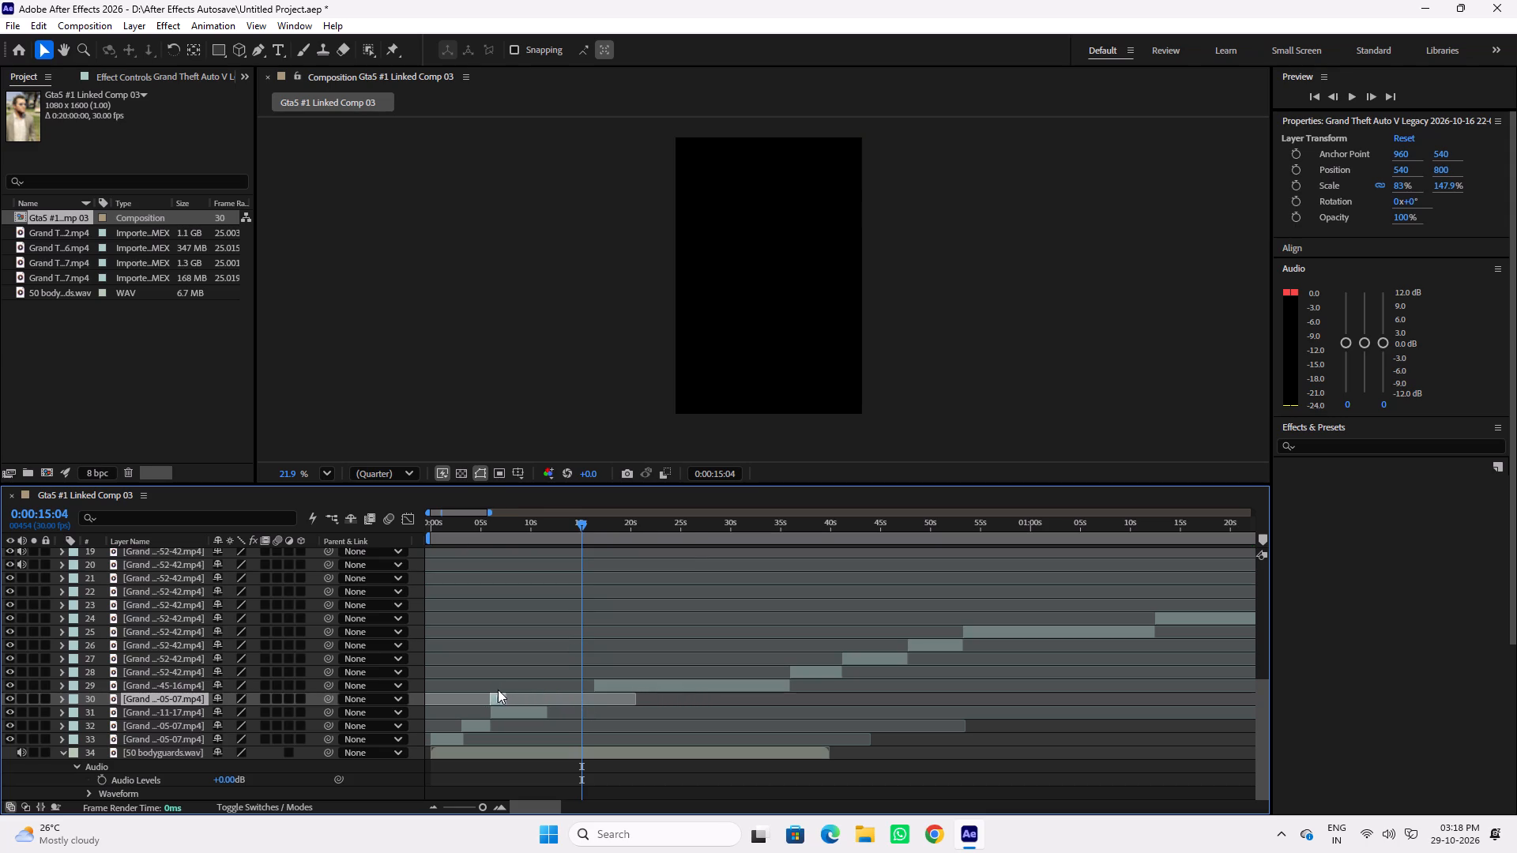
{"action": "left_click_drag", "start_coordinate": [498, 690], "coordinate": [464, 691]}
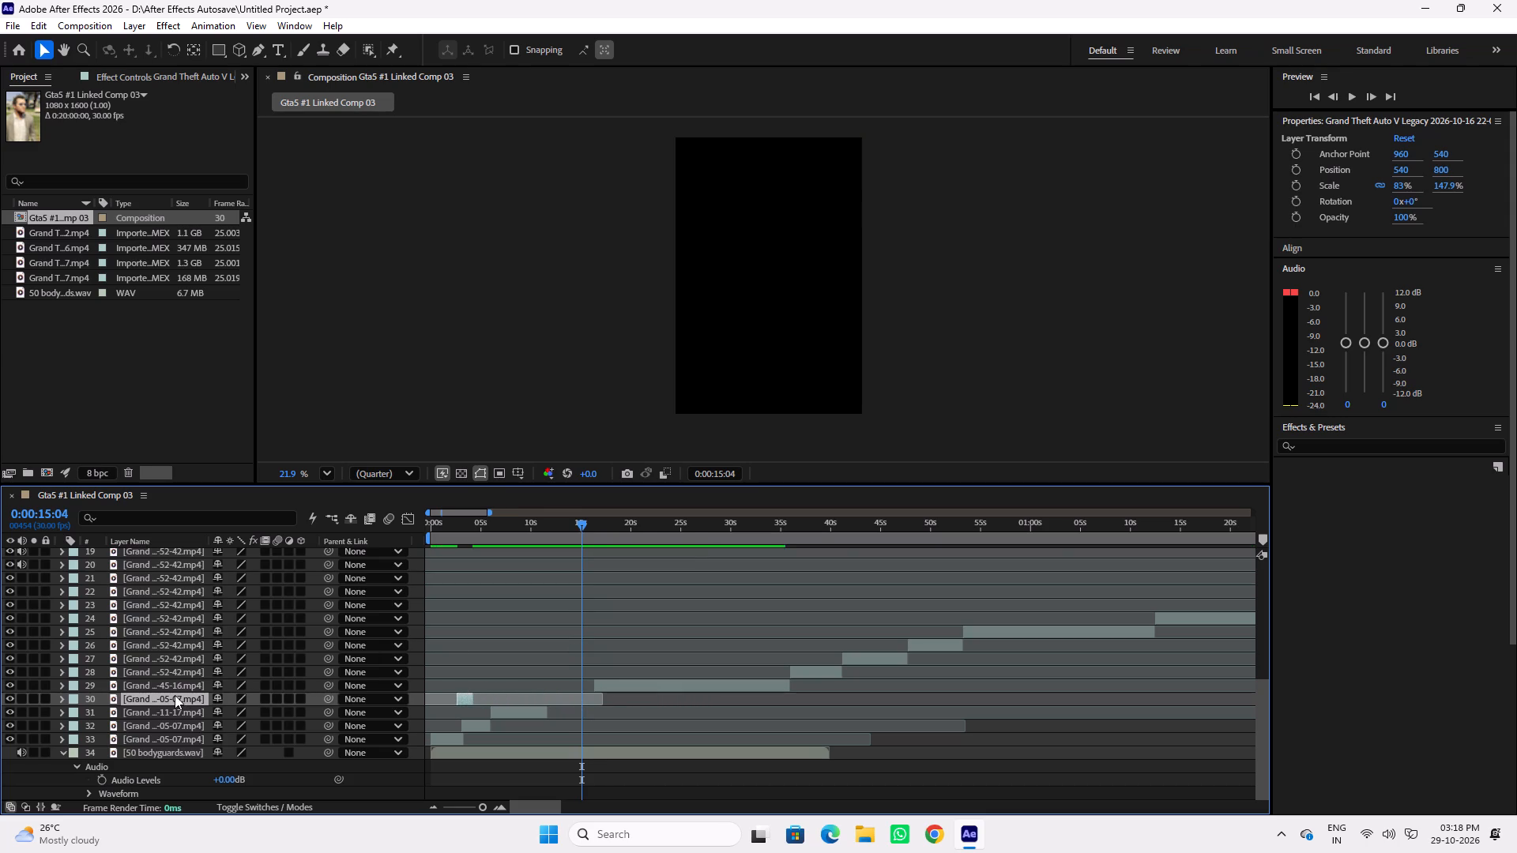
{"action": "left_click_drag", "start_coordinate": [173, 695], "coordinate": [160, 728]}
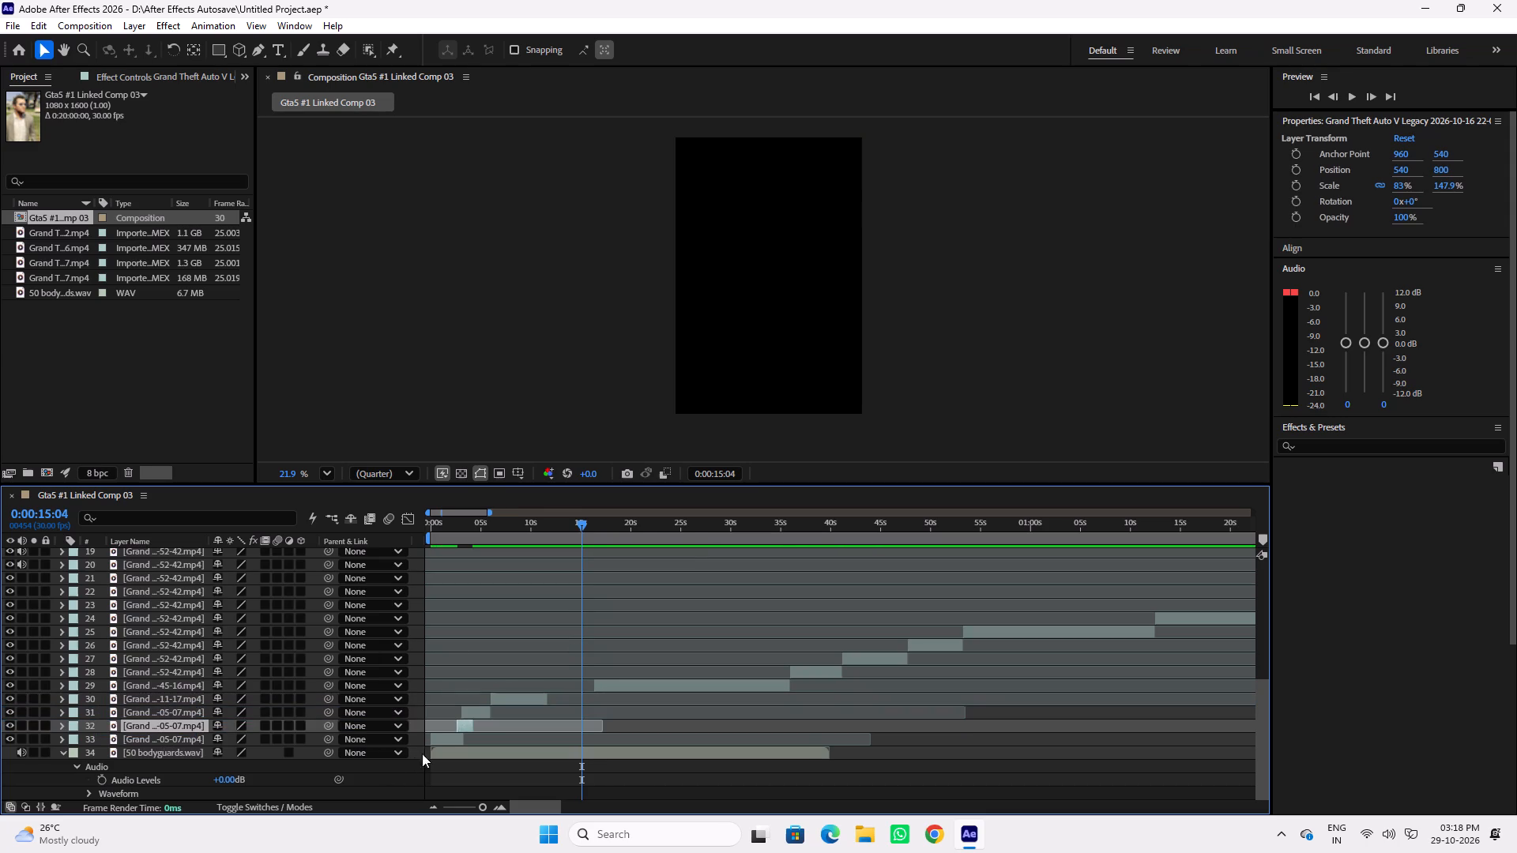
Time-stretch the opening clip on layer 33 with a factor of 50.
{"action": "right_click", "coordinate": [445, 738]}
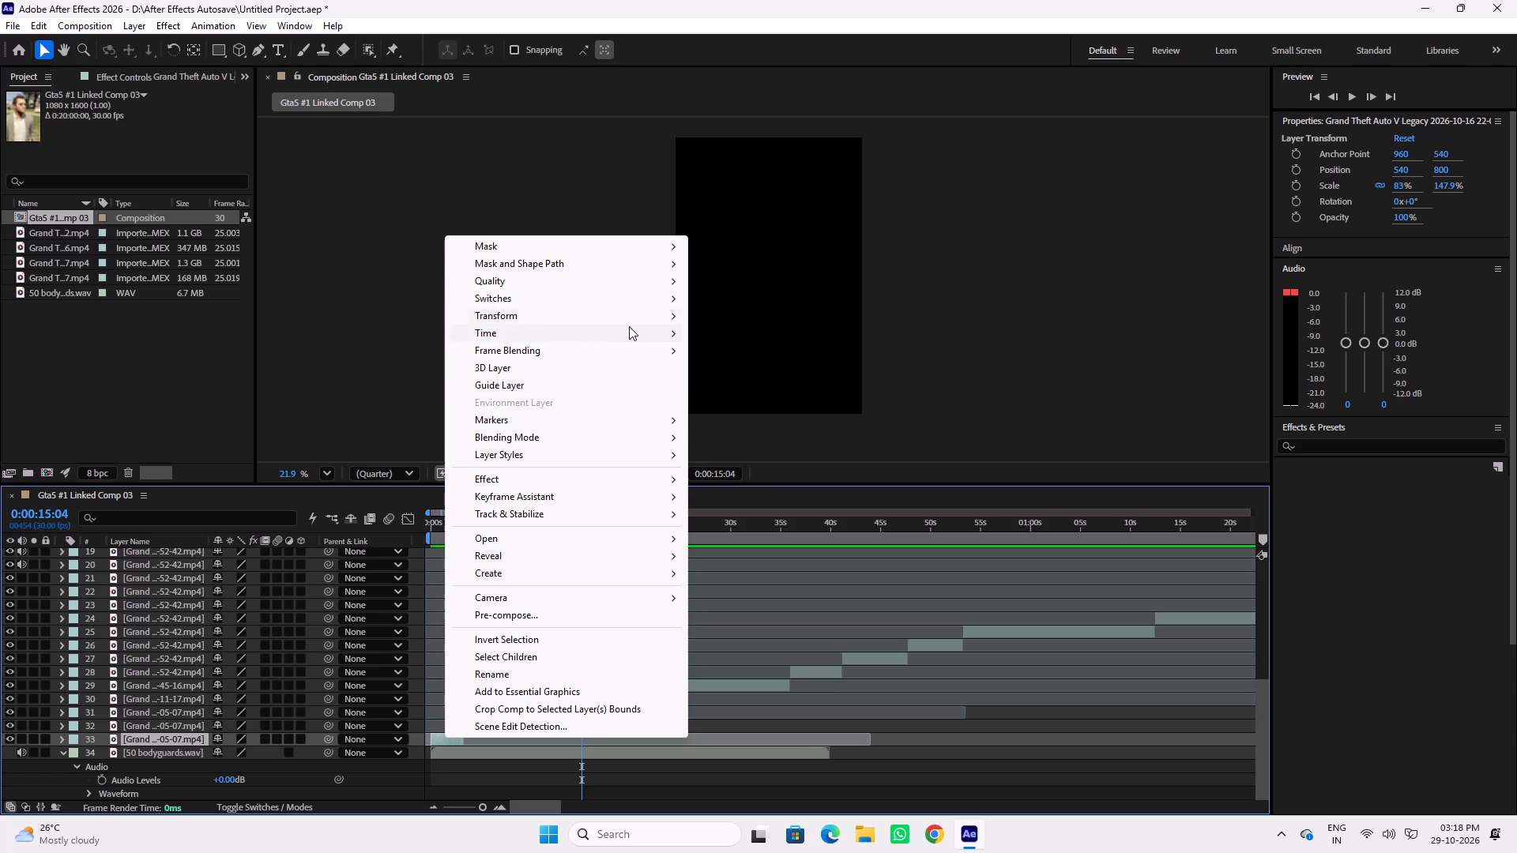
{"action": "left_click", "coordinate": [786, 372]}
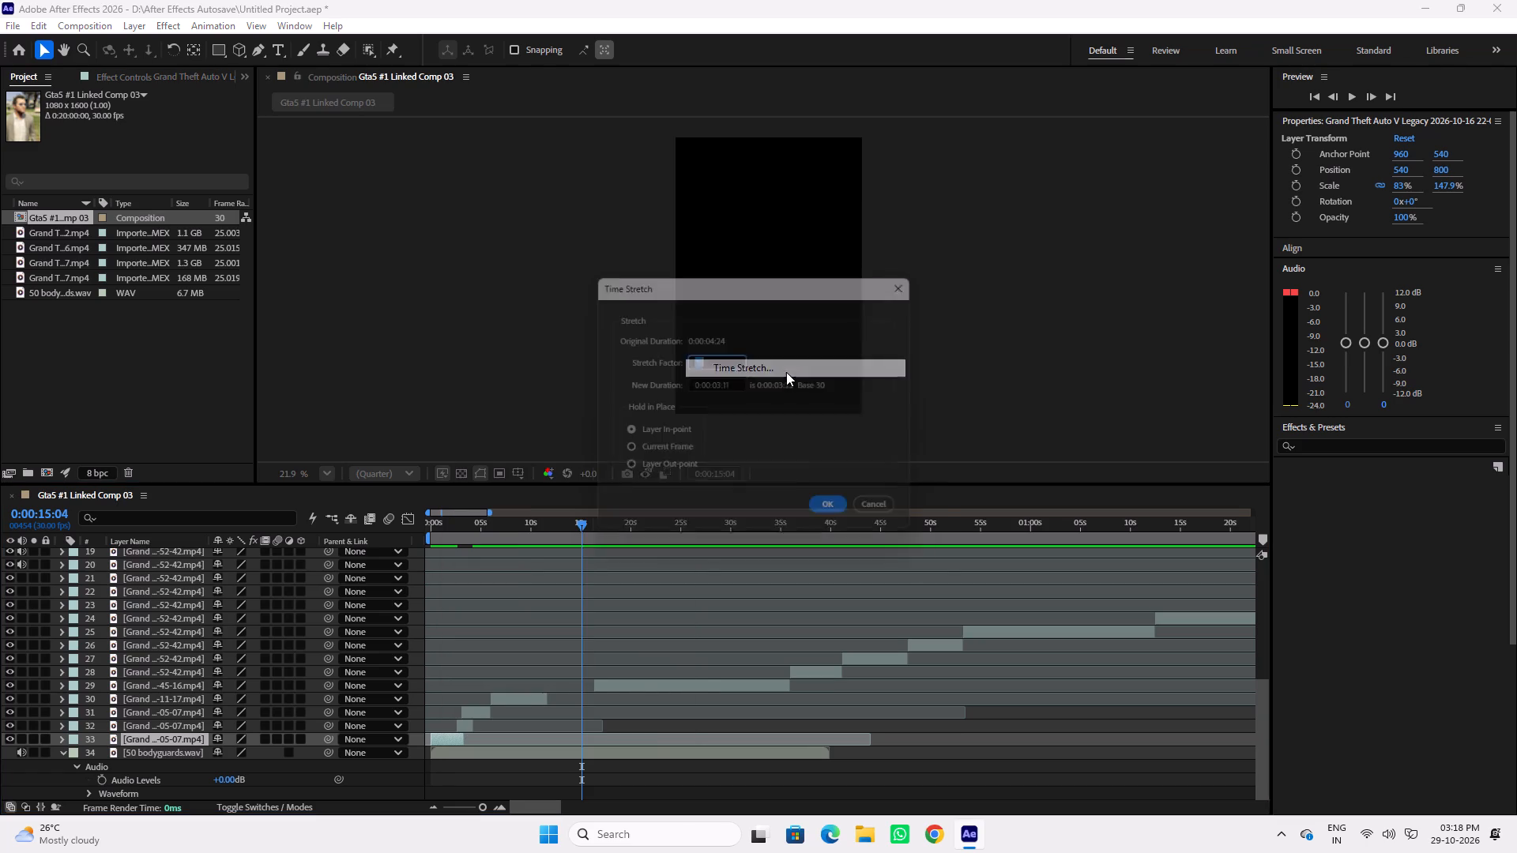
{"action": "type", "text": "50"}
{"action": "key", "text": "Return"}
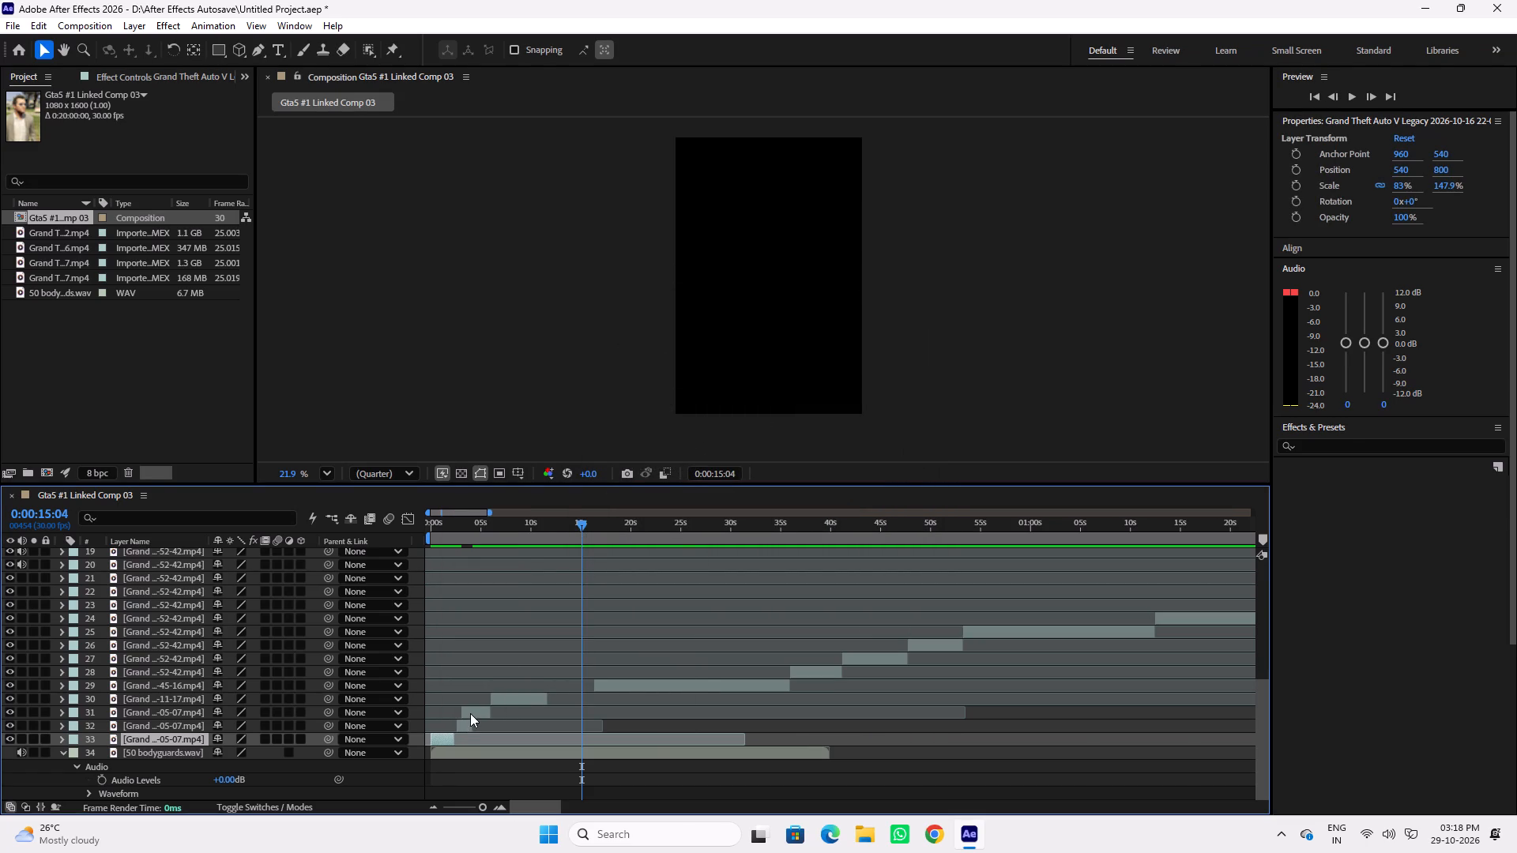
Shift the street clip on layer 30 to about 9.5 seconds and the bodyguard crowd clip on layer 31 to about 4.7 seconds.
{"action": "left_click_drag", "start_coordinate": [512, 699], "coordinate": [546, 701]}
{"action": "left_click_drag", "start_coordinate": [475, 713], "coordinate": [491, 713]}
Examine the camera movement in the bodyguard crowd clip on layer 31 by scrubbing and playing it between about 5 and 7 seconds.
{"action": "left_click_drag", "start_coordinate": [500, 526], "coordinate": [487, 528]}
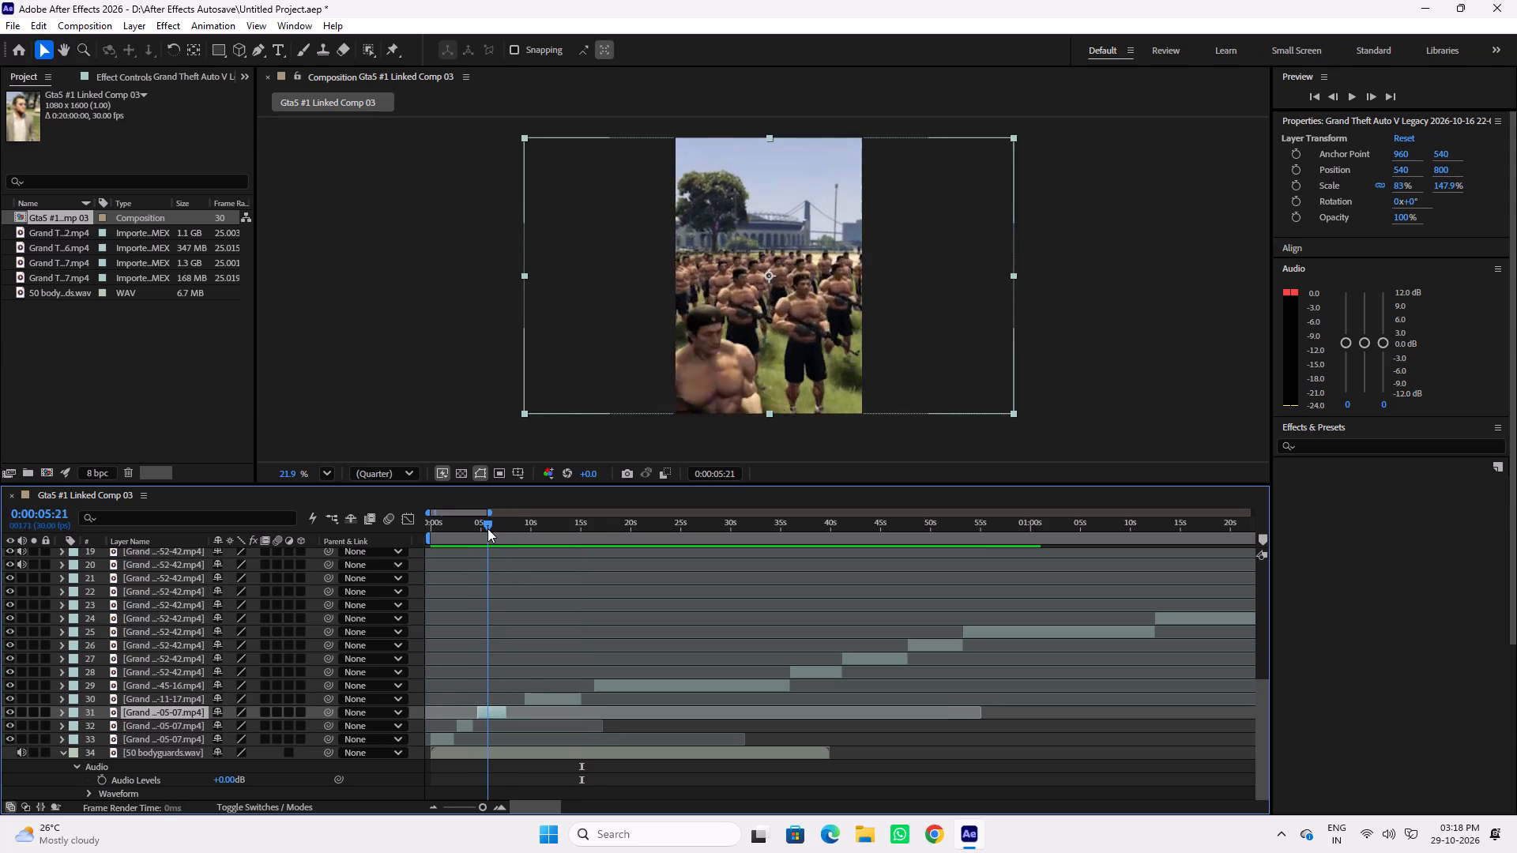
{"action": "left_click_drag", "start_coordinate": [487, 528], "coordinate": [481, 535]}
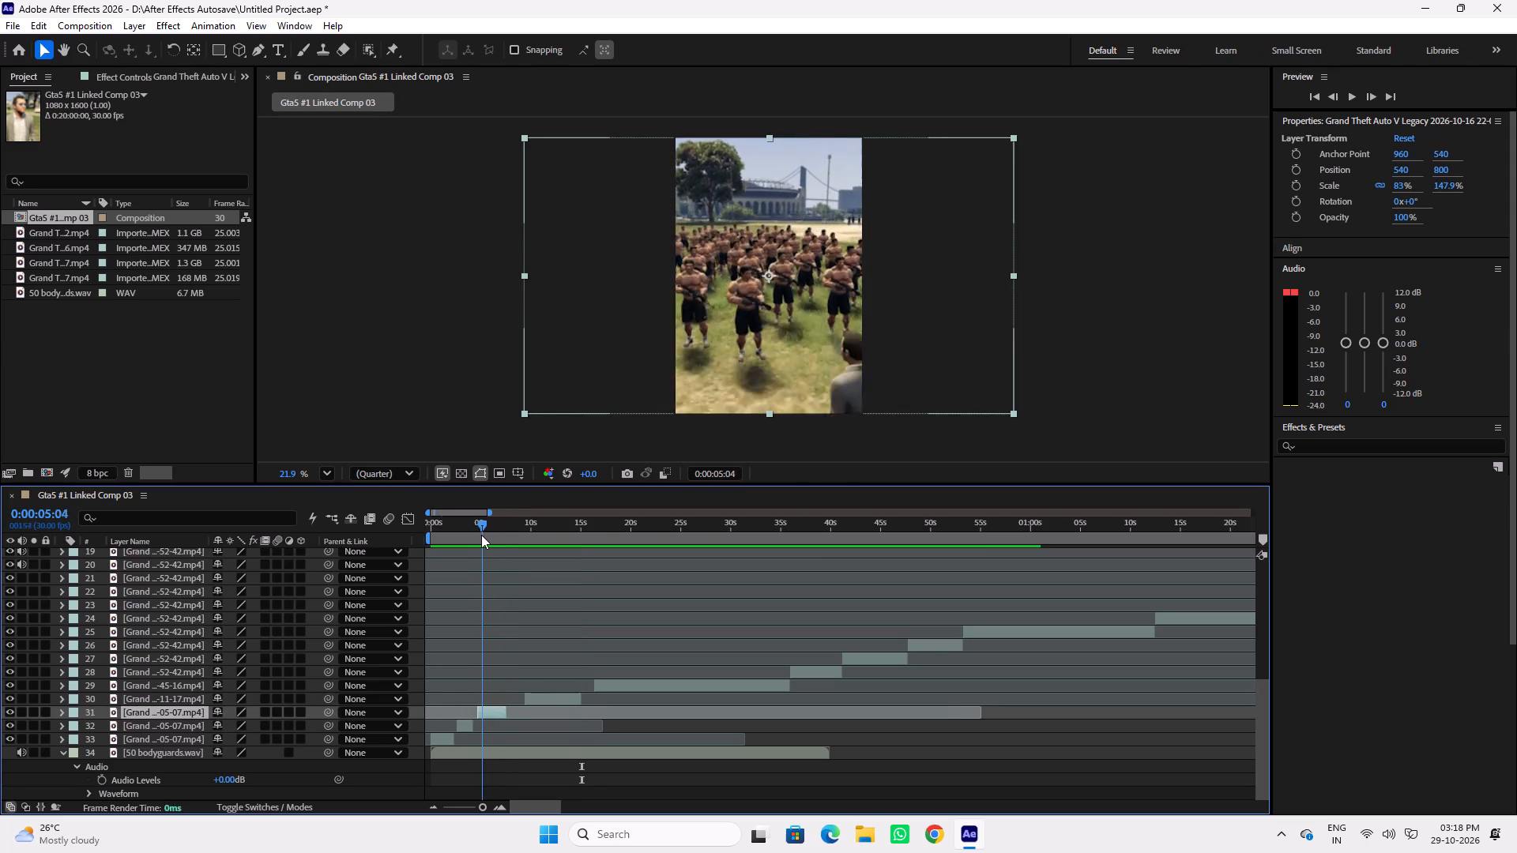
{"action": "left_click_drag", "start_coordinate": [481, 535], "coordinate": [500, 537]}
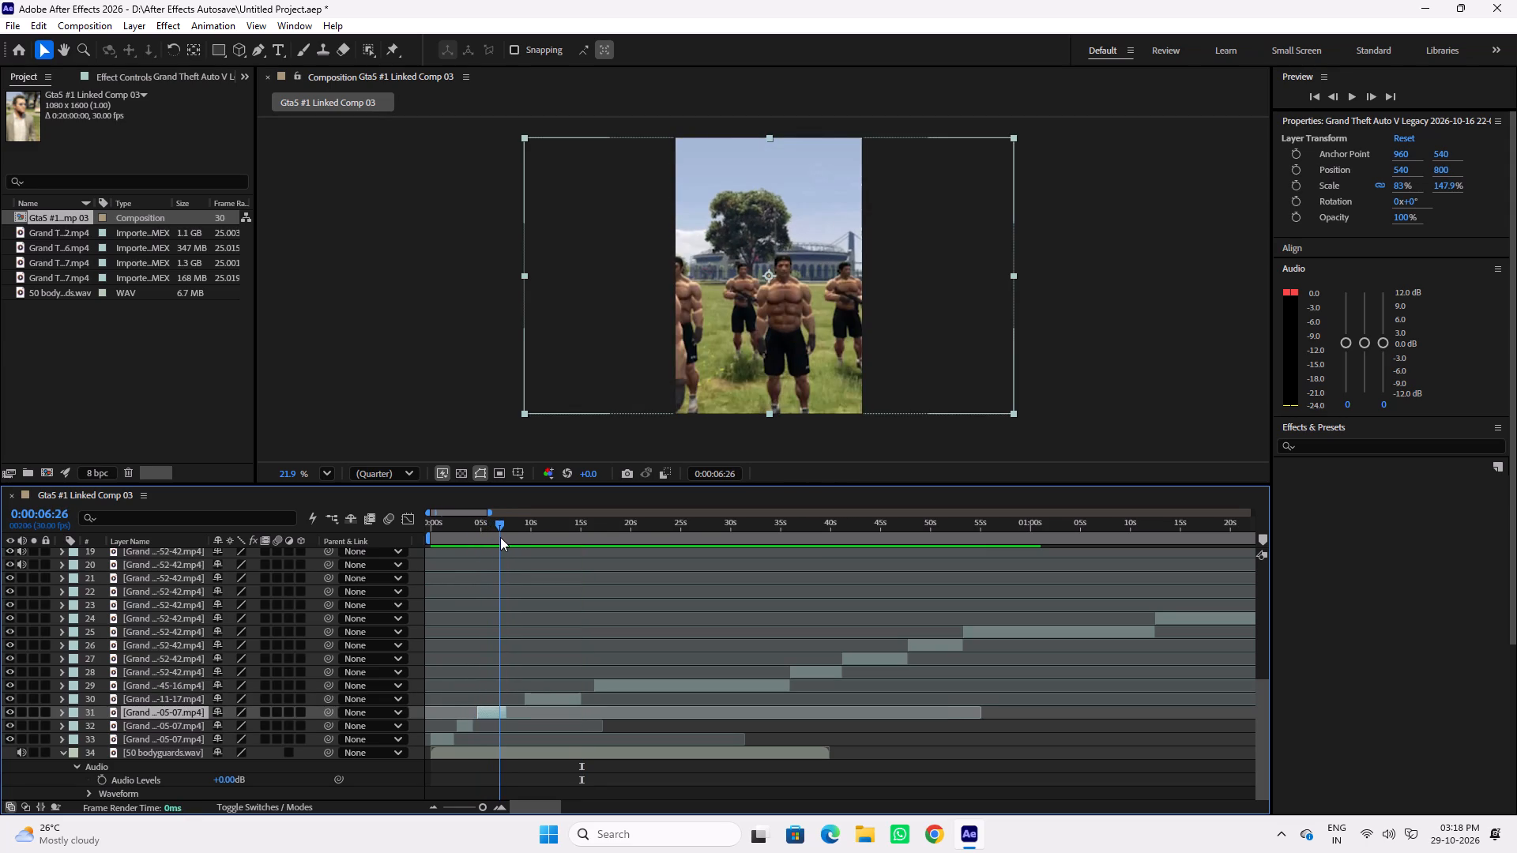
{"action": "left_click_drag", "start_coordinate": [500, 537], "coordinate": [478, 539]}
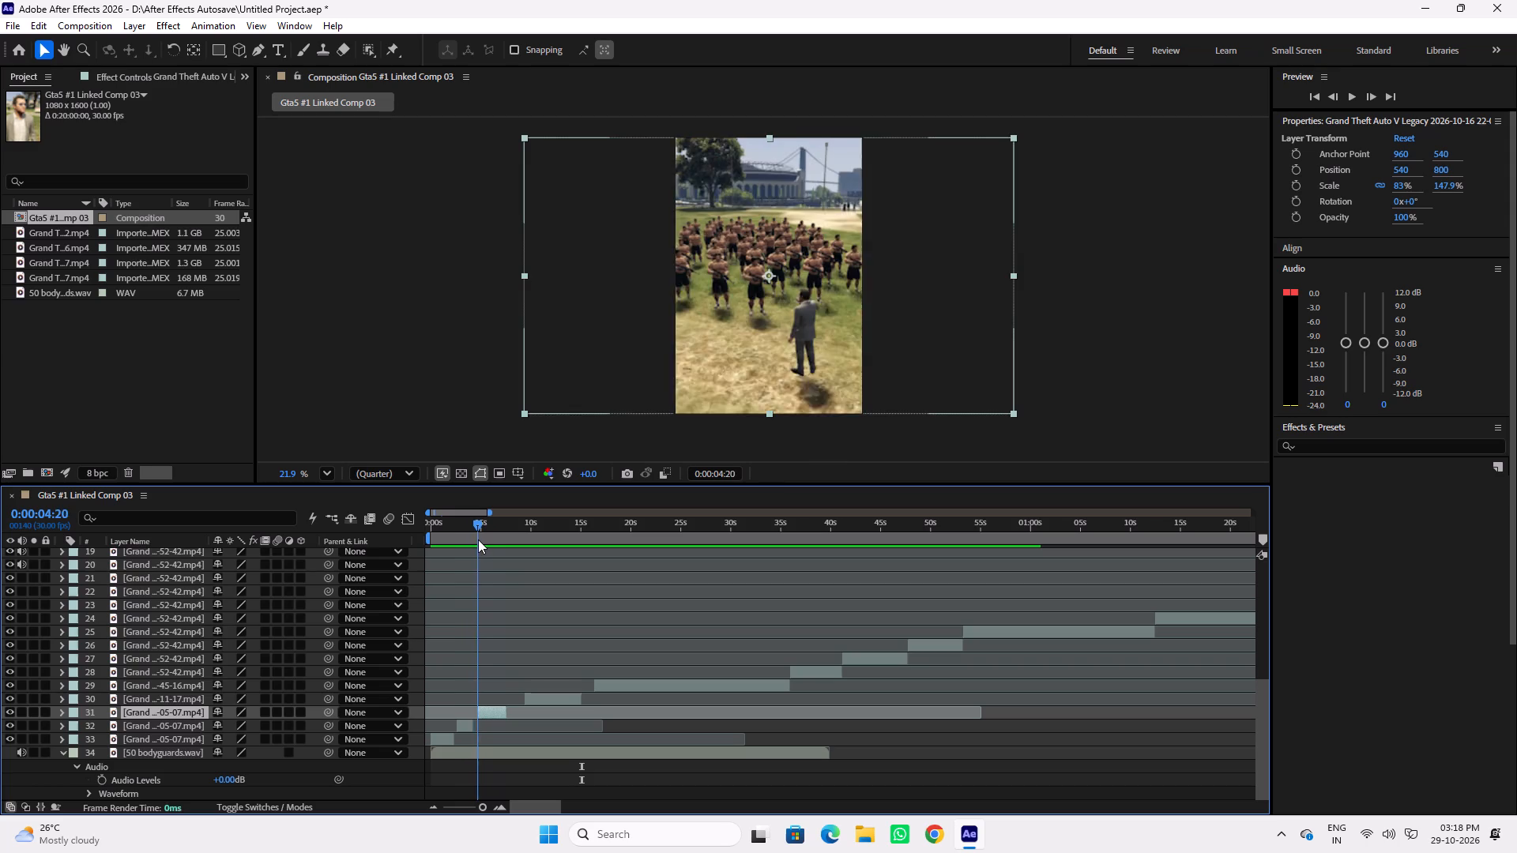
{"action": "left_click_drag", "start_coordinate": [478, 539], "coordinate": [493, 540]}
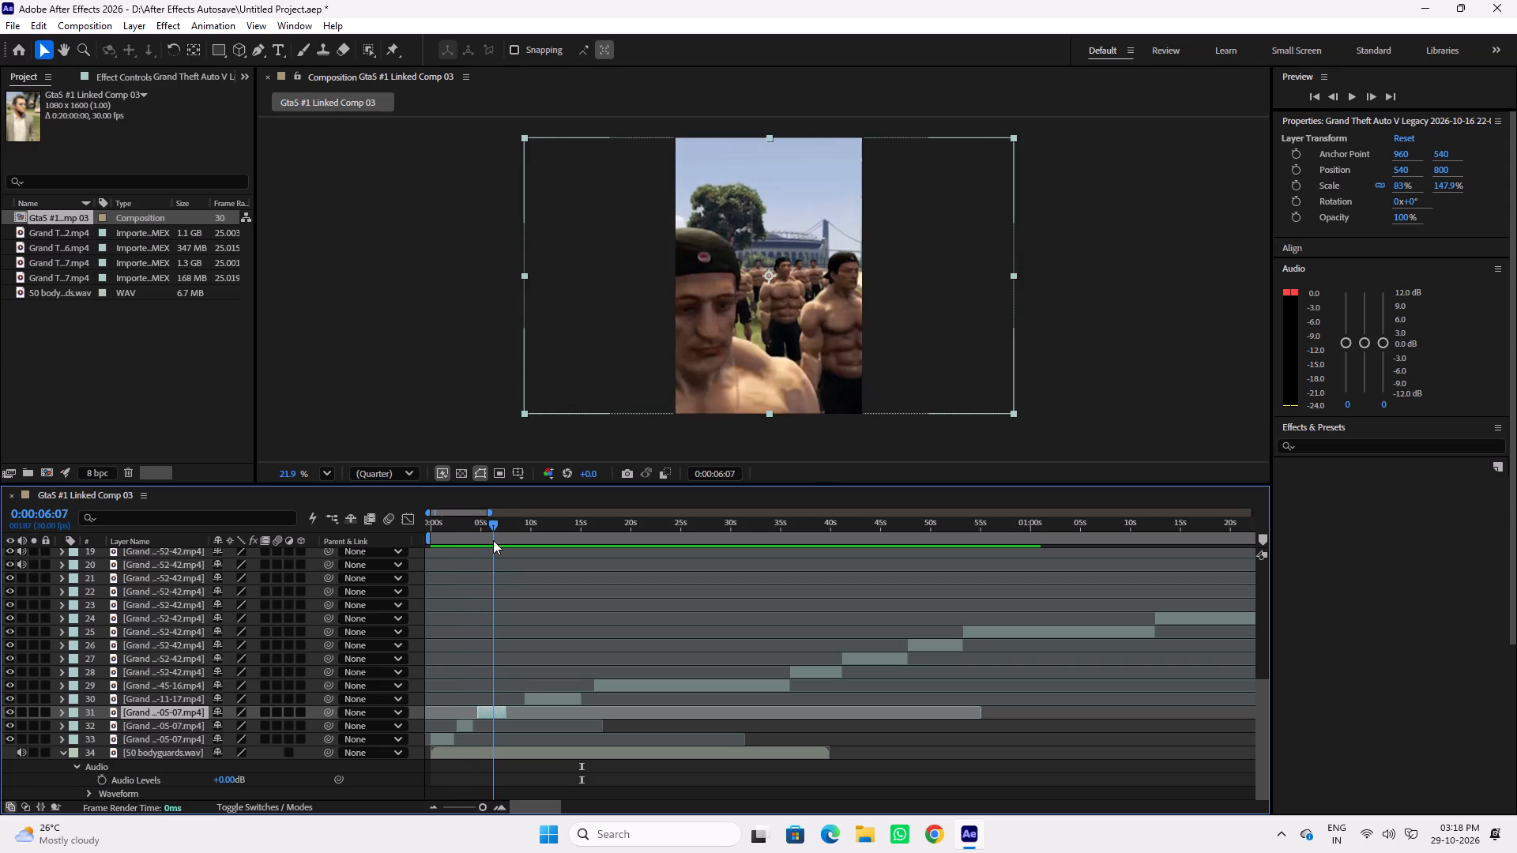
{"action": "left_click_drag", "start_coordinate": [493, 540], "coordinate": [478, 543]}
{"action": "key", "text": "space"}
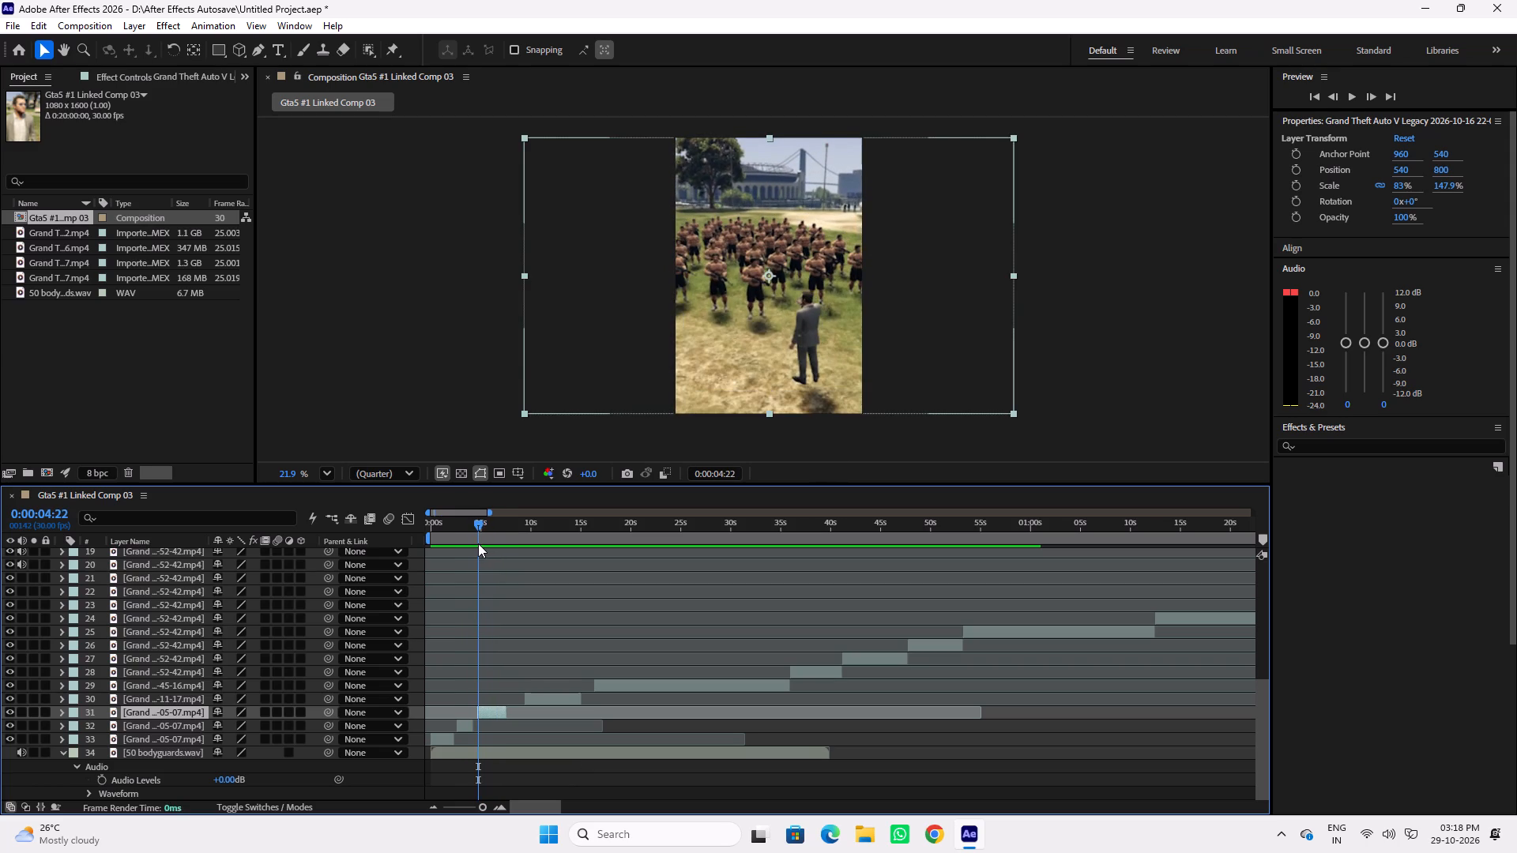
{"action": "key", "text": "space"}
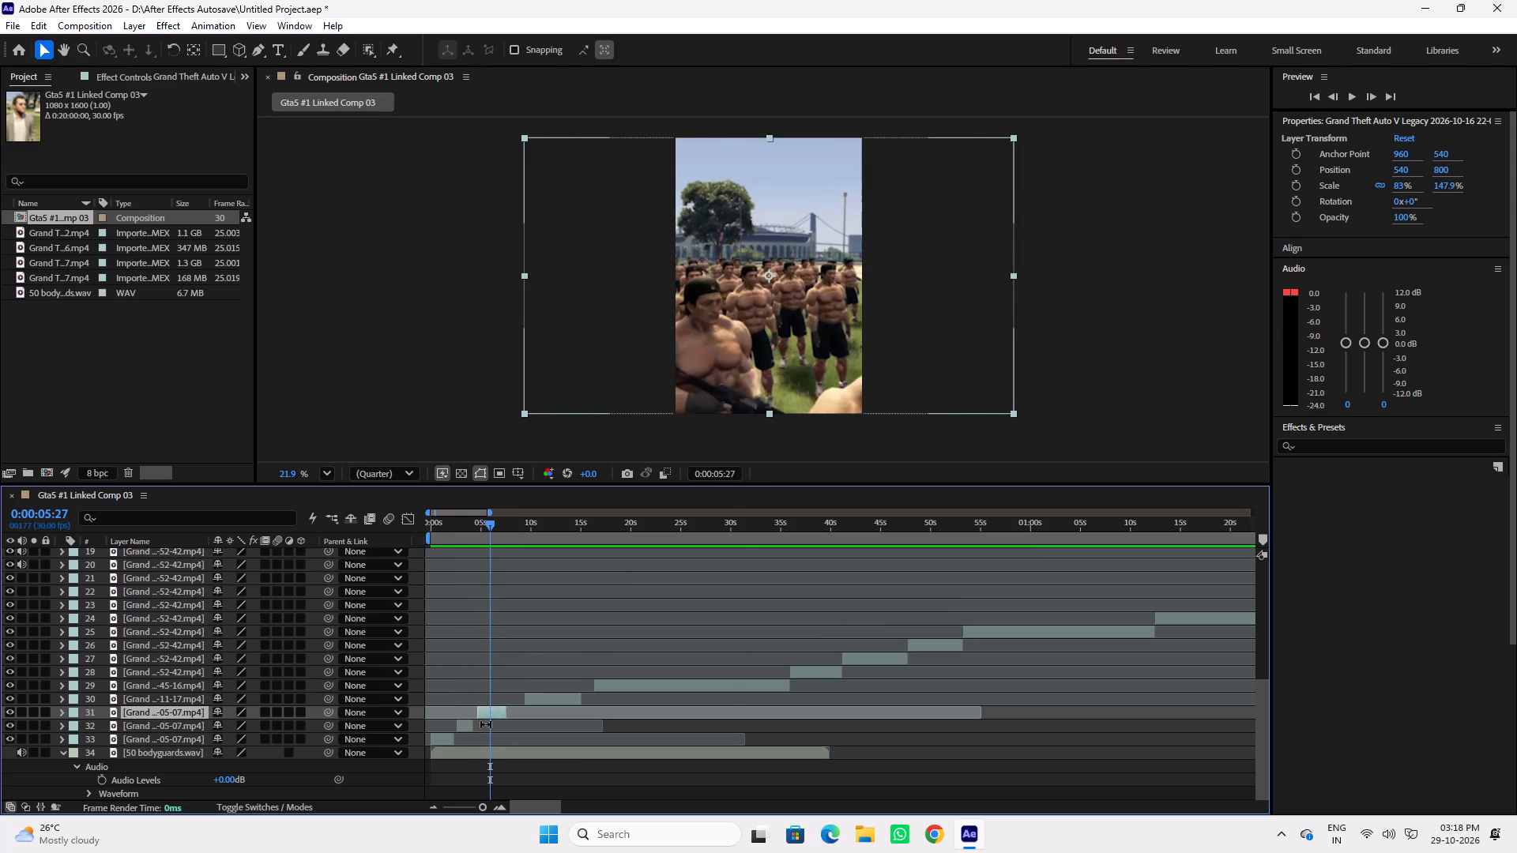
Time-reverse the bodyguard crowd clip on layer 31 and preview it from its start.
{"action": "right_click", "coordinate": [488, 709]}
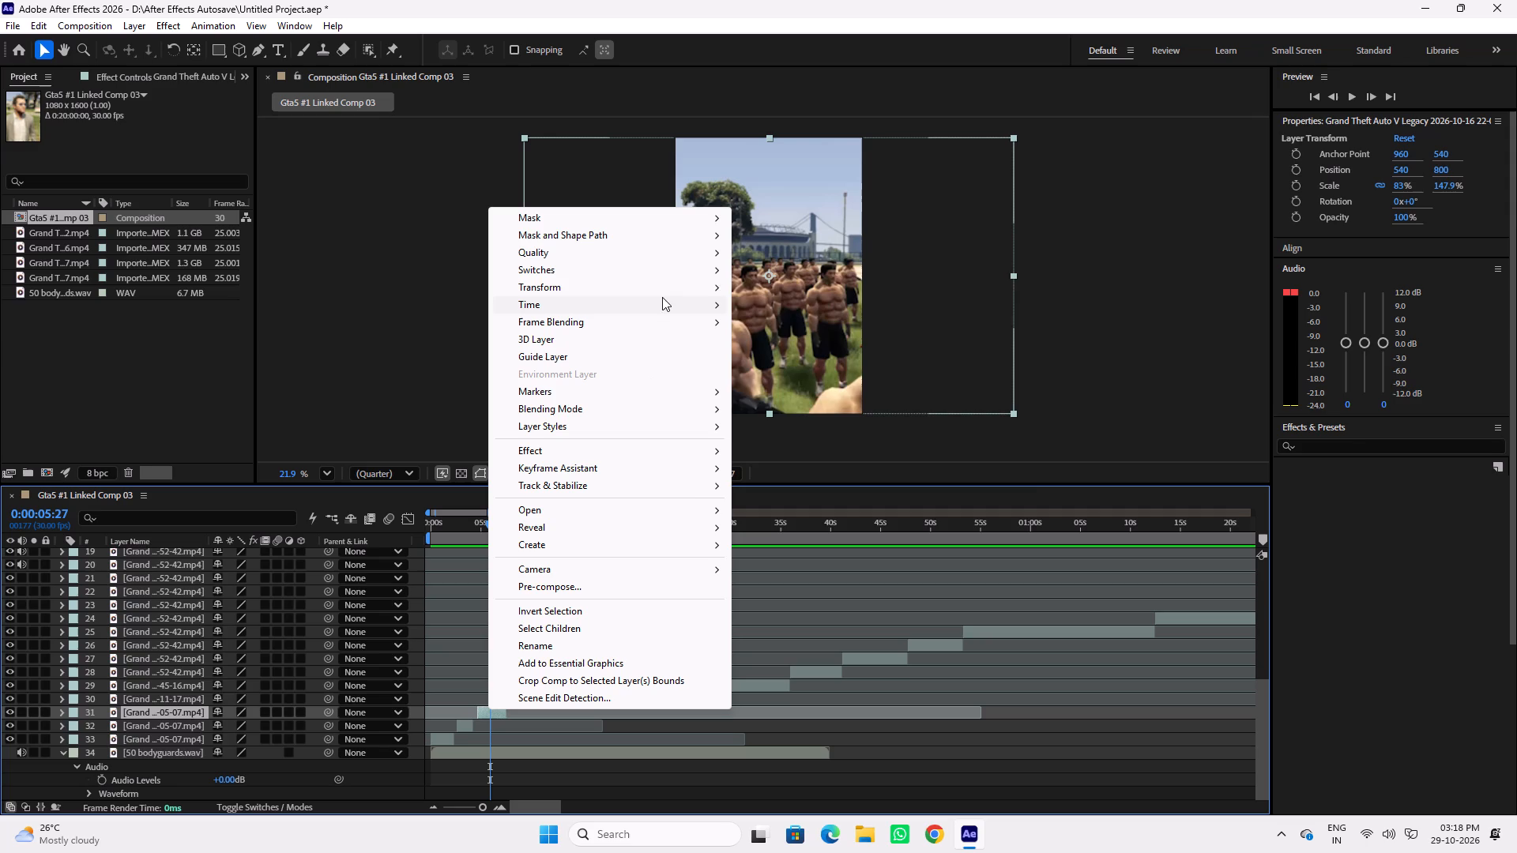
{"action": "left_click", "coordinate": [806, 325]}
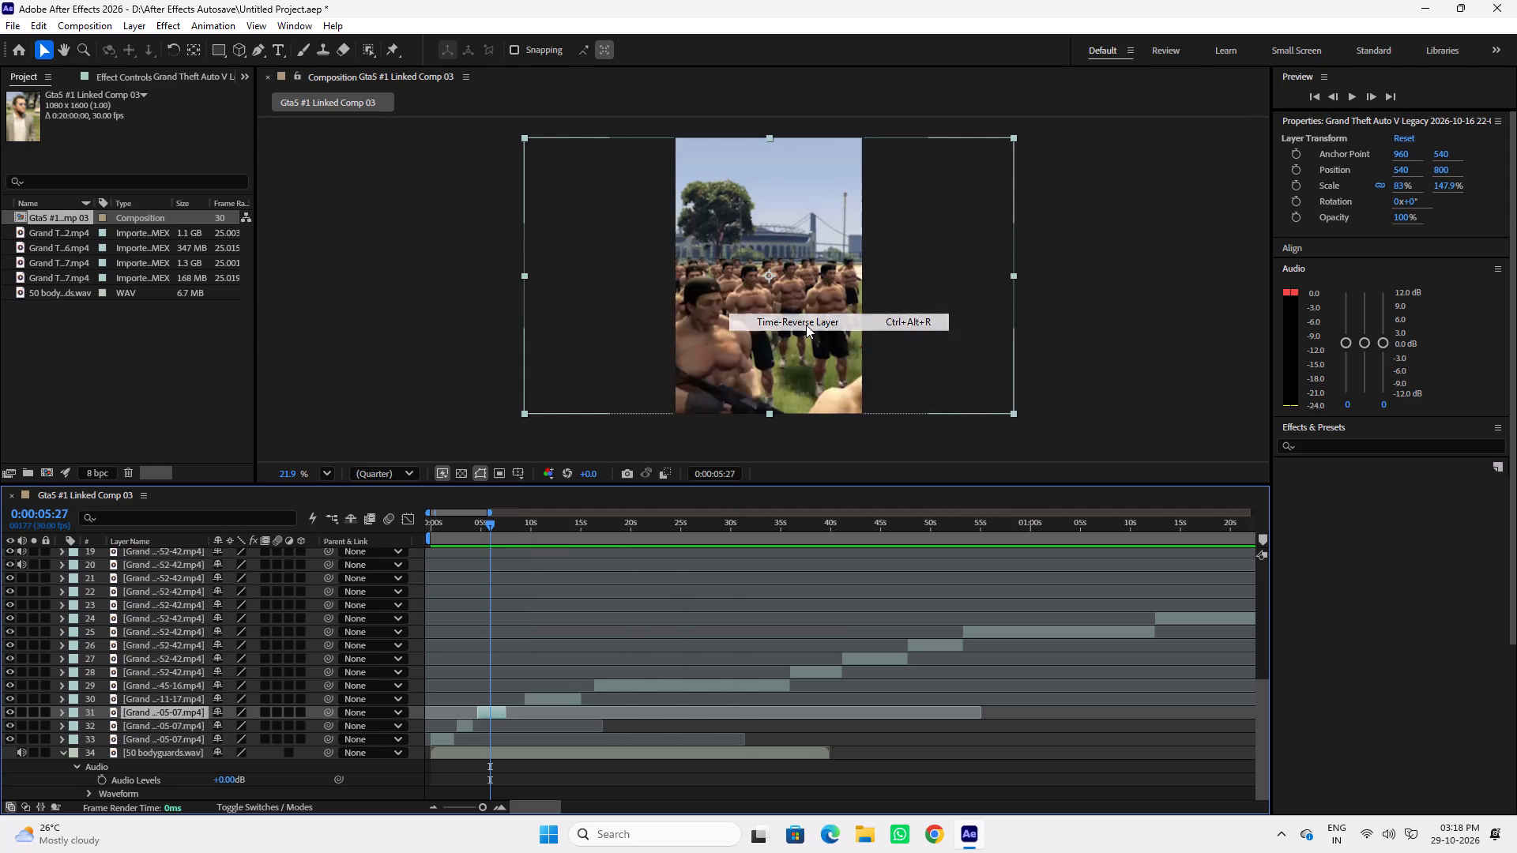
{"action": "left_click", "coordinate": [484, 523]}
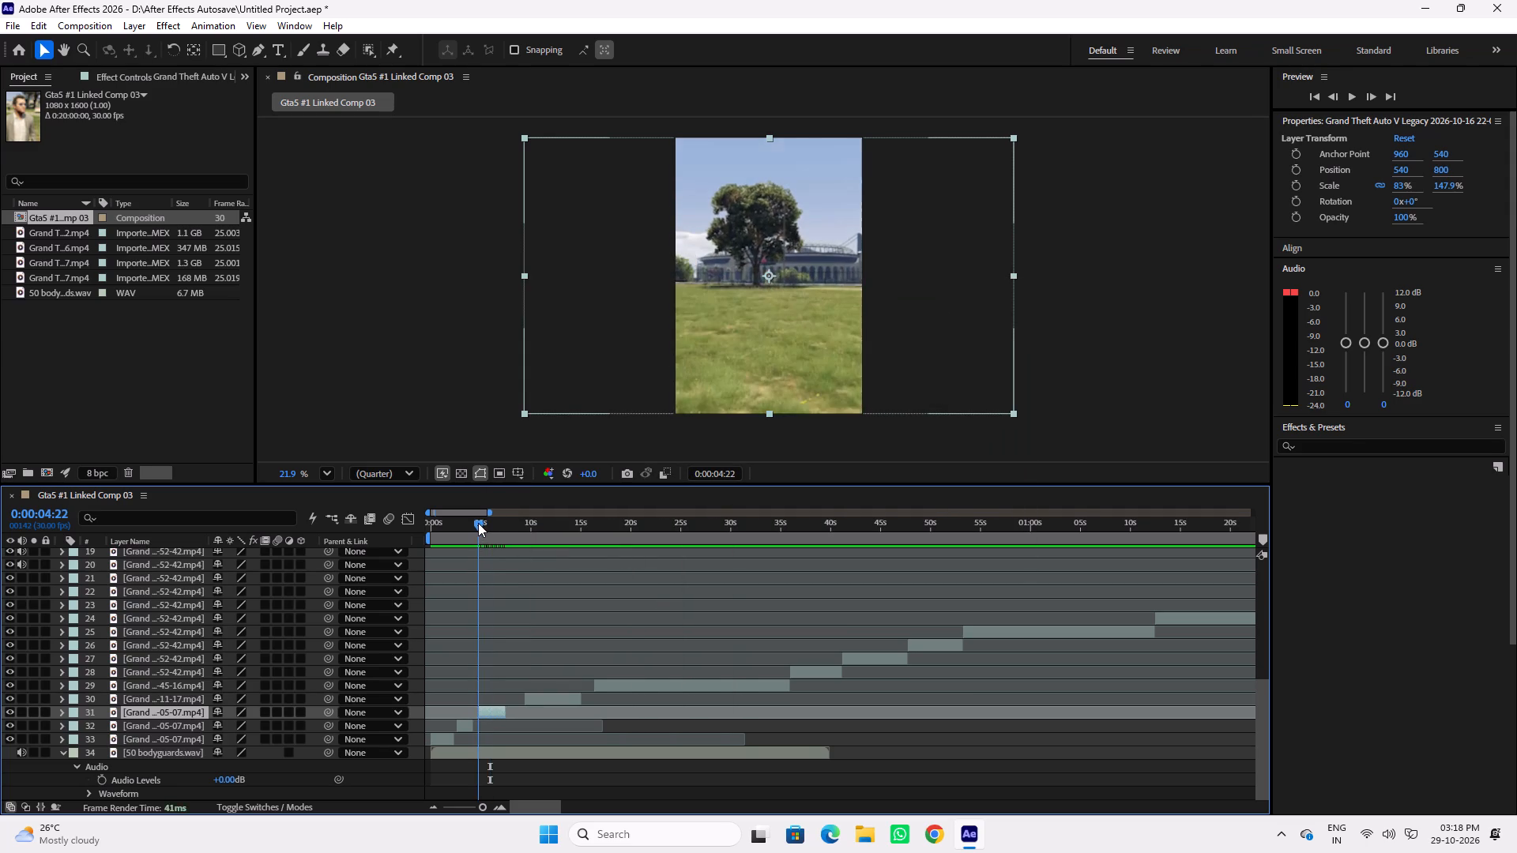
{"action": "key", "text": "space"}
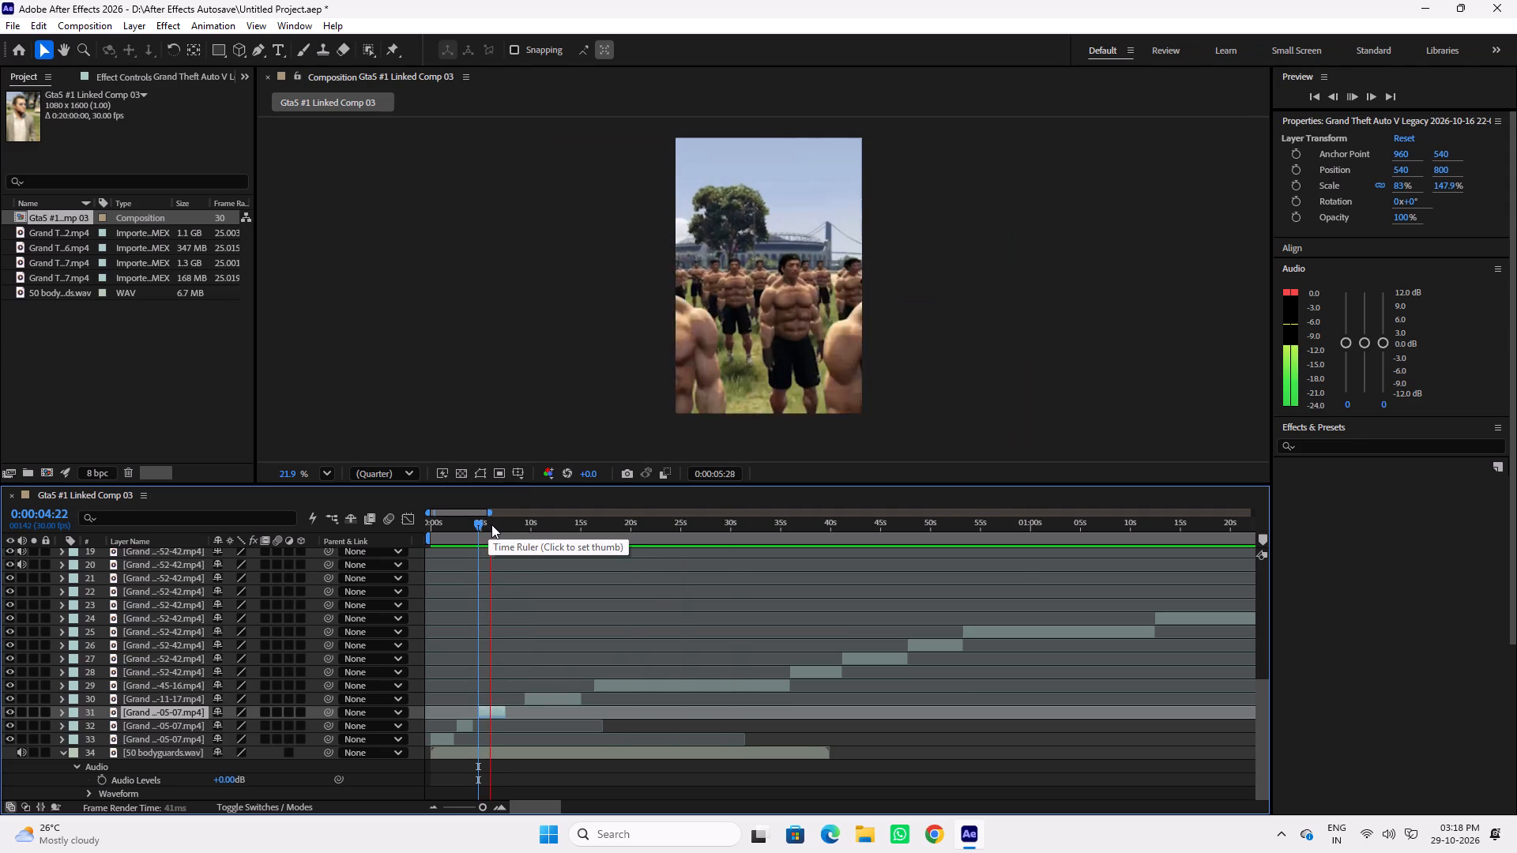
{"action": "key", "text": "space"}
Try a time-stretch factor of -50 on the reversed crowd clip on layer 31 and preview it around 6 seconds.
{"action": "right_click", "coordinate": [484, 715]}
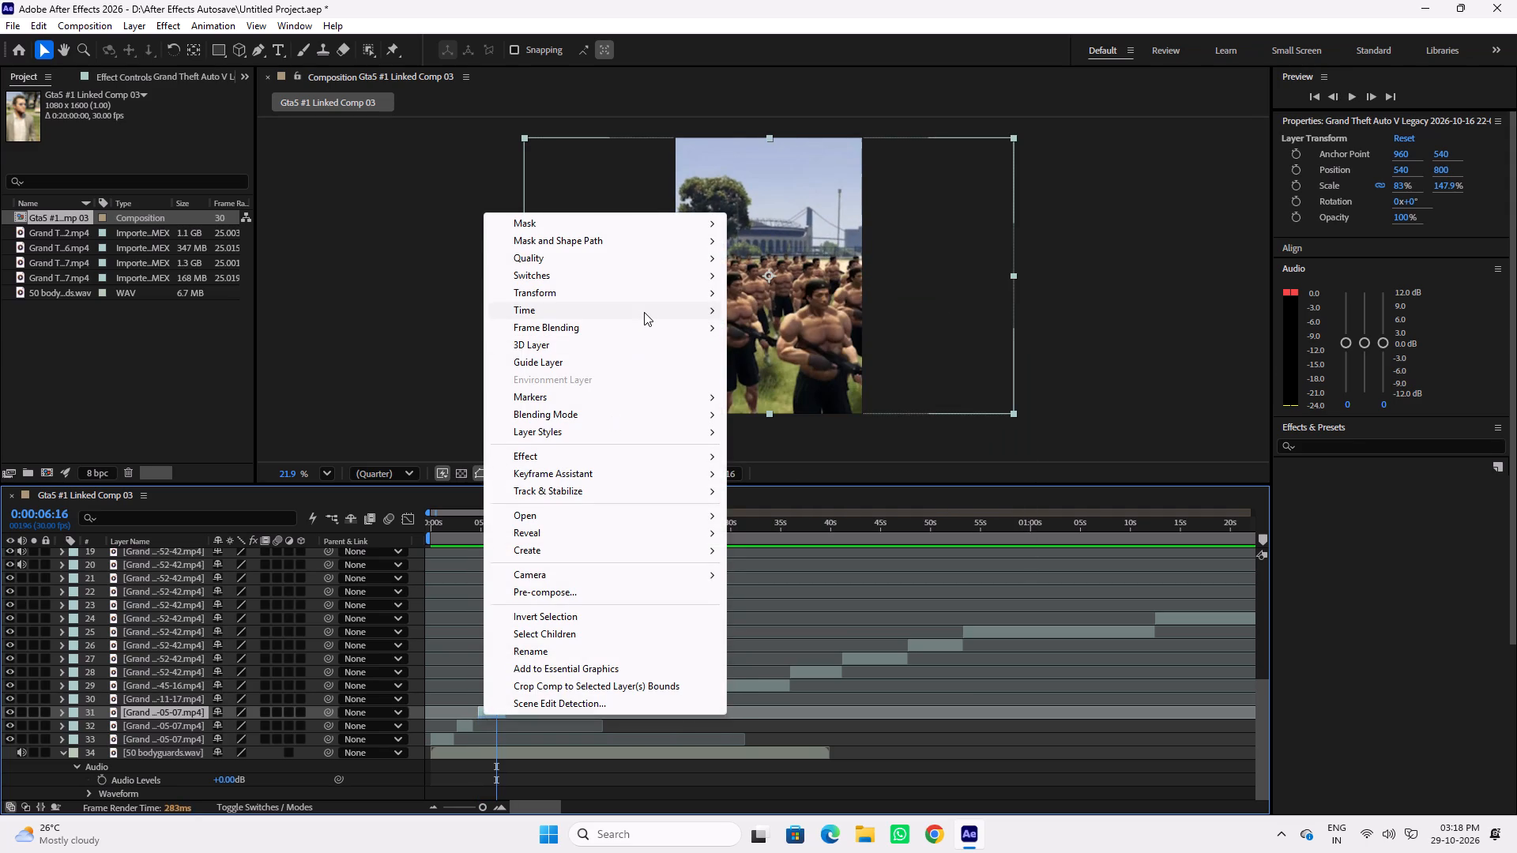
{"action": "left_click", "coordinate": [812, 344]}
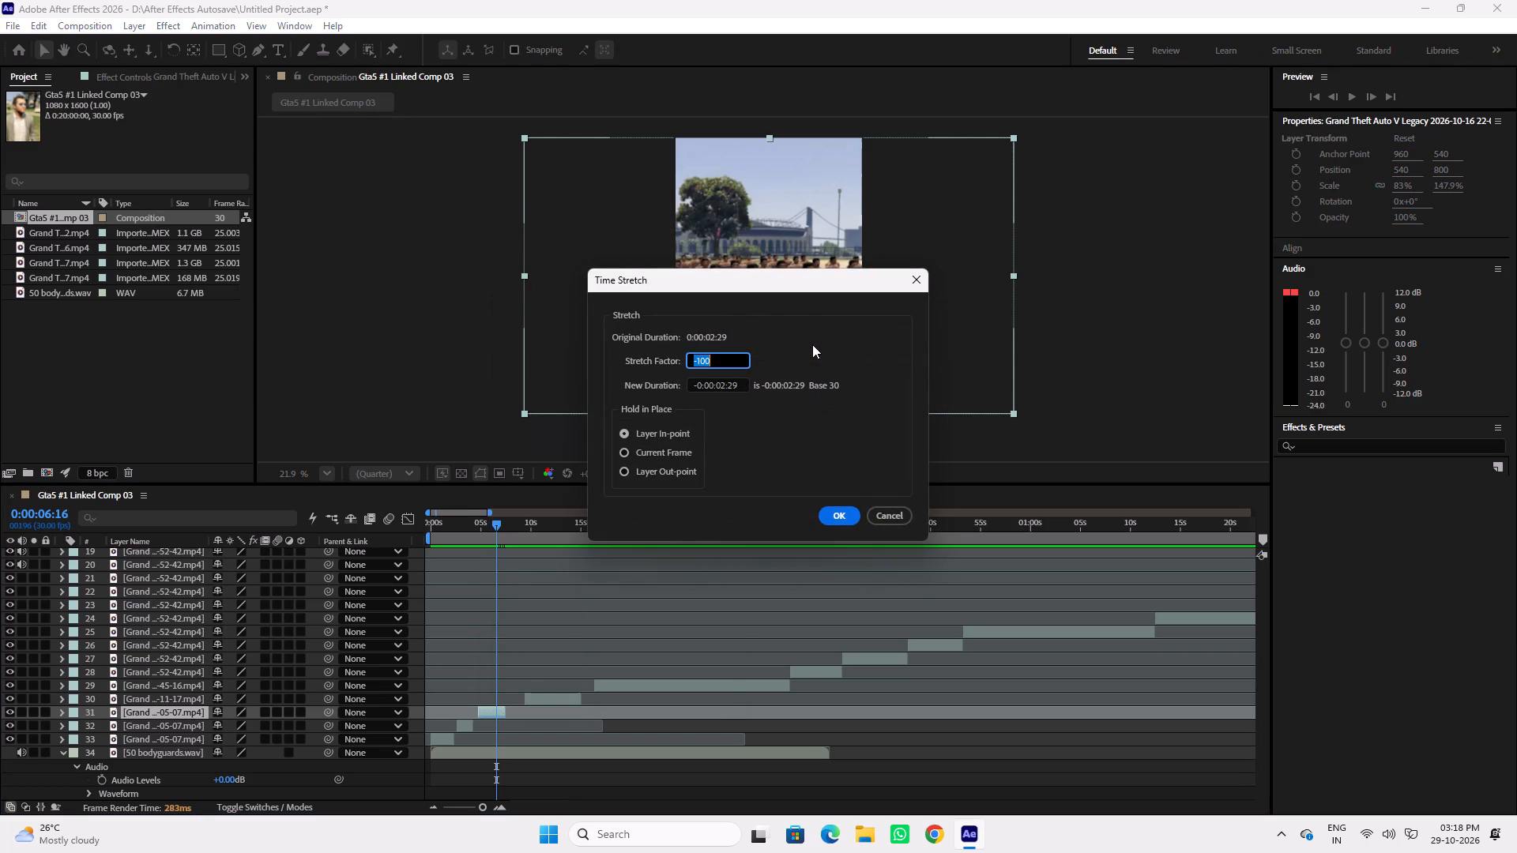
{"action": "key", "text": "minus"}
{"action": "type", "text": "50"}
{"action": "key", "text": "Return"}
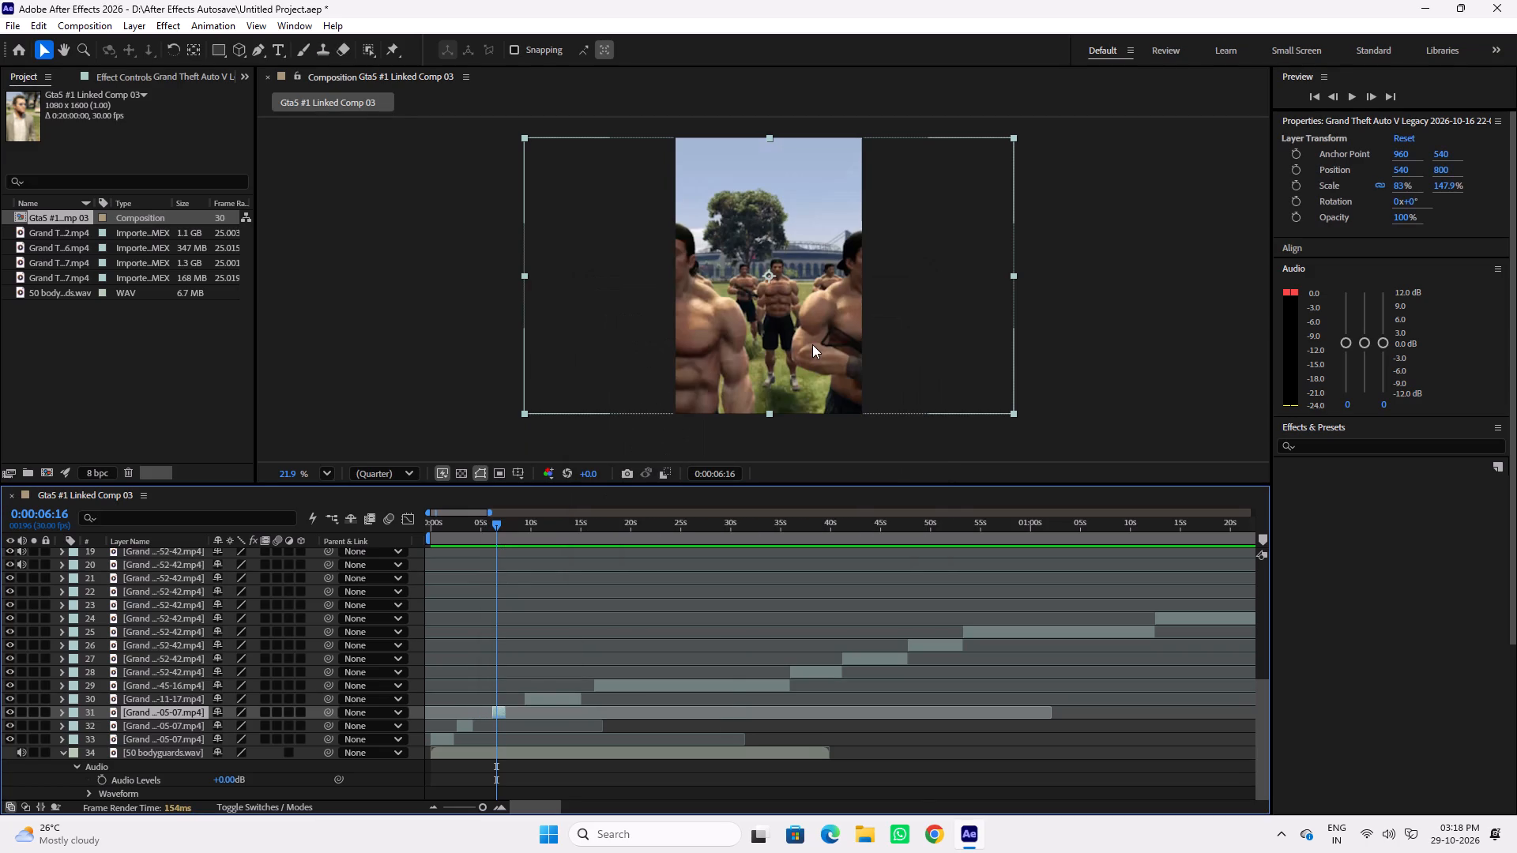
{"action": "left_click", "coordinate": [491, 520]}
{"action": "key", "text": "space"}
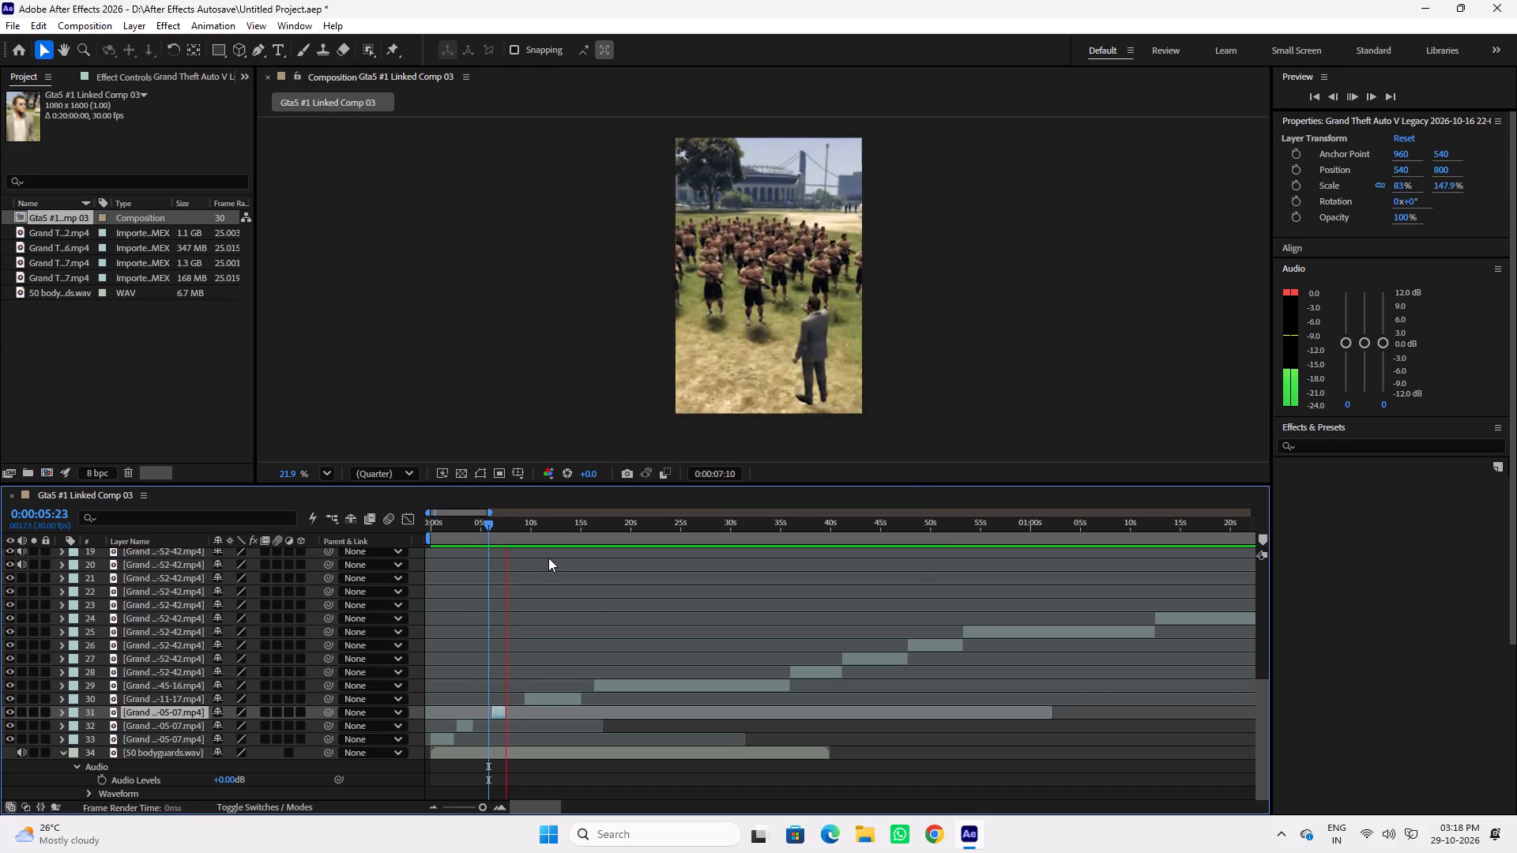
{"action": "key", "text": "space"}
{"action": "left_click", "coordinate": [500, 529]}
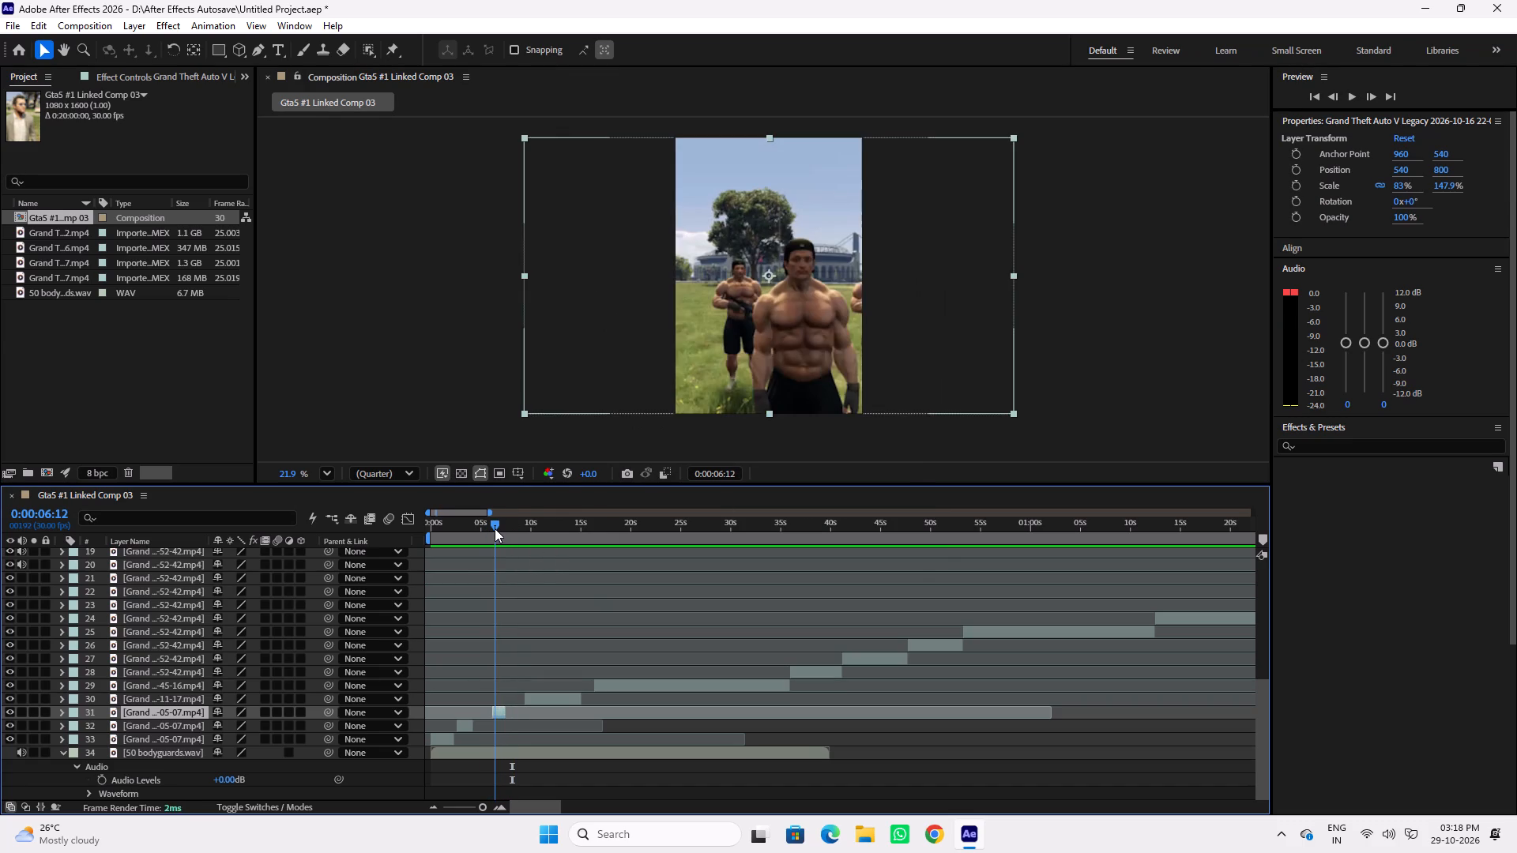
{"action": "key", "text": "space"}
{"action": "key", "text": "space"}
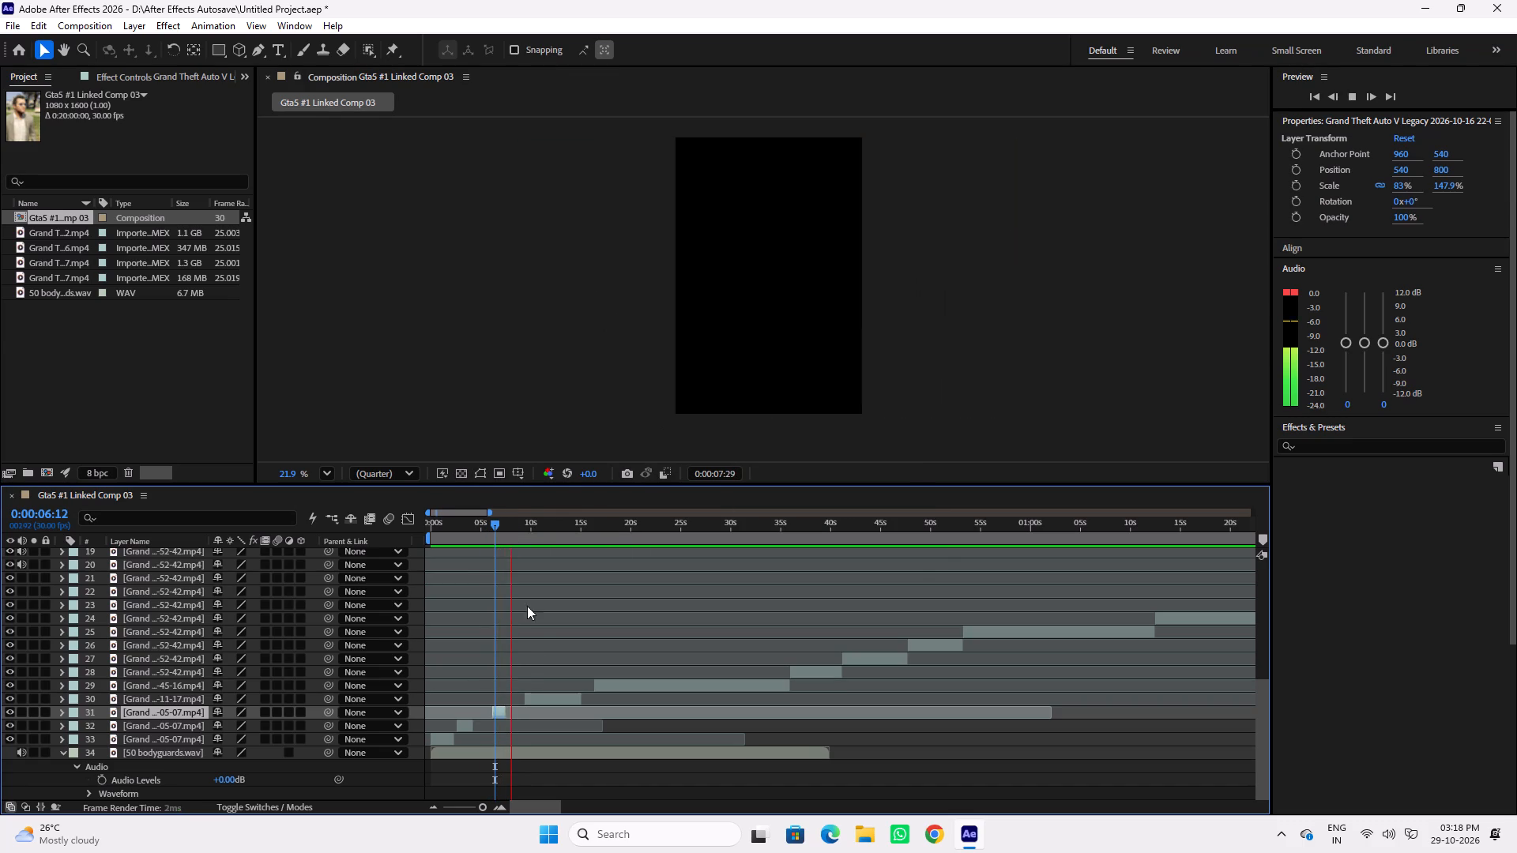
Set the time-stretch factor of the reversed crowd clip on layer 31 to -70, holding its layer in-point.
{"action": "right_click", "coordinate": [495, 712]}
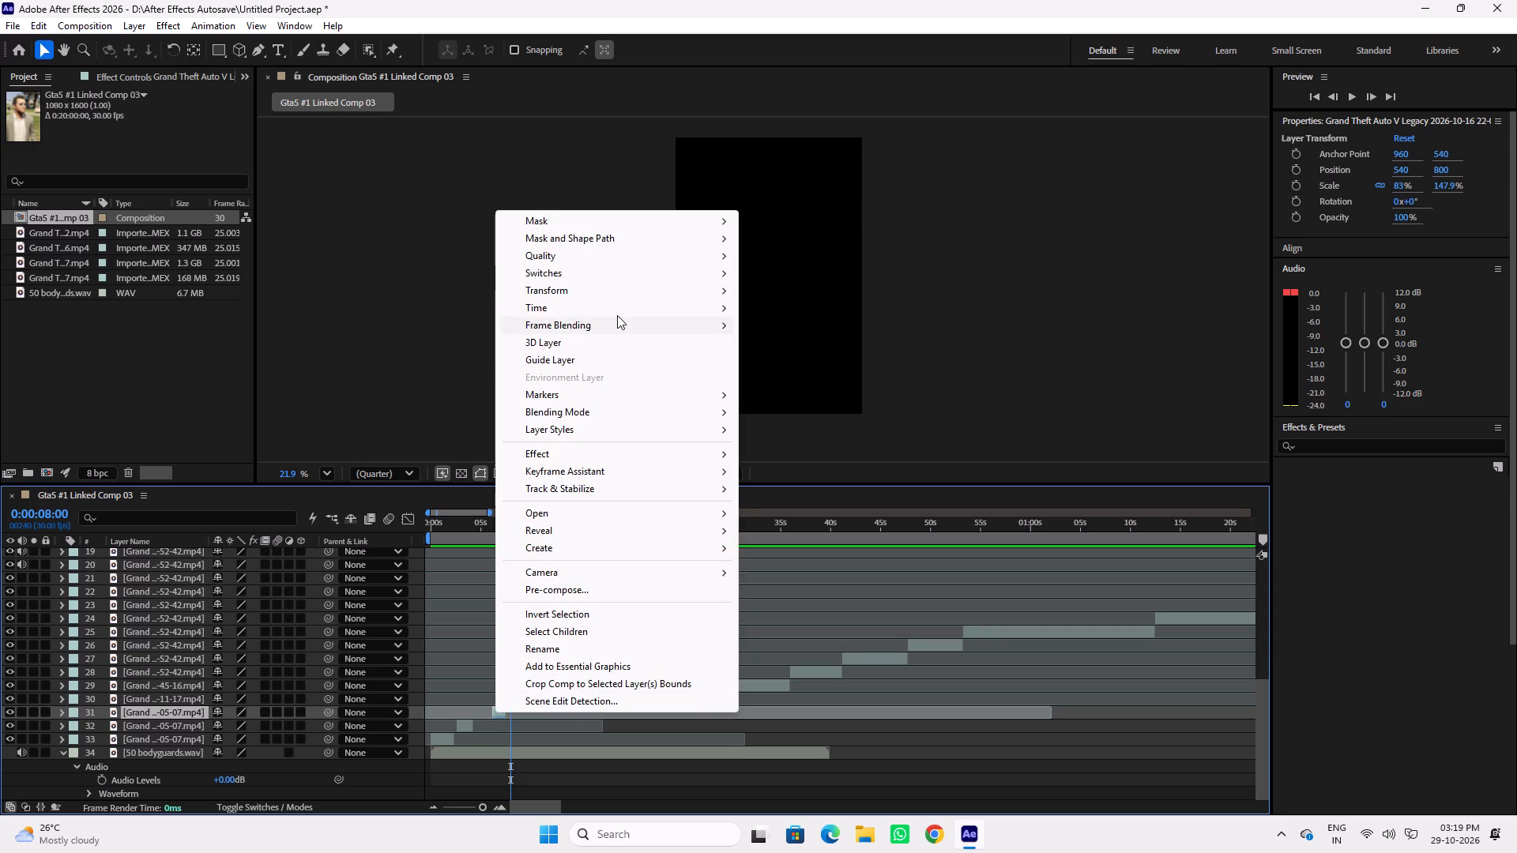
{"action": "left_click", "coordinate": [821, 339]}
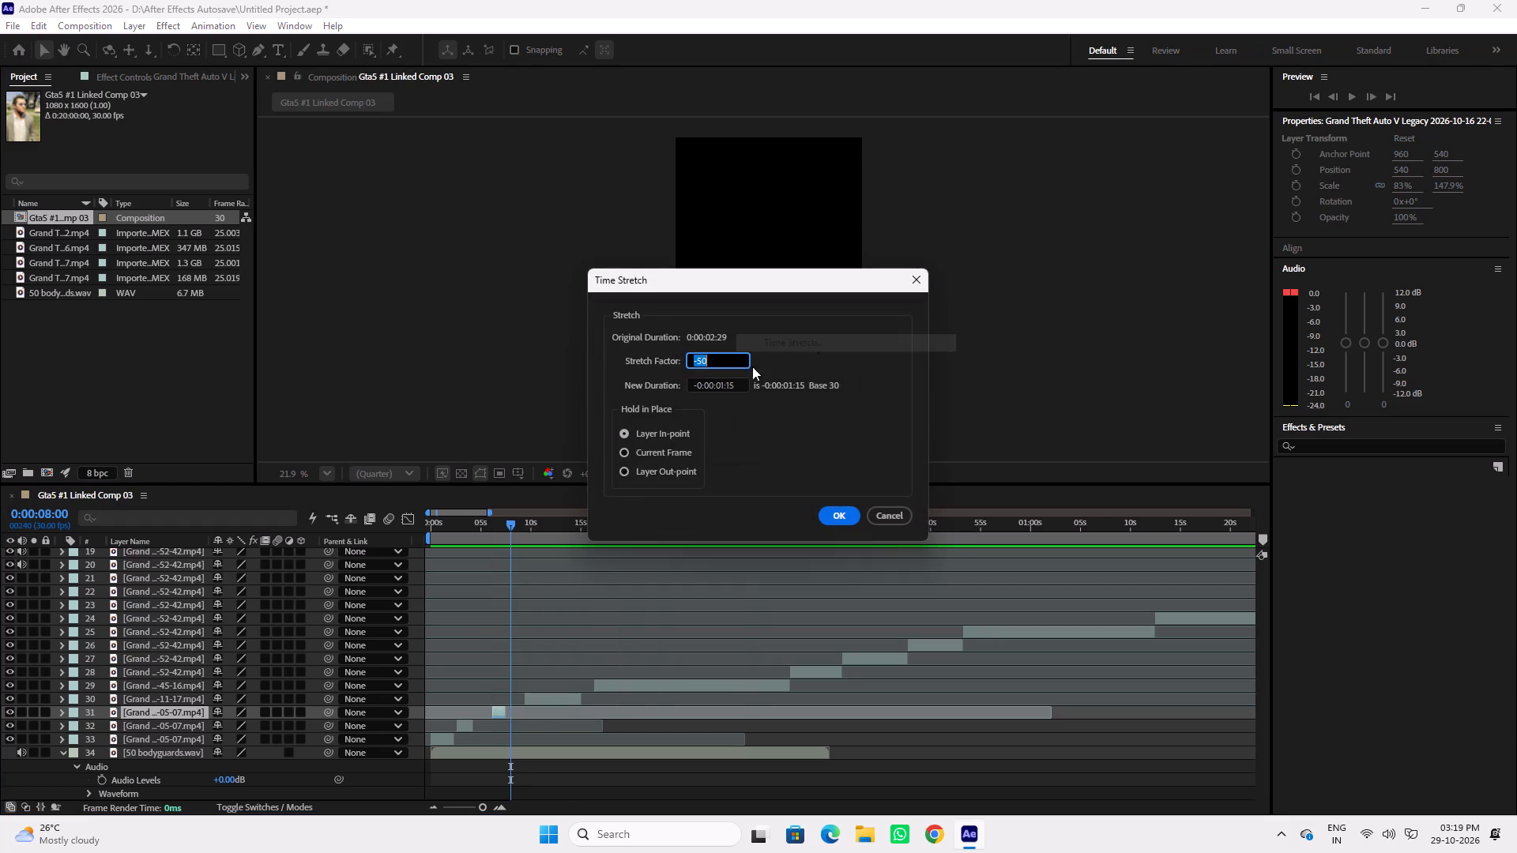
{"action": "key", "text": "minus"}
{"action": "type", "text": "70"}
{"action": "key", "text": "Return"}
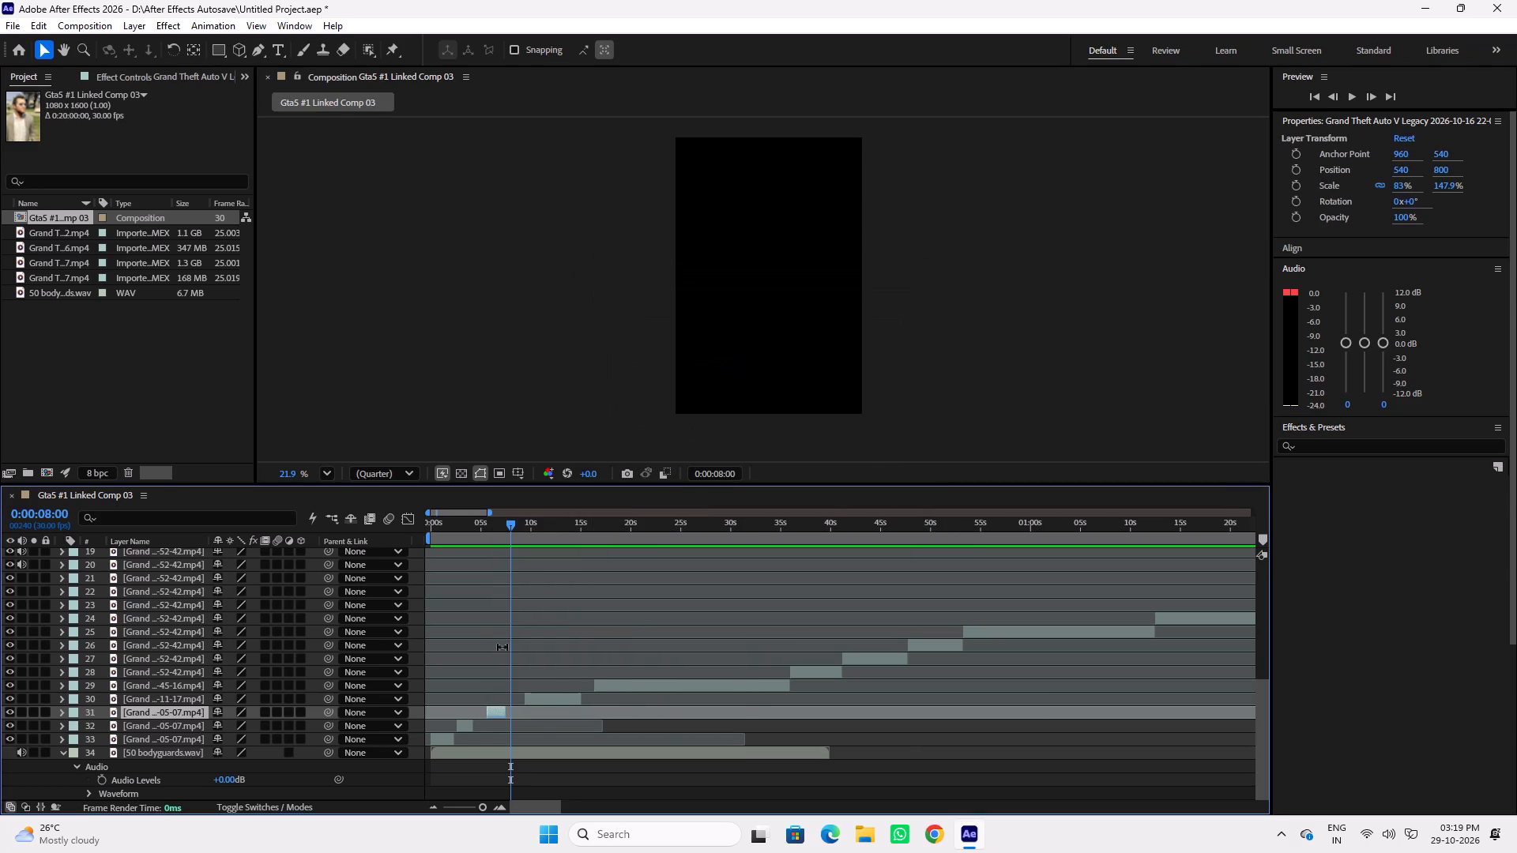
Move the marching clip on layer 32 slightly earlier so it starts where the layer 33 clip ends.
{"action": "left_click", "coordinate": [465, 729]}
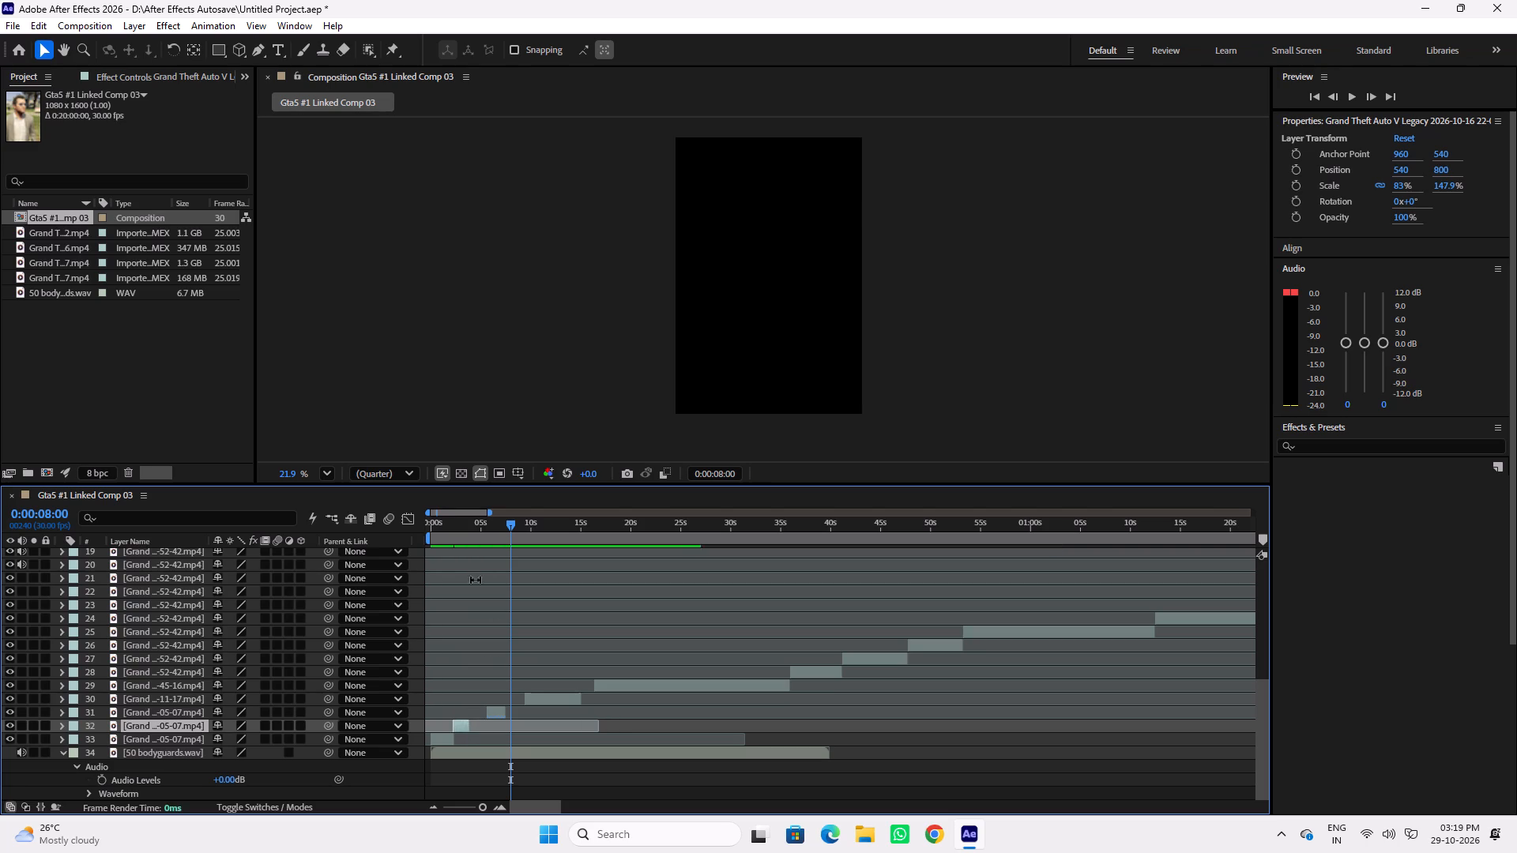
Preview the opening from the start and move the reversed crowd clip on layer 31 earlier to begin where the layer 32 clip ends.
{"action": "left_click_drag", "start_coordinate": [465, 528], "coordinate": [406, 533]}
{"action": "key", "text": "space"}
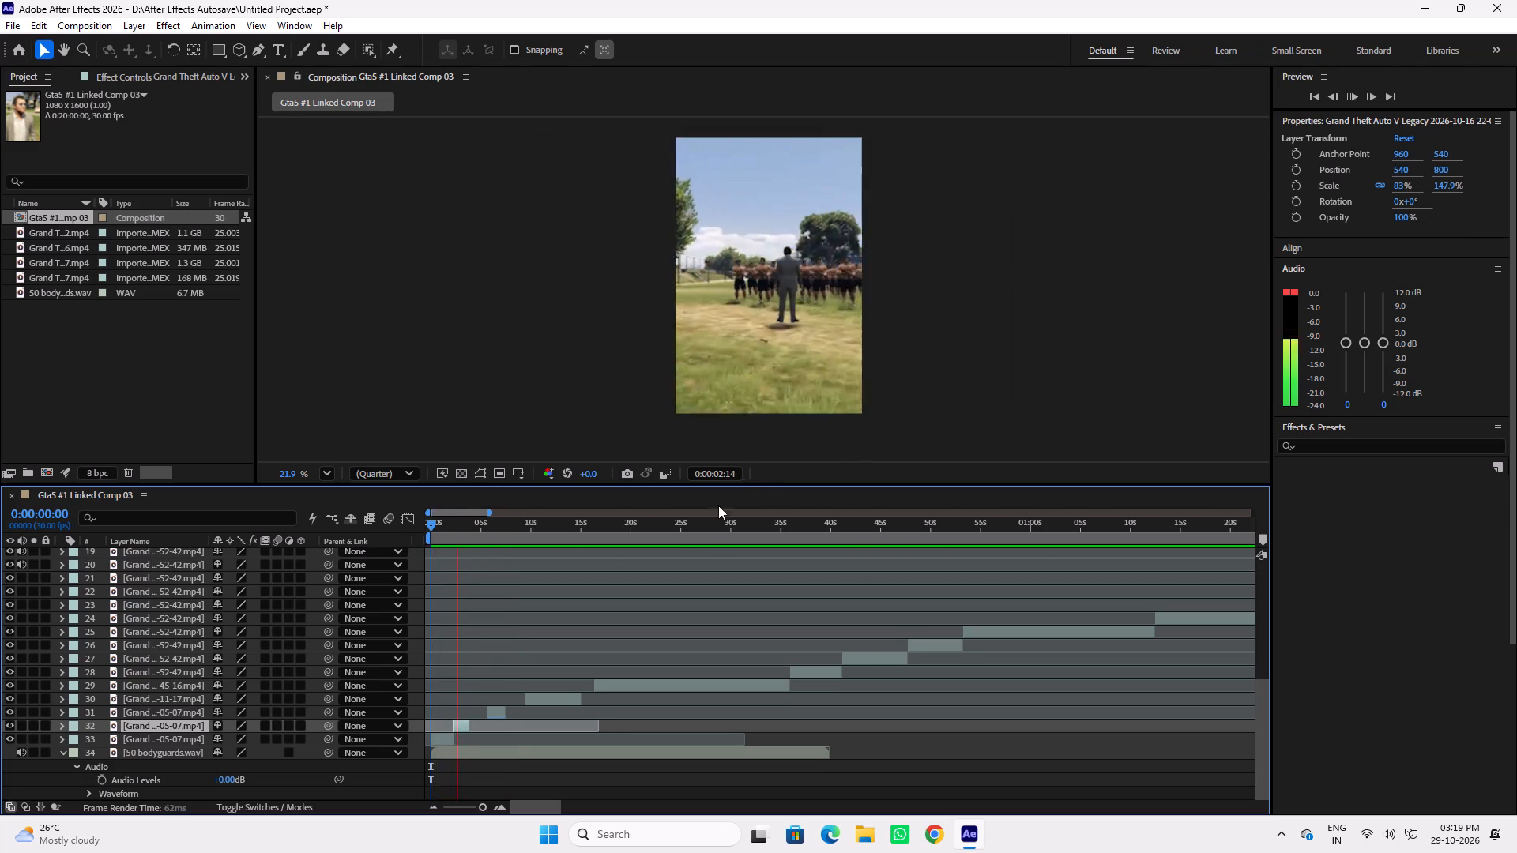
{"action": "scroll", "coordinate": [678, 604], "scroll_direction": "down", "scroll_amount": 2}
{"action": "key", "text": "space"}
{"action": "key", "text": "space"}
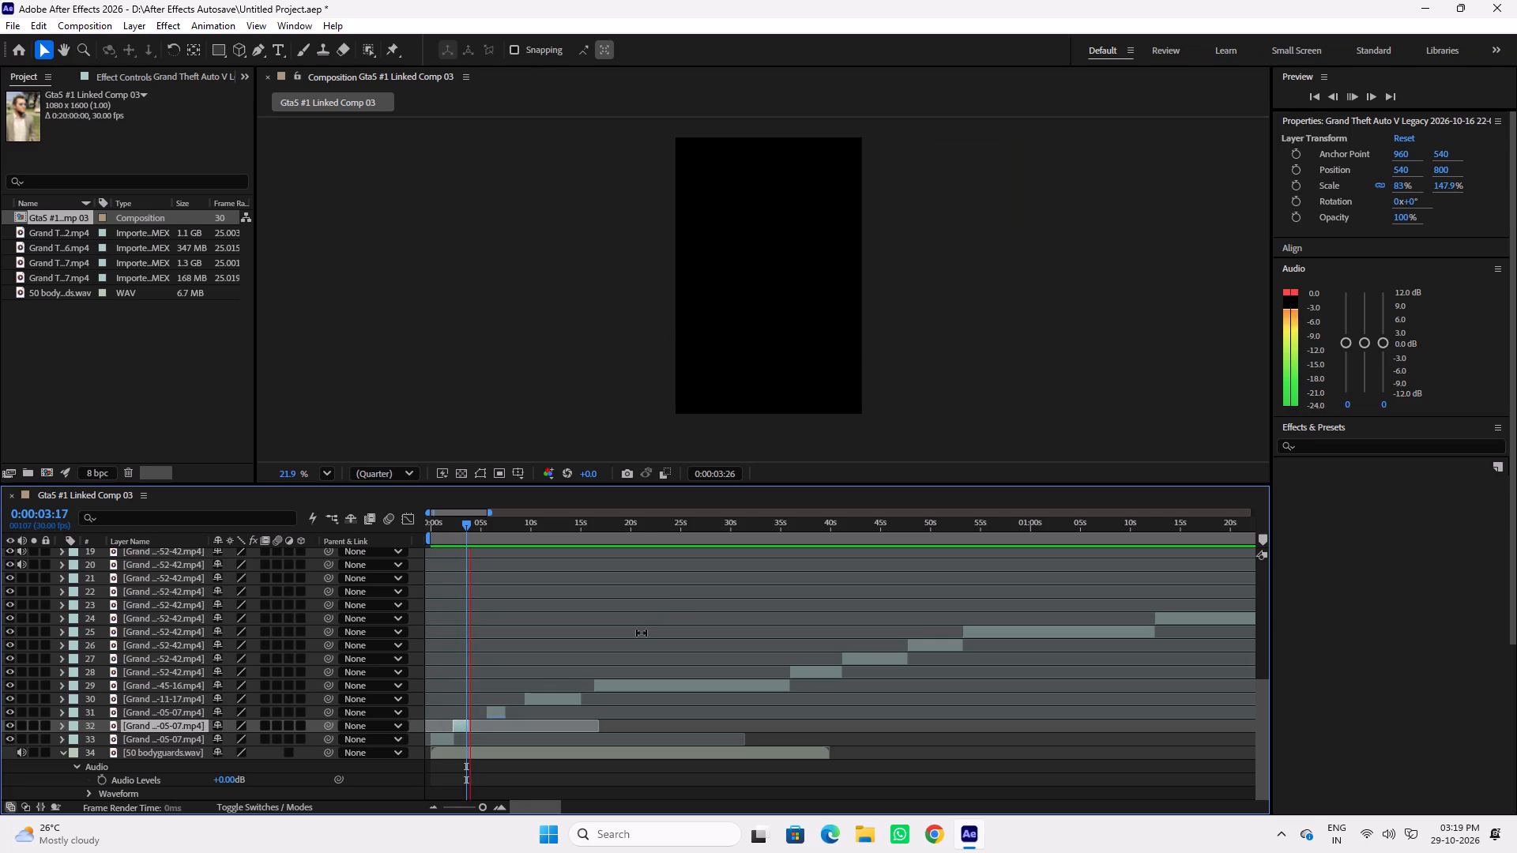
{"action": "key", "text": "space"}
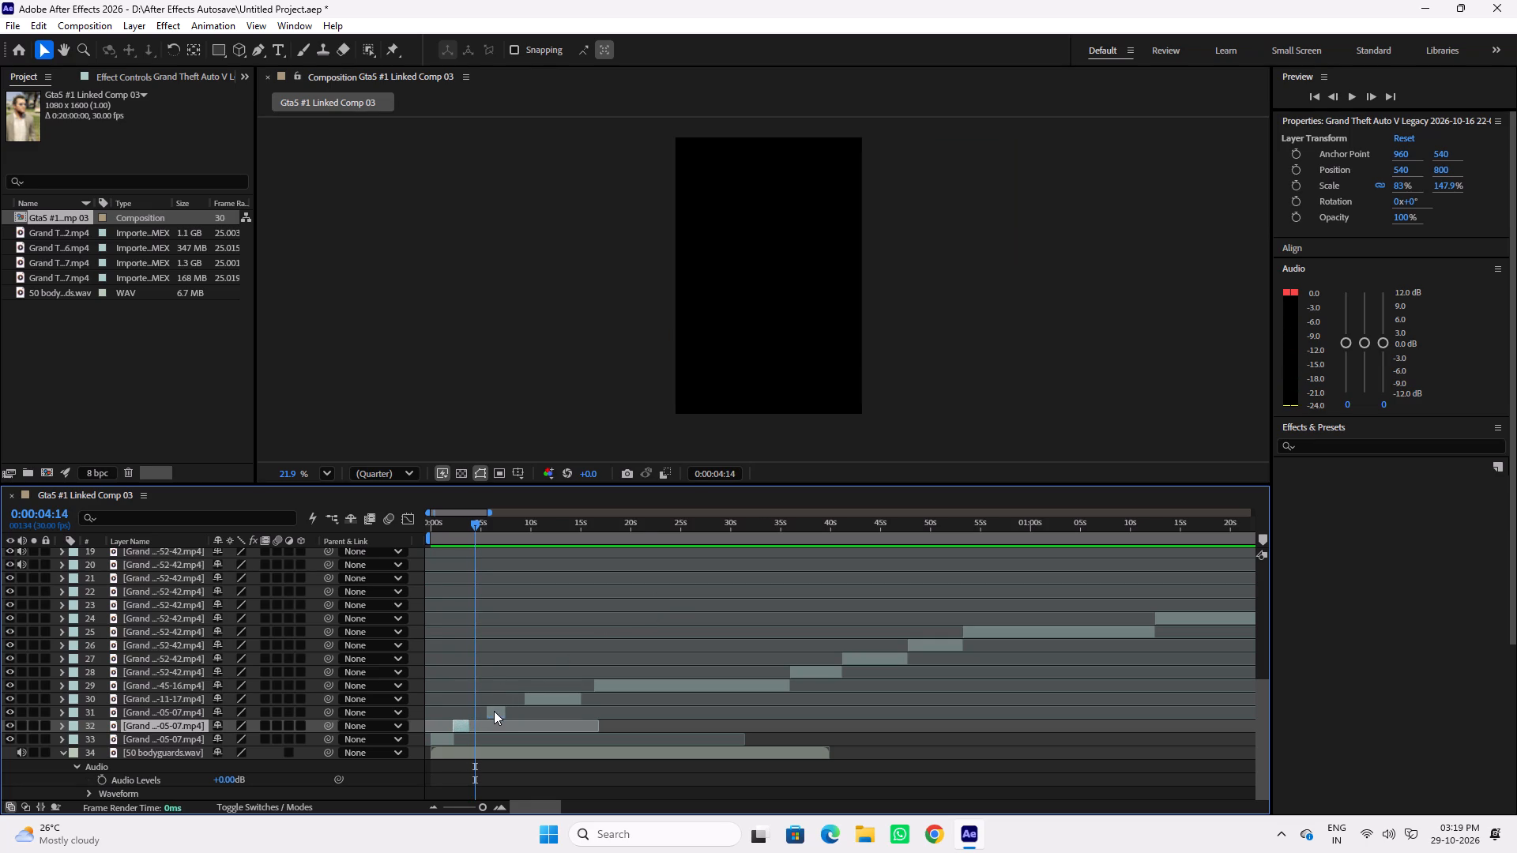
{"action": "left_click_drag", "start_coordinate": [497, 711], "coordinate": [482, 711]}
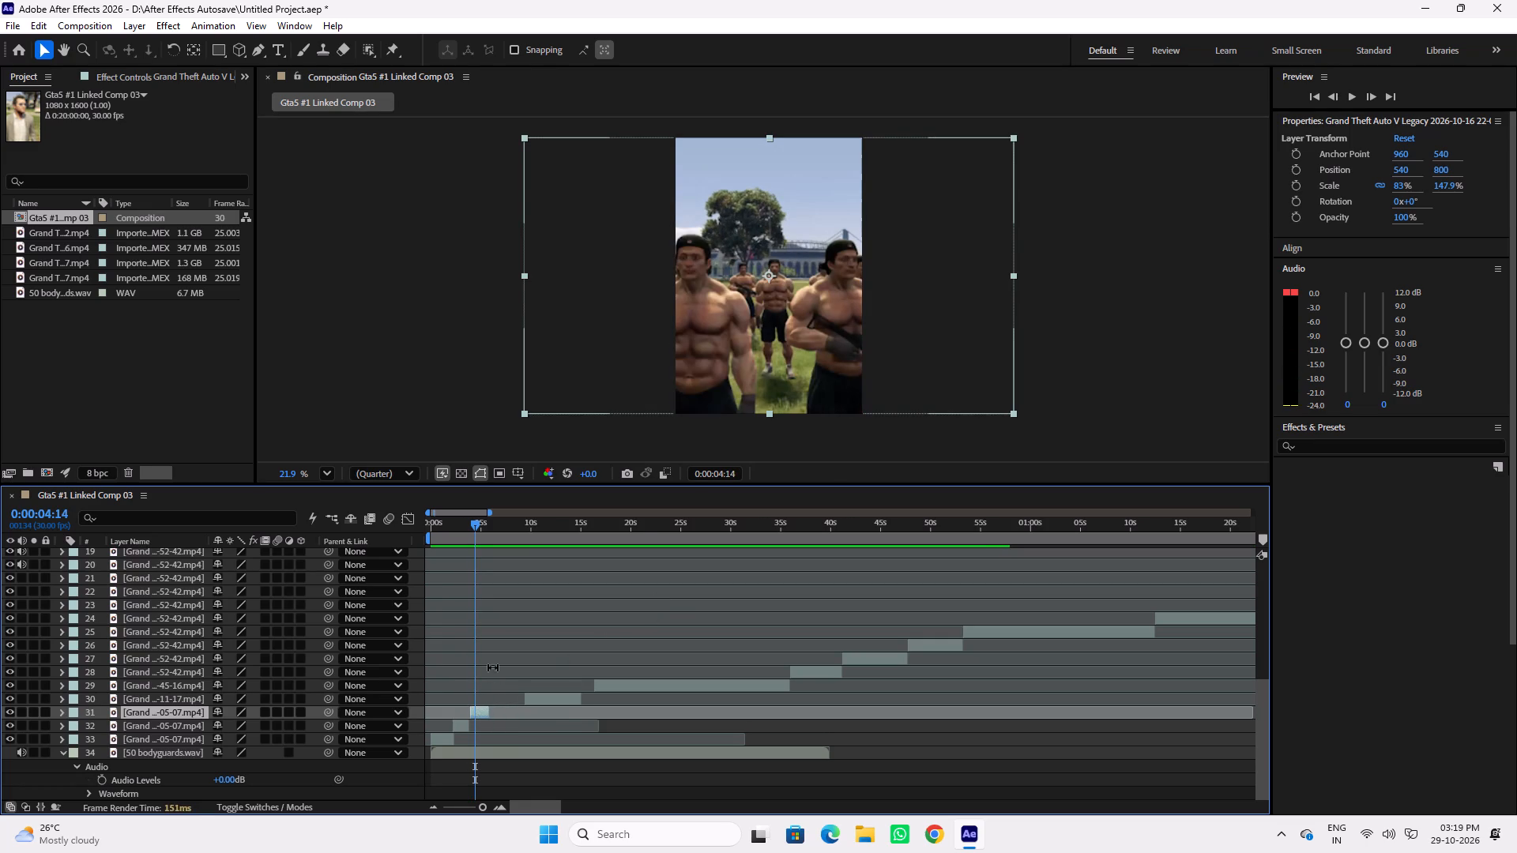
Preview the opening, move the layer 30 clip earlier to begin where the layer 31 clip ends, and save the project.
{"action": "left_click_drag", "start_coordinate": [474, 525], "coordinate": [445, 528]}
{"action": "key", "text": "space"}
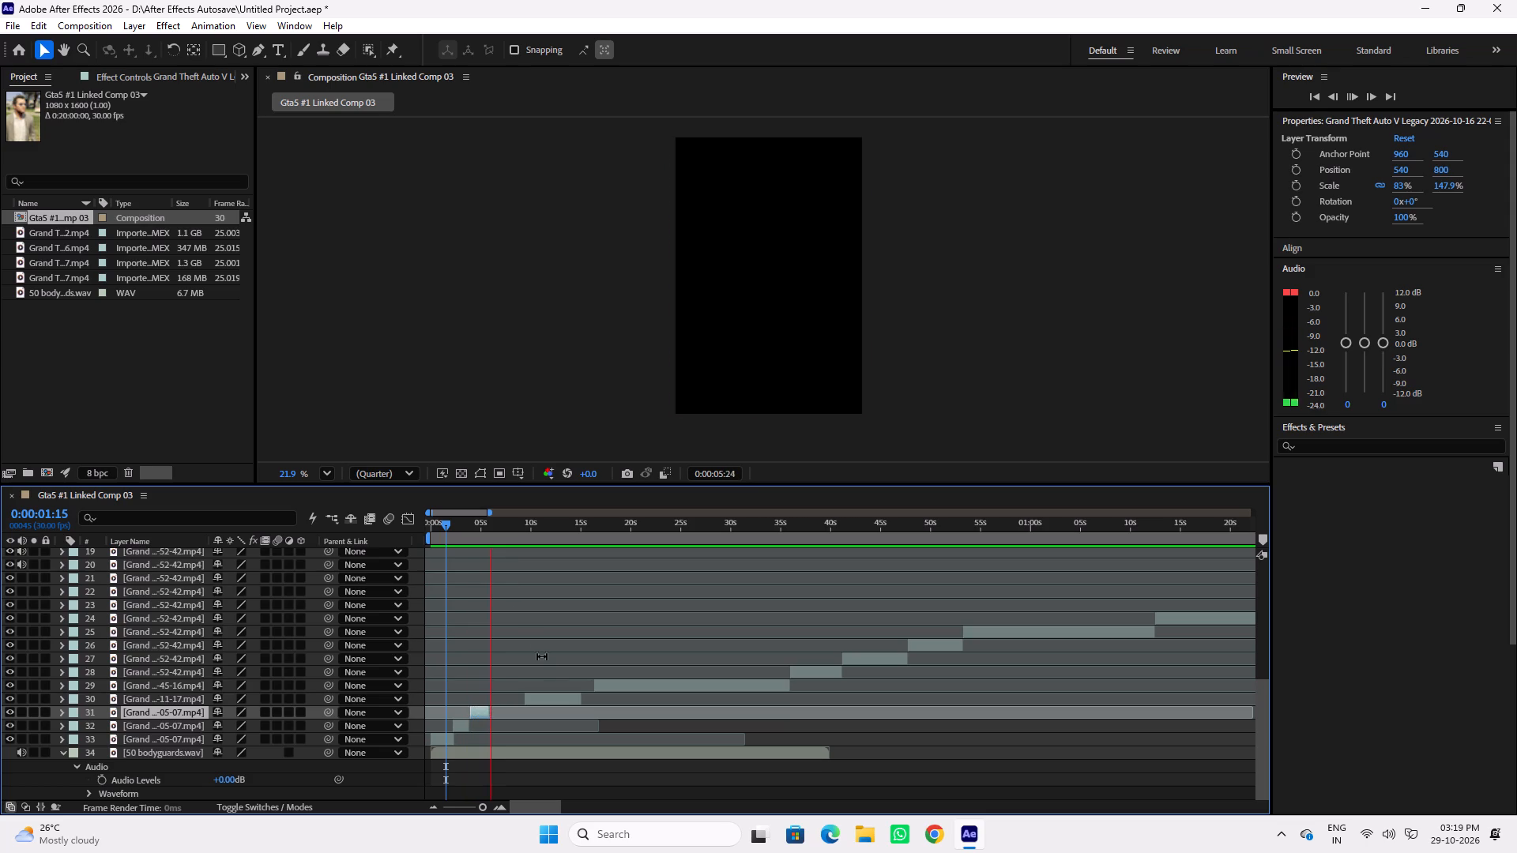
{"action": "key", "text": "space"}
{"action": "left_click_drag", "start_coordinate": [560, 697], "coordinate": [524, 699]}
{"action": "key", "text": "ctrl+s"}
Preview the sequence from the start, trim the end of the layer 30 clip to 0:00:10:00, and save the project.
{"action": "left_click_drag", "start_coordinate": [491, 524], "coordinate": [439, 528]}
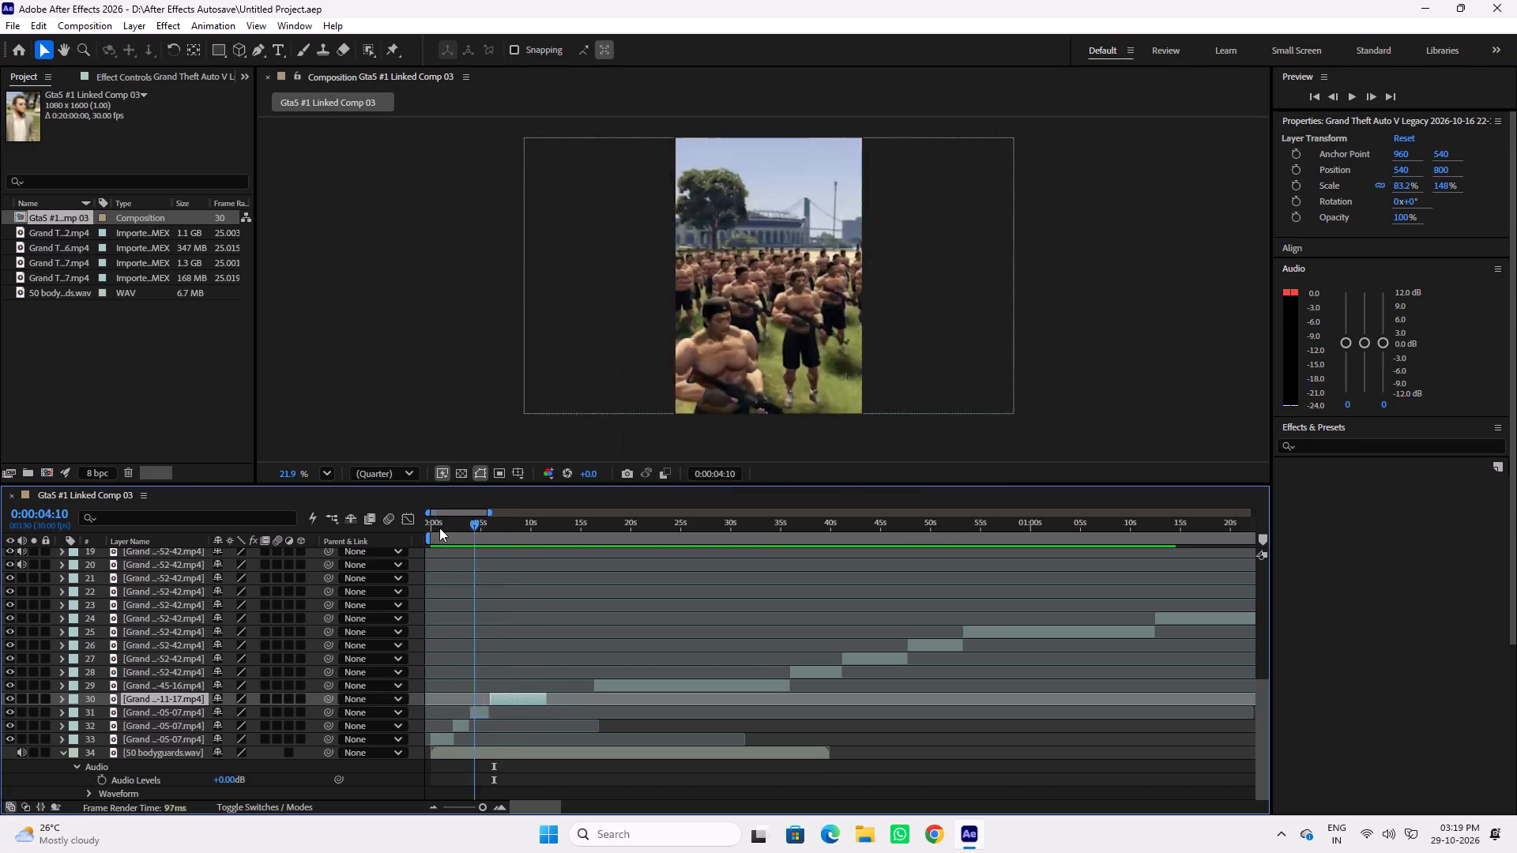
{"action": "left_click_drag", "start_coordinate": [439, 528], "coordinate": [402, 530]}
{"action": "key", "text": "space"}
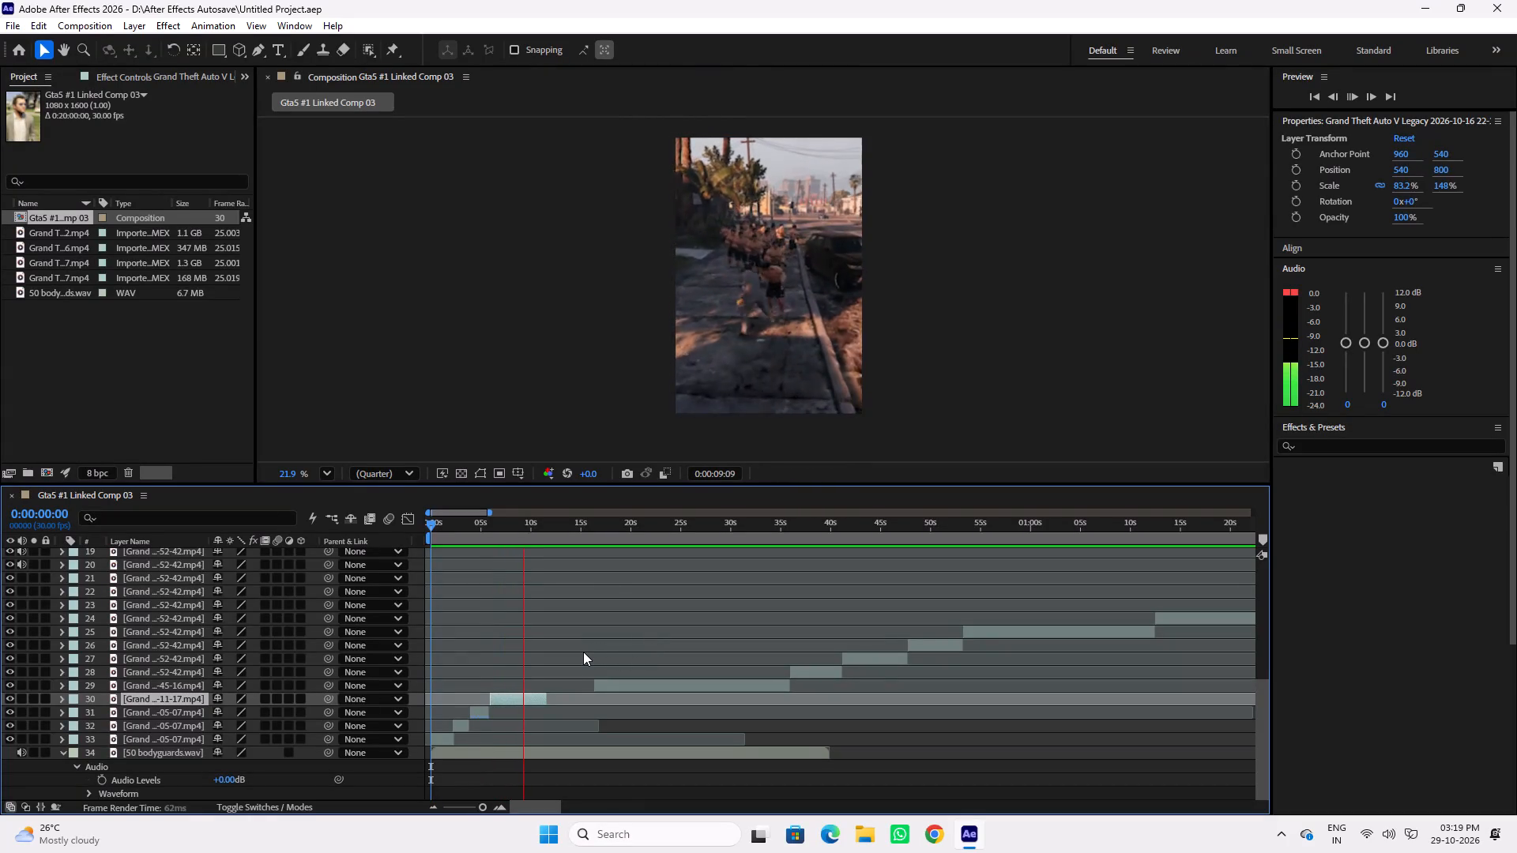
{"action": "key", "text": "space"}
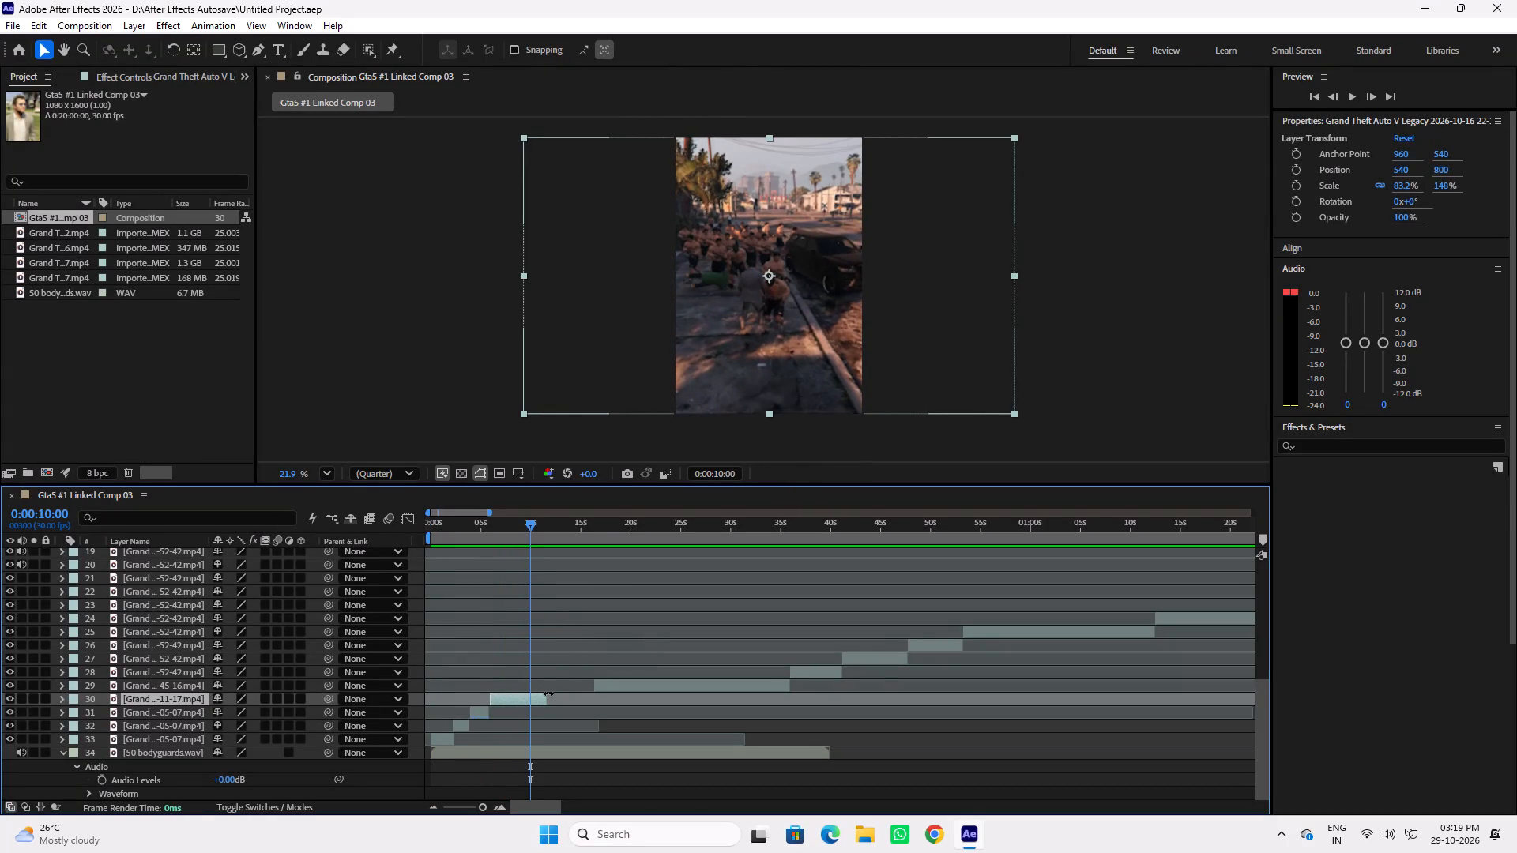
{"action": "left_click_drag", "start_coordinate": [548, 697], "coordinate": [541, 697]}
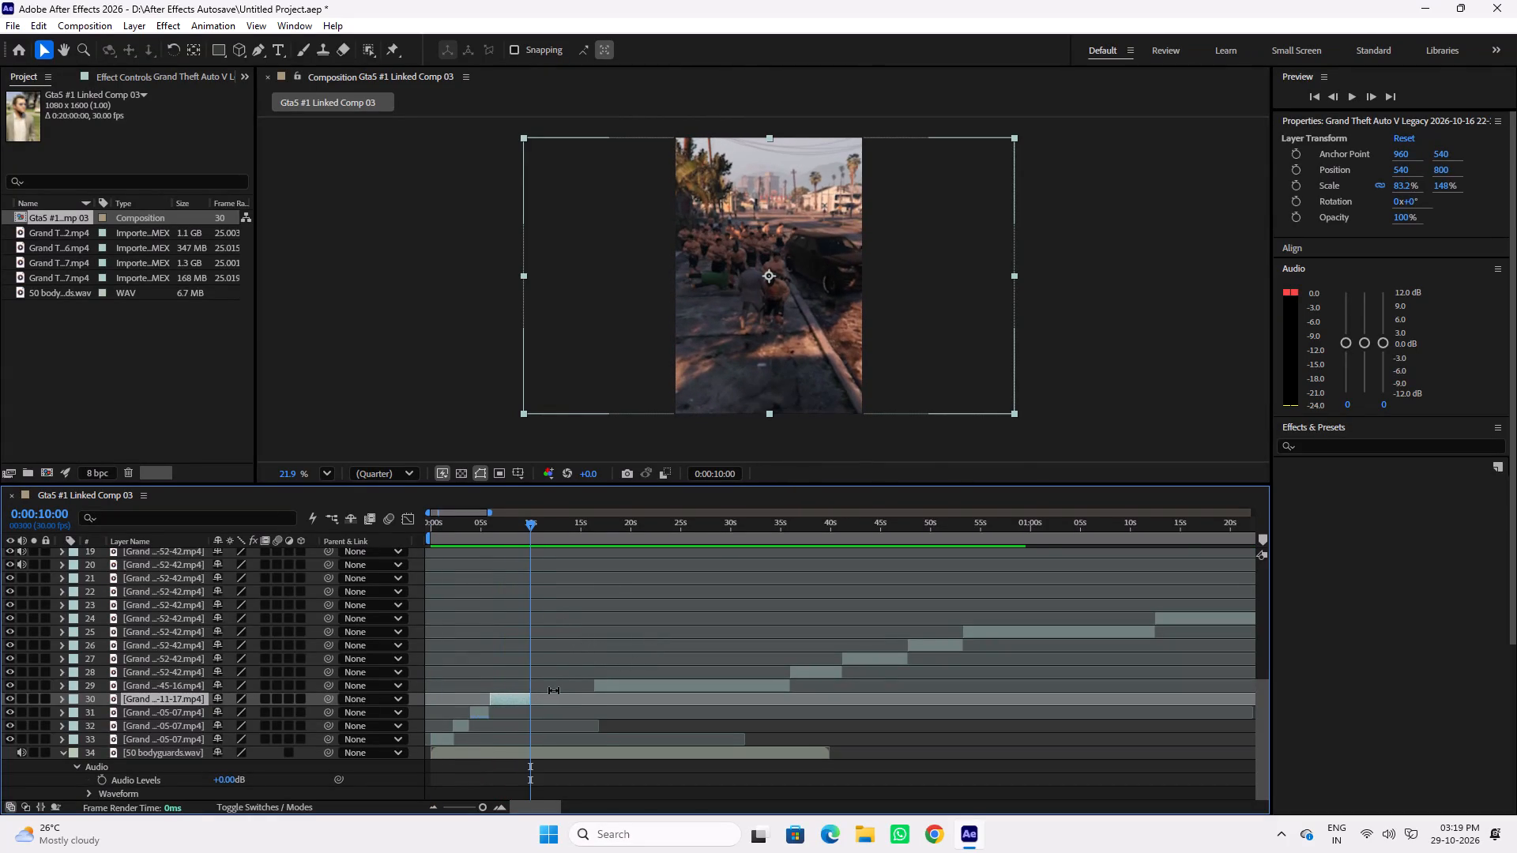
{"action": "key", "text": "ctrl+s"}
Scan the later clips from about 37 seconds onward, previewing the layer 24 street footage around 1:17 and 1:25.
{"action": "left_click_drag", "start_coordinate": [540, 806], "coordinate": [555, 806]}
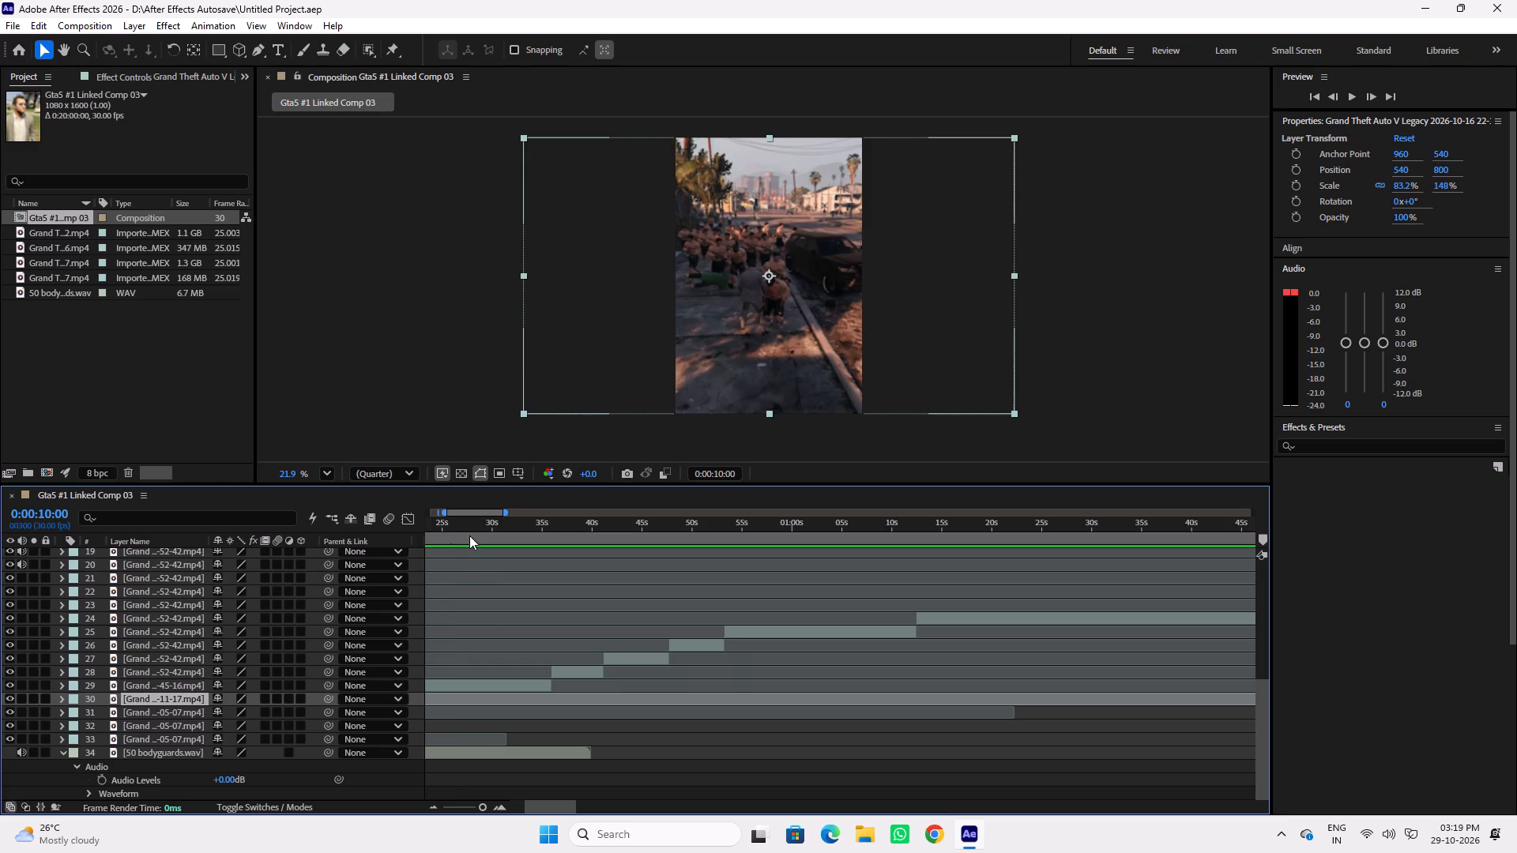
{"action": "left_click_drag", "start_coordinate": [444, 529], "coordinate": [570, 531]}
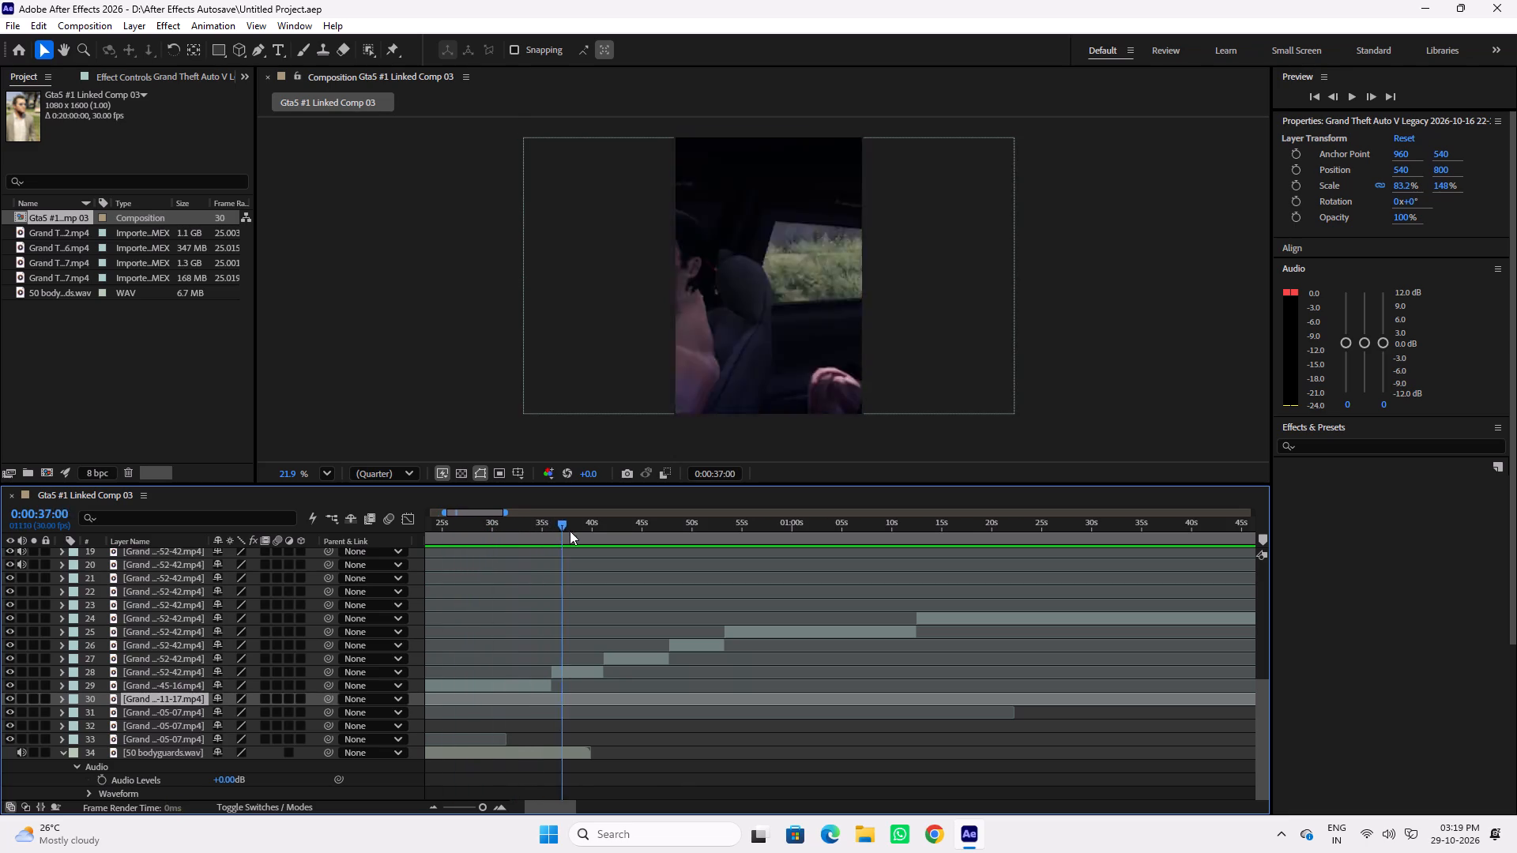
{"action": "left_click_drag", "start_coordinate": [570, 531], "coordinate": [1036, 554]}
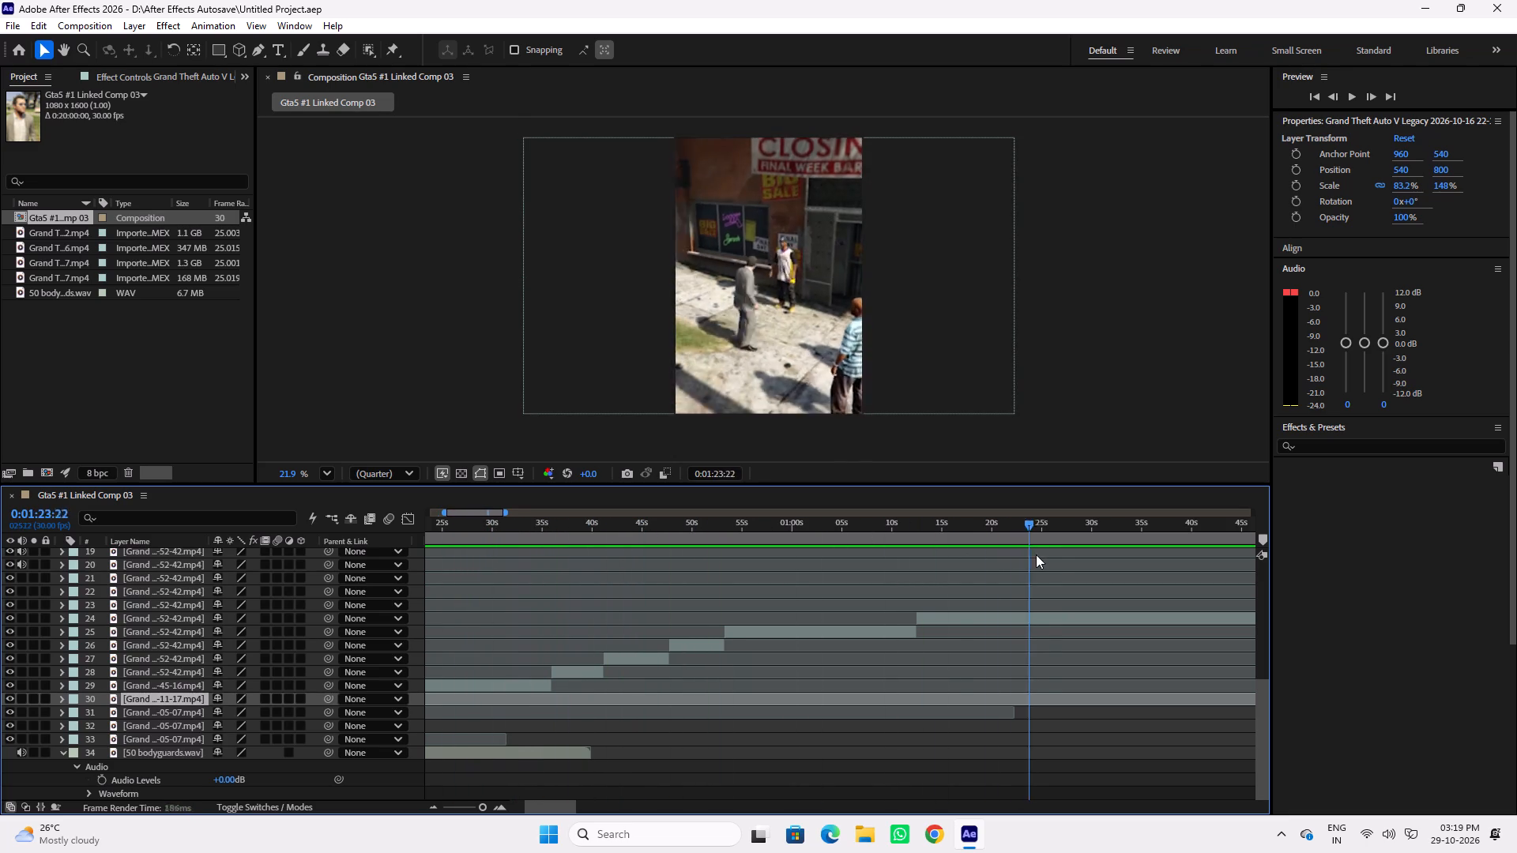
{"action": "left_click_drag", "start_coordinate": [1036, 554], "coordinate": [987, 555]}
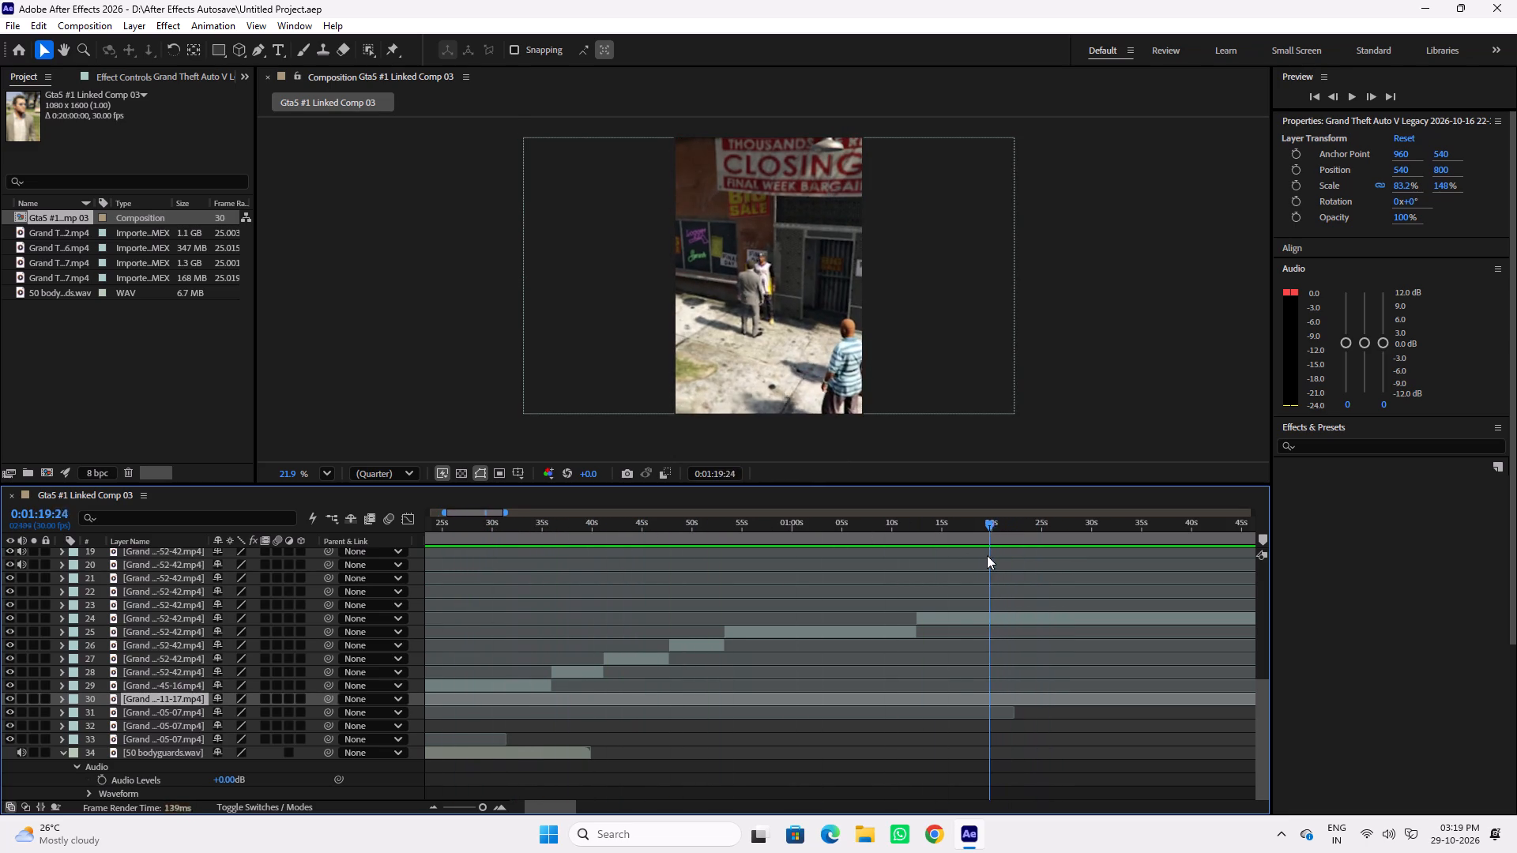
{"action": "left_click_drag", "start_coordinate": [987, 555], "coordinate": [967, 555]}
{"action": "key", "text": "space"}
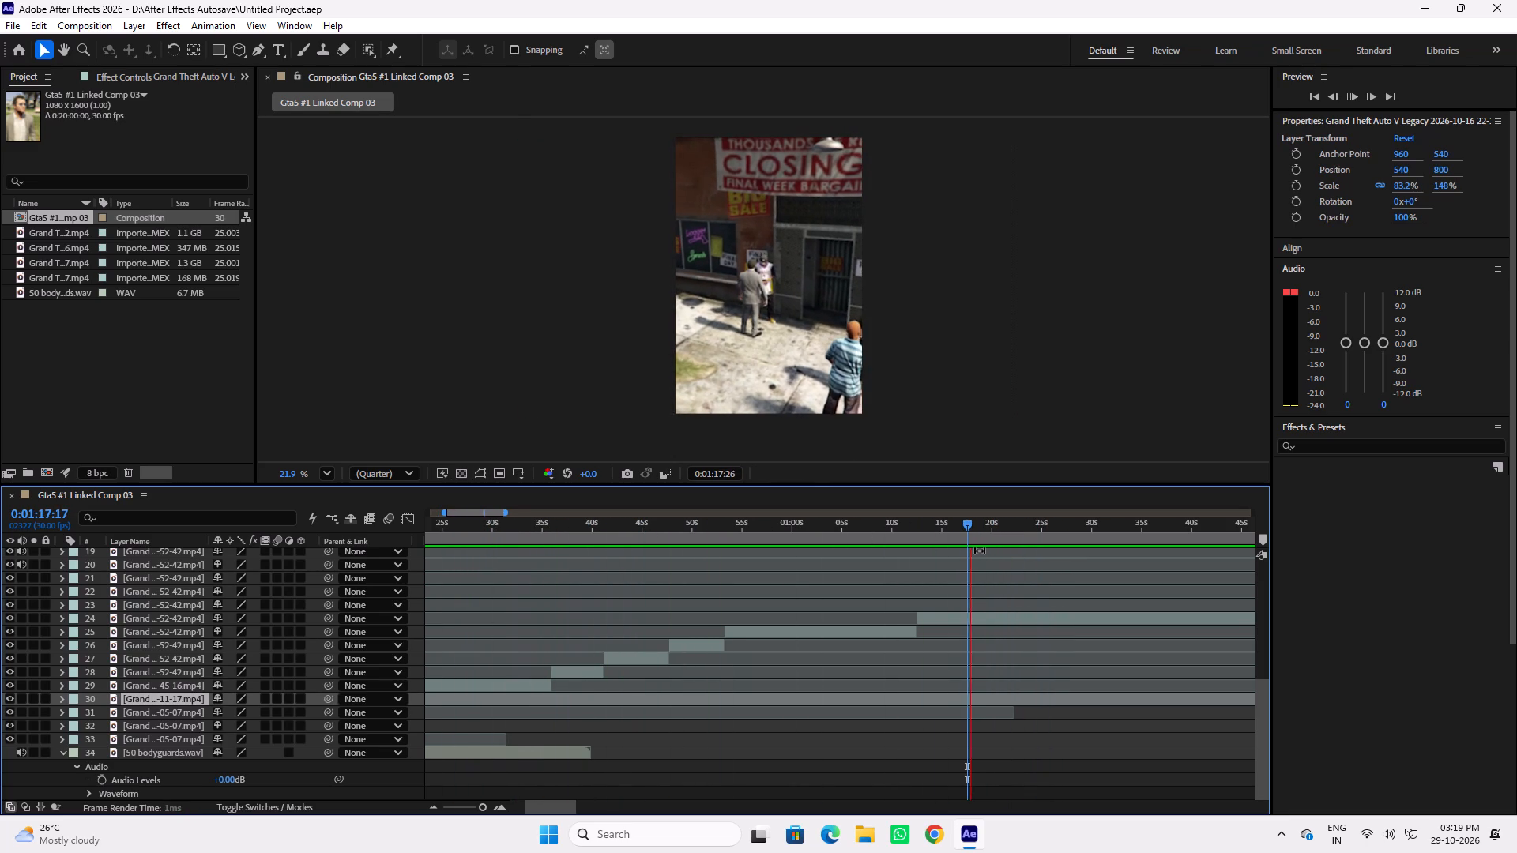
{"action": "left_click_drag", "start_coordinate": [1002, 528], "coordinate": [1068, 530]}
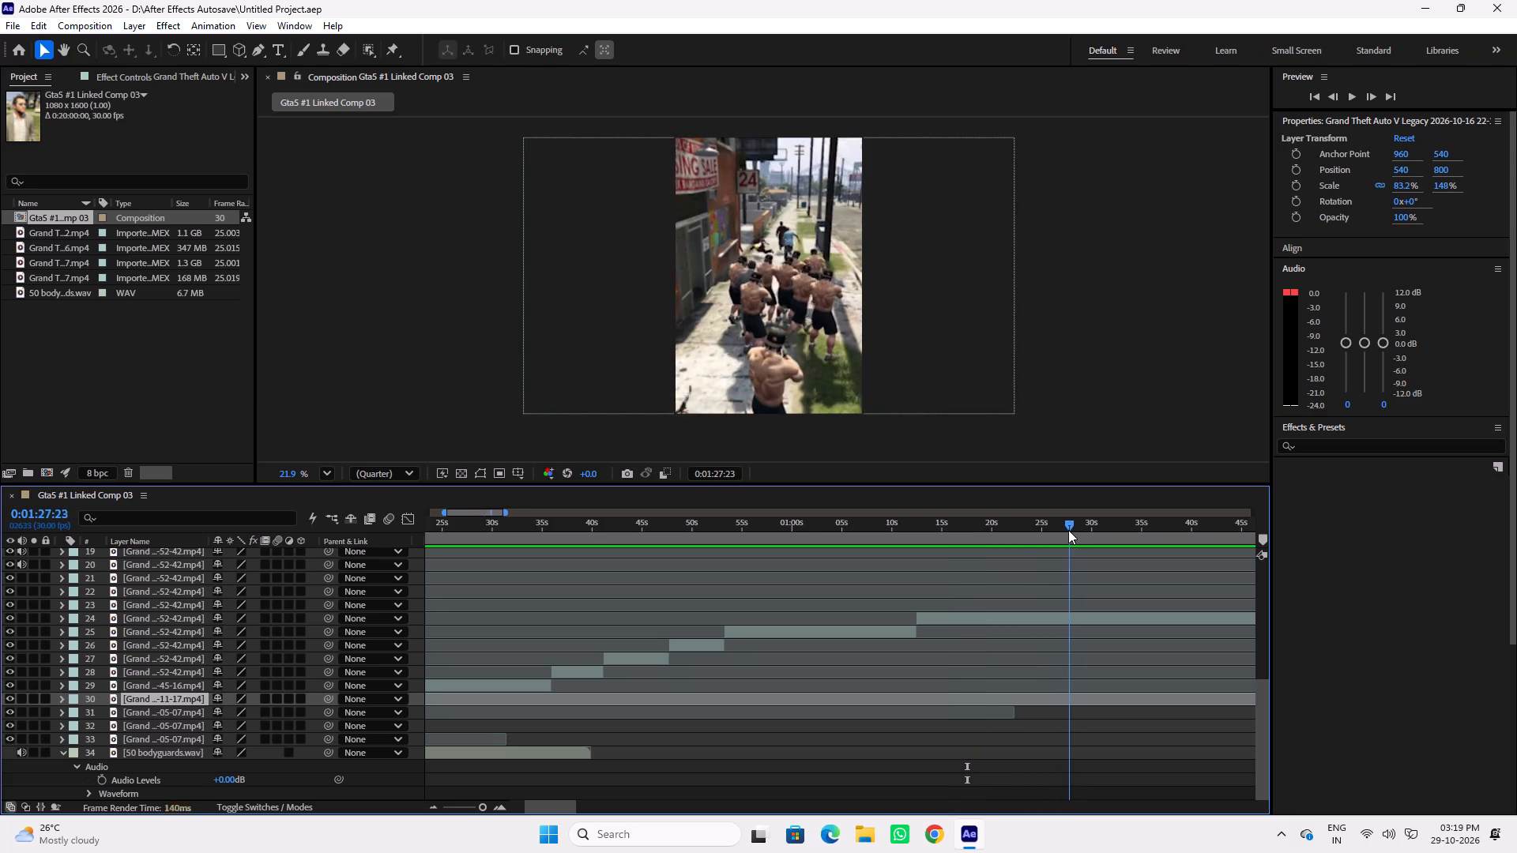
{"action": "left_click_drag", "start_coordinate": [1068, 530], "coordinate": [1041, 532]}
{"action": "key", "text": "space"}
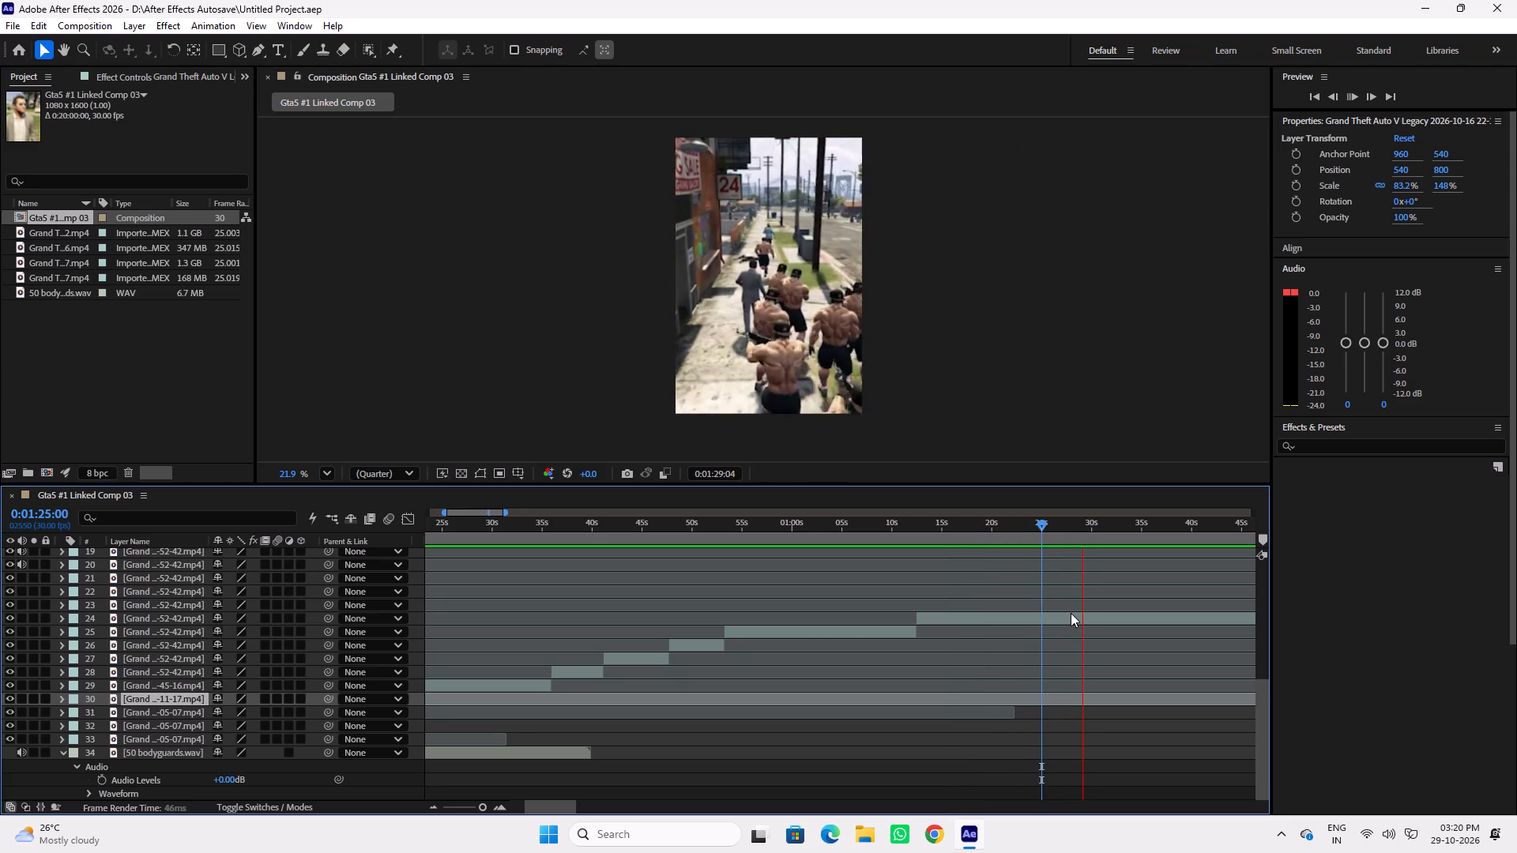
{"action": "key", "text": "space"}
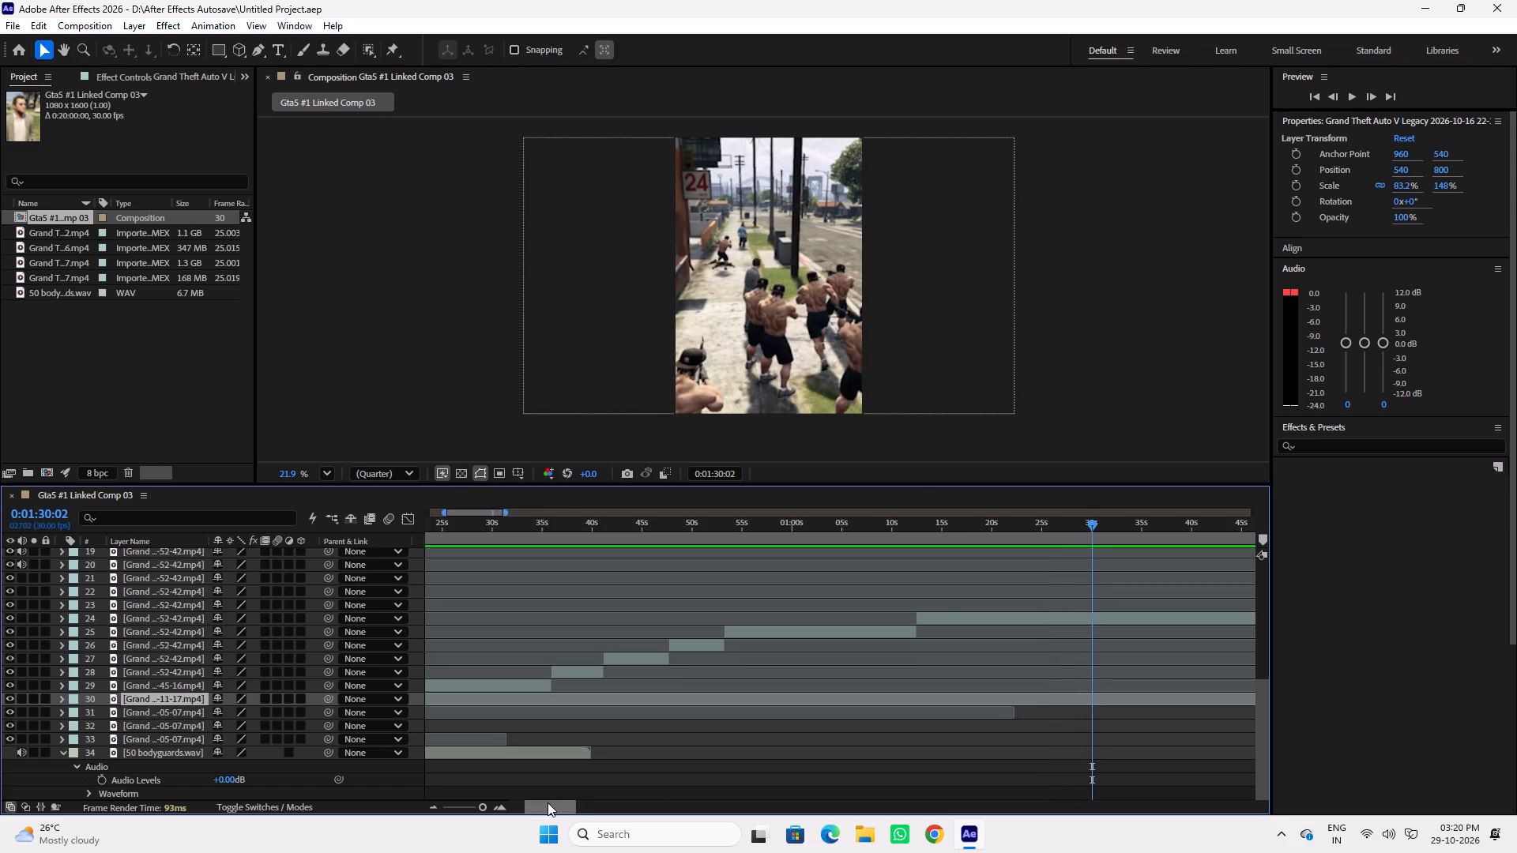
Examine the rest of the layer 24 clip and the layer 23 bodyguard footage up to about 2:12.
{"action": "left_click_drag", "start_coordinate": [548, 802], "coordinate": [575, 807]}
{"action": "left_click_drag", "start_coordinate": [675, 528], "coordinate": [681, 528]}
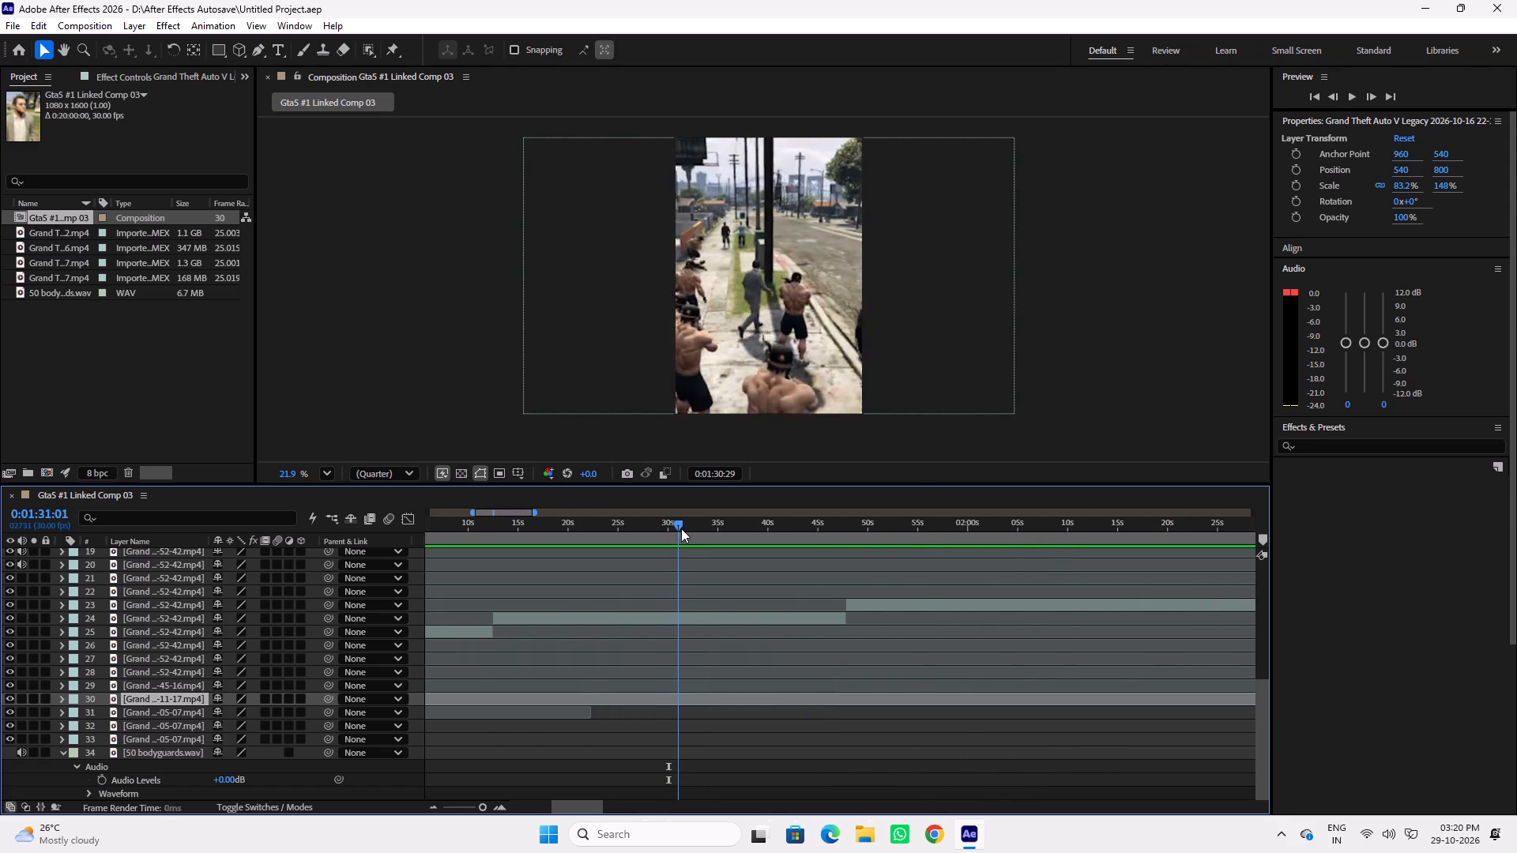
{"action": "left_click_drag", "start_coordinate": [681, 528], "coordinate": [831, 535]}
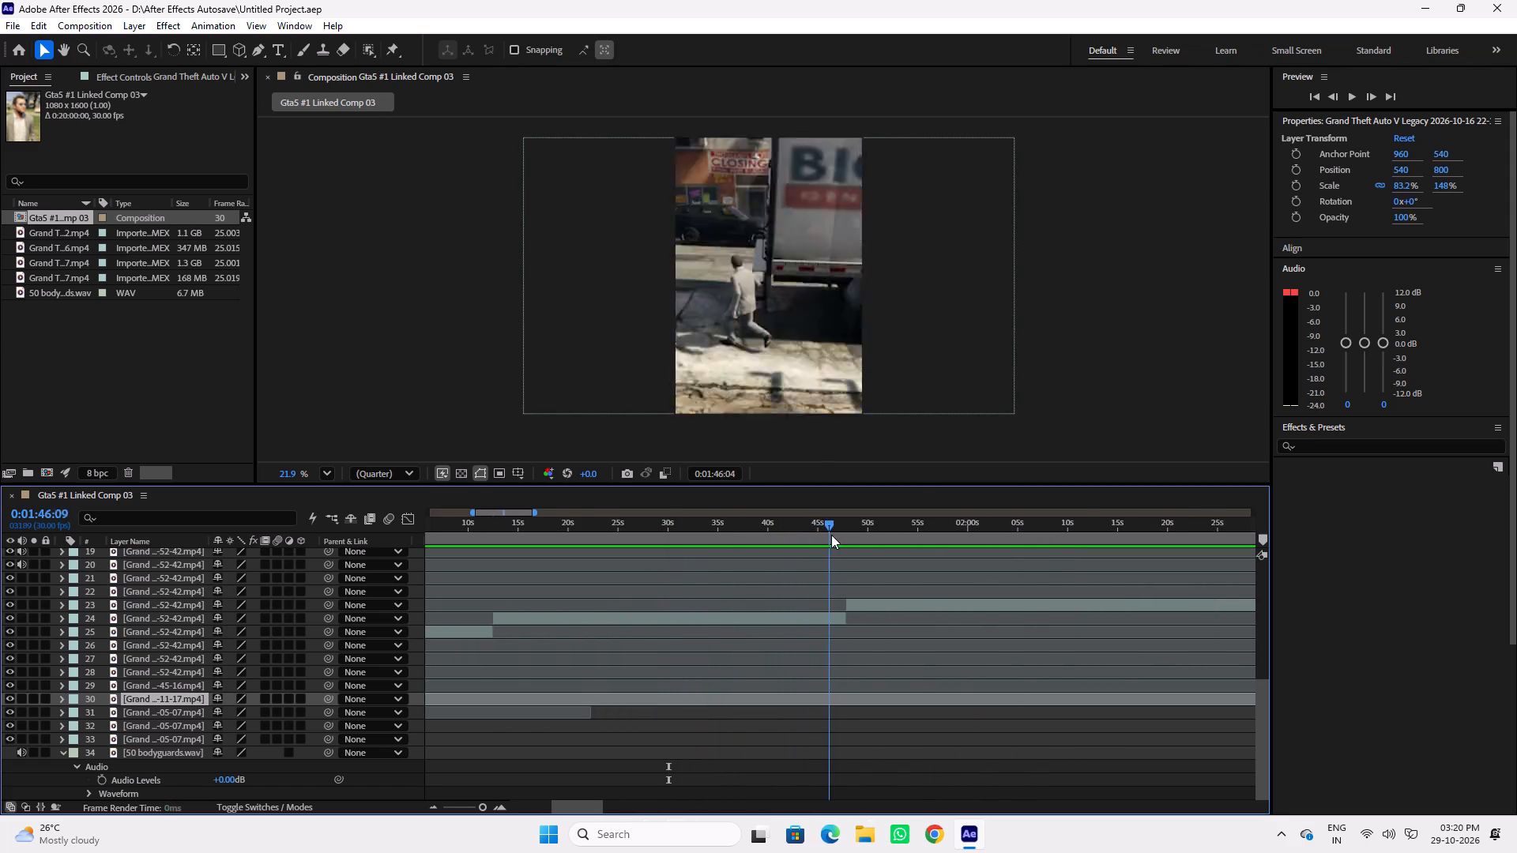
{"action": "left_click_drag", "start_coordinate": [831, 535], "coordinate": [909, 535]}
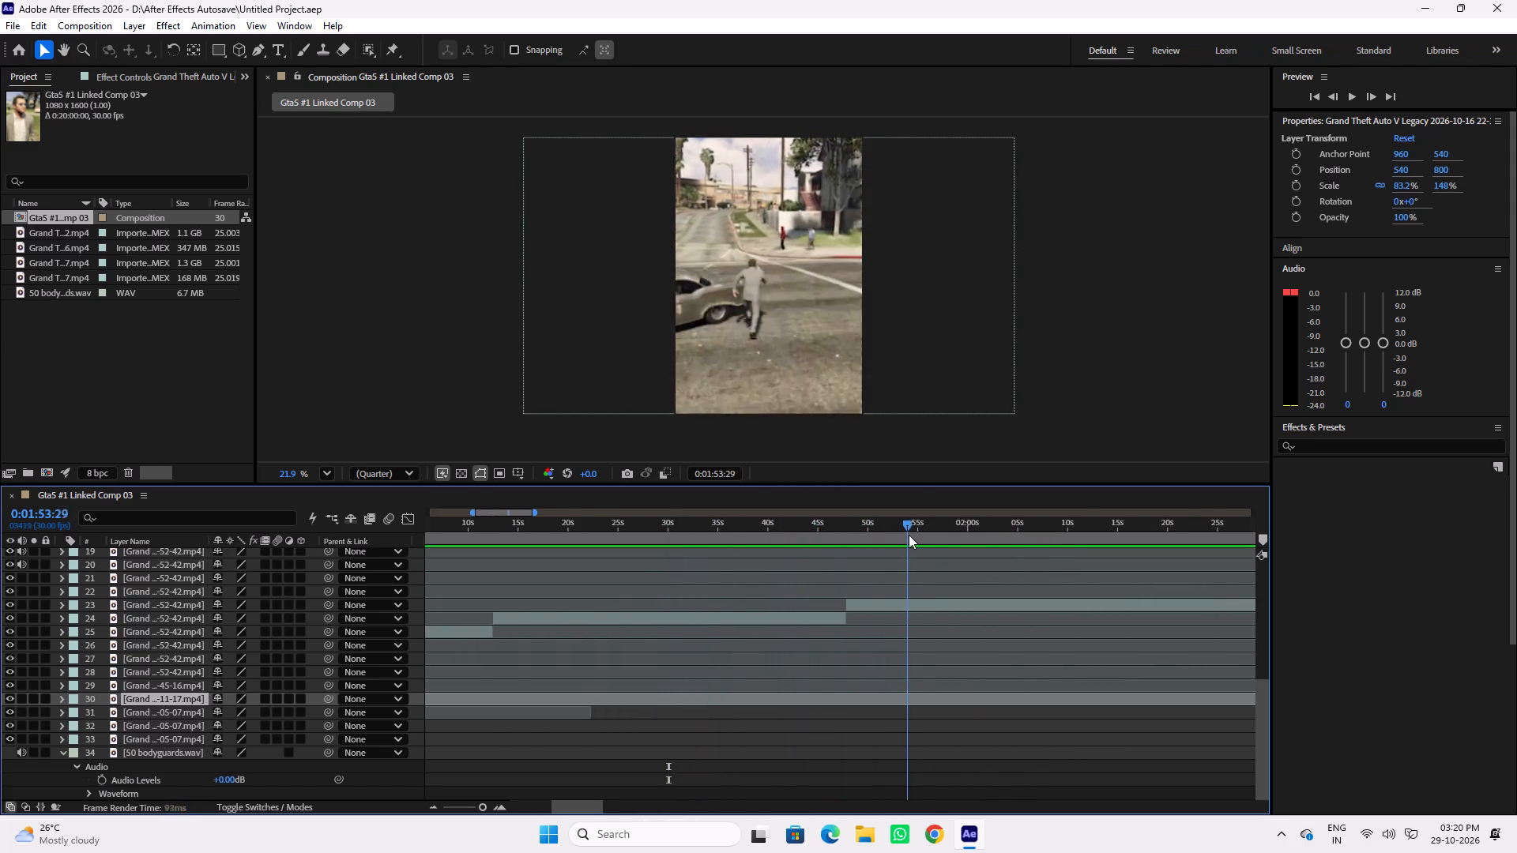
{"action": "left_click_drag", "start_coordinate": [909, 535], "coordinate": [976, 537]}
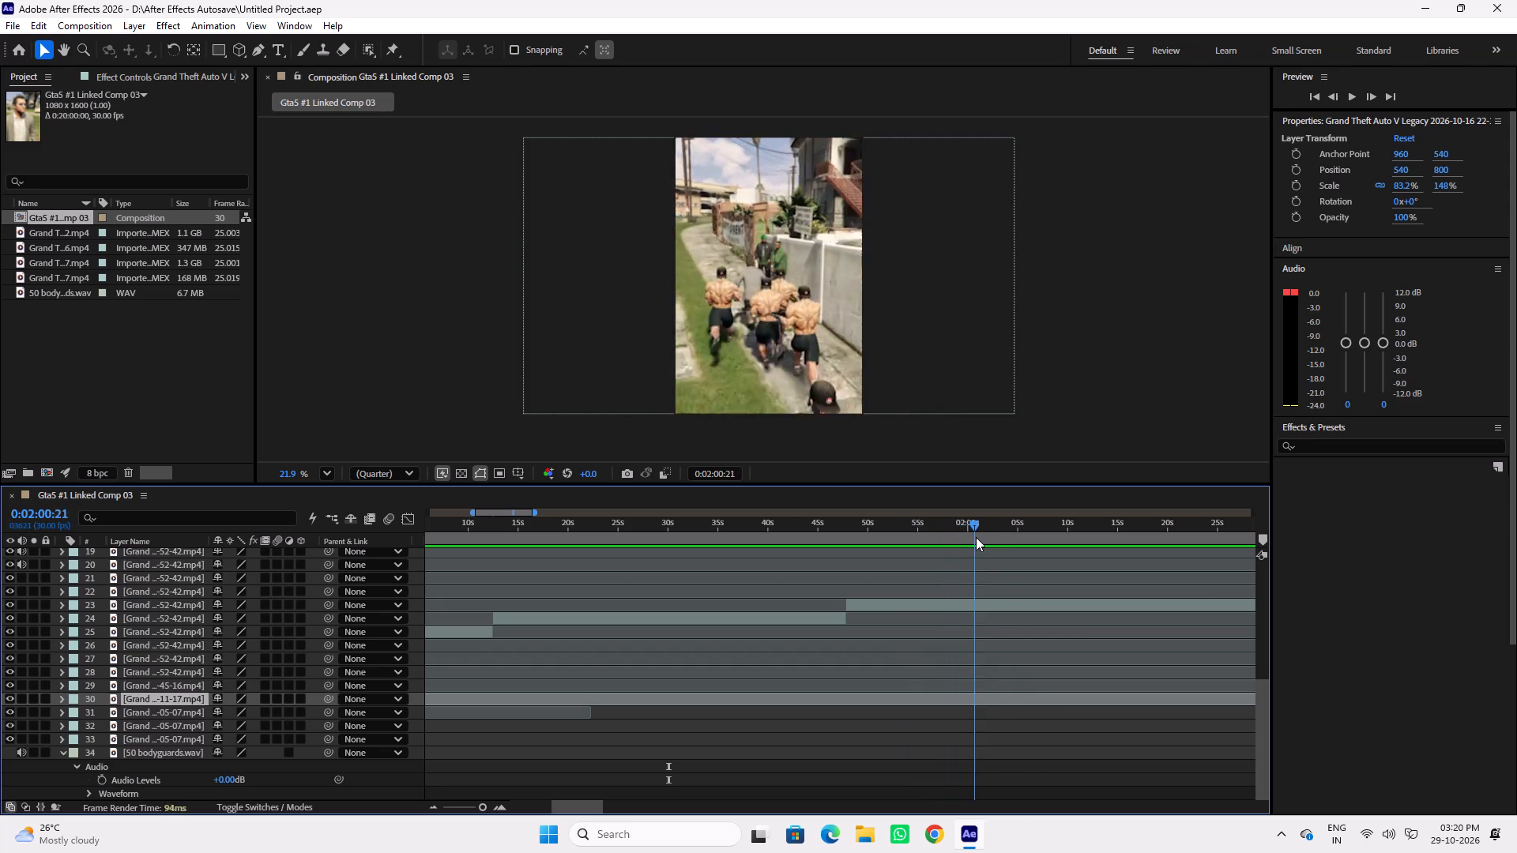
{"action": "left_click_drag", "start_coordinate": [976, 537], "coordinate": [1008, 539]}
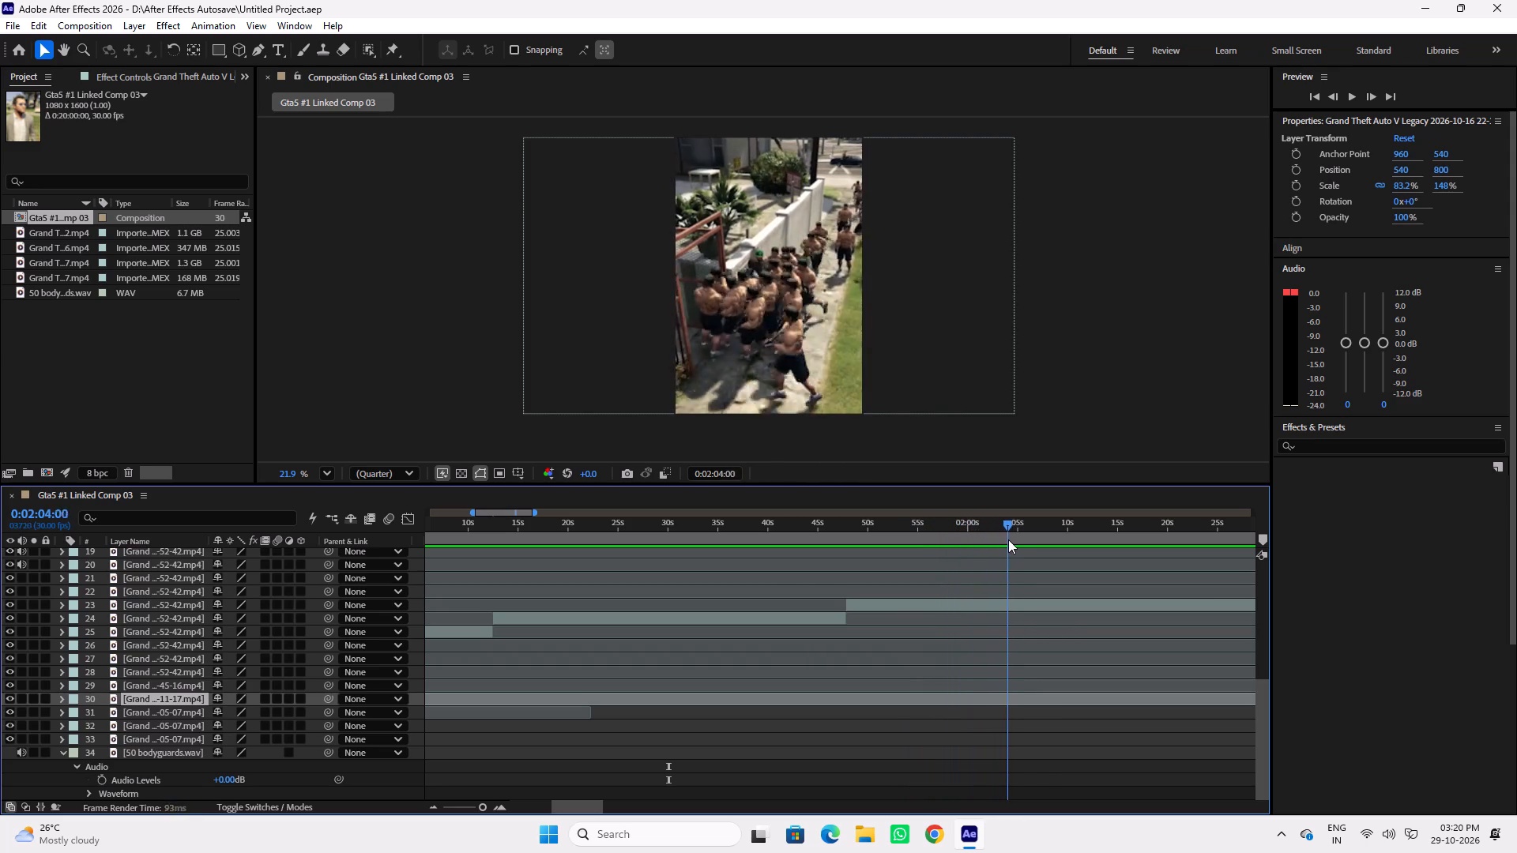
{"action": "left_click_drag", "start_coordinate": [1008, 539], "coordinate": [1049, 540]}
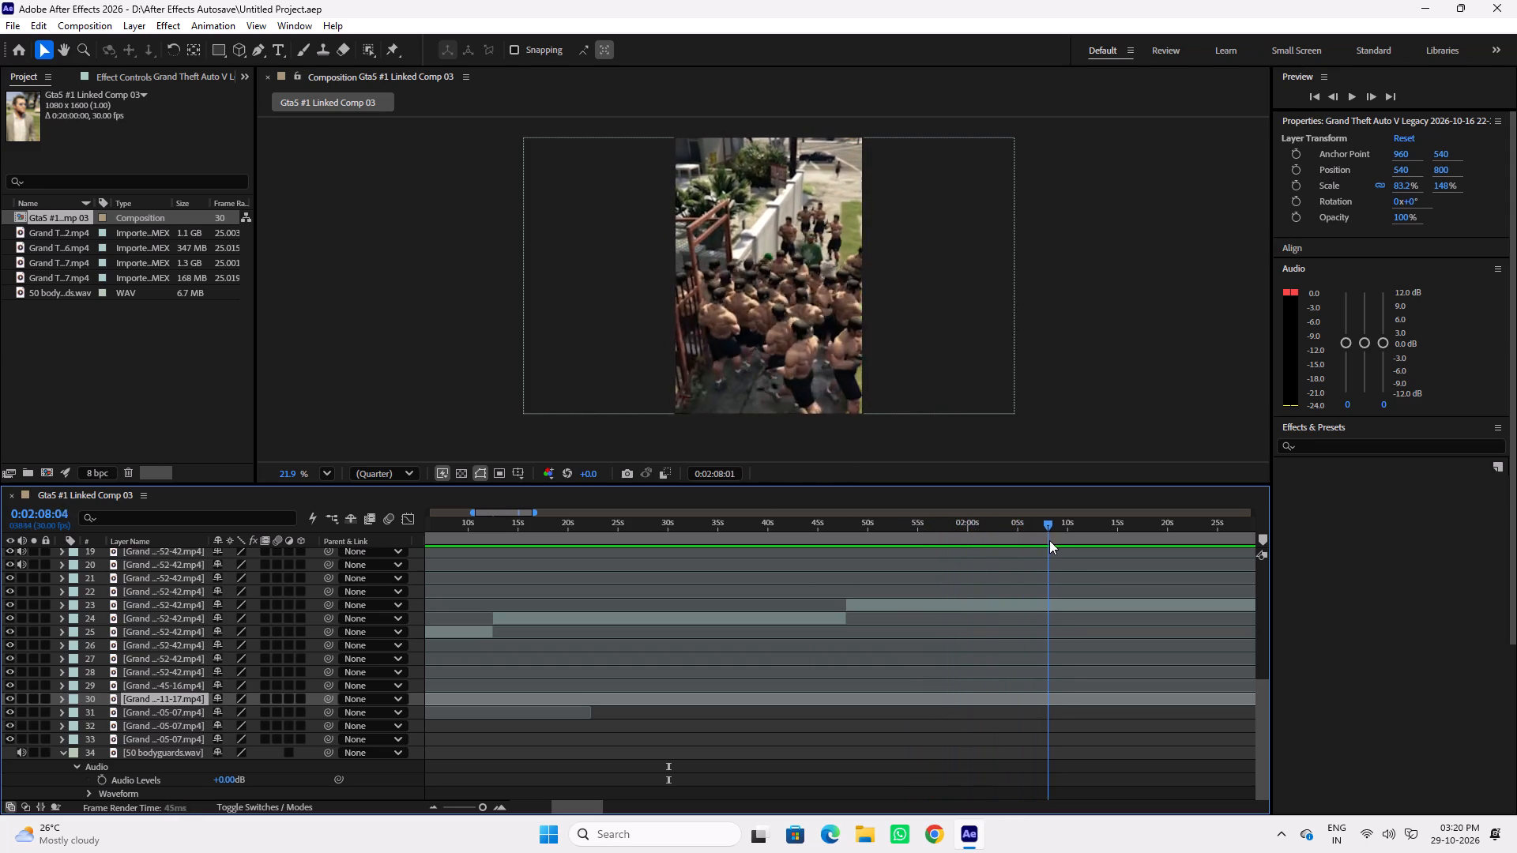
{"action": "left_click_drag", "start_coordinate": [1049, 540], "coordinate": [1078, 541]}
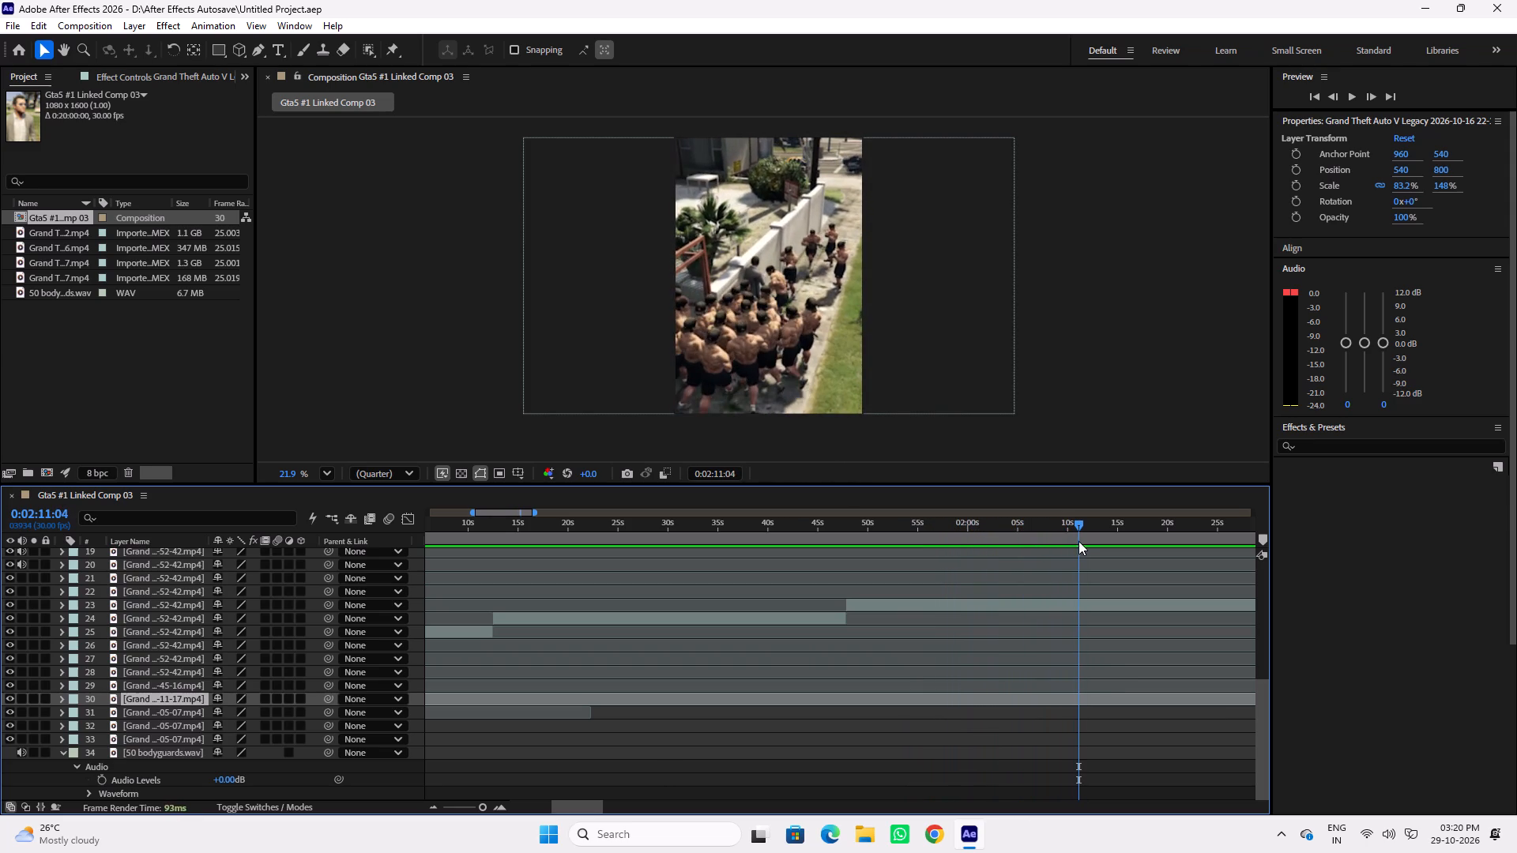
{"action": "key", "text": "space"}
{"action": "key", "text": "space"}
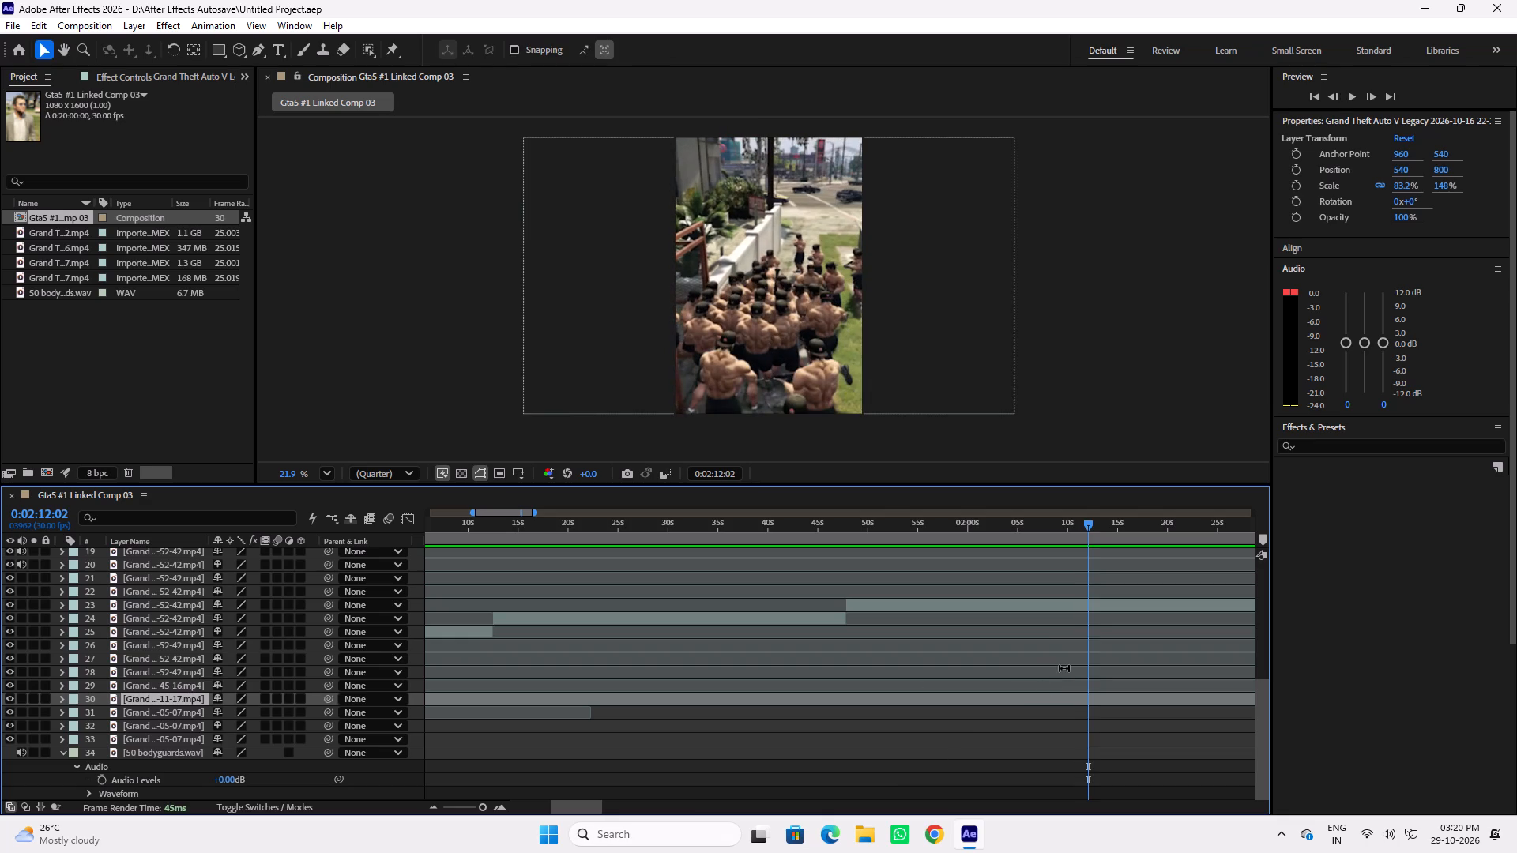
Examine the layer 23 and layer 22 bodyguard footage from about 2:12 to 2:57.
{"action": "scroll", "coordinate": [1064, 668], "scroll_direction": "down", "scroll_amount": 3}
{"action": "left_click_drag", "start_coordinate": [570, 807], "coordinate": [603, 806]}
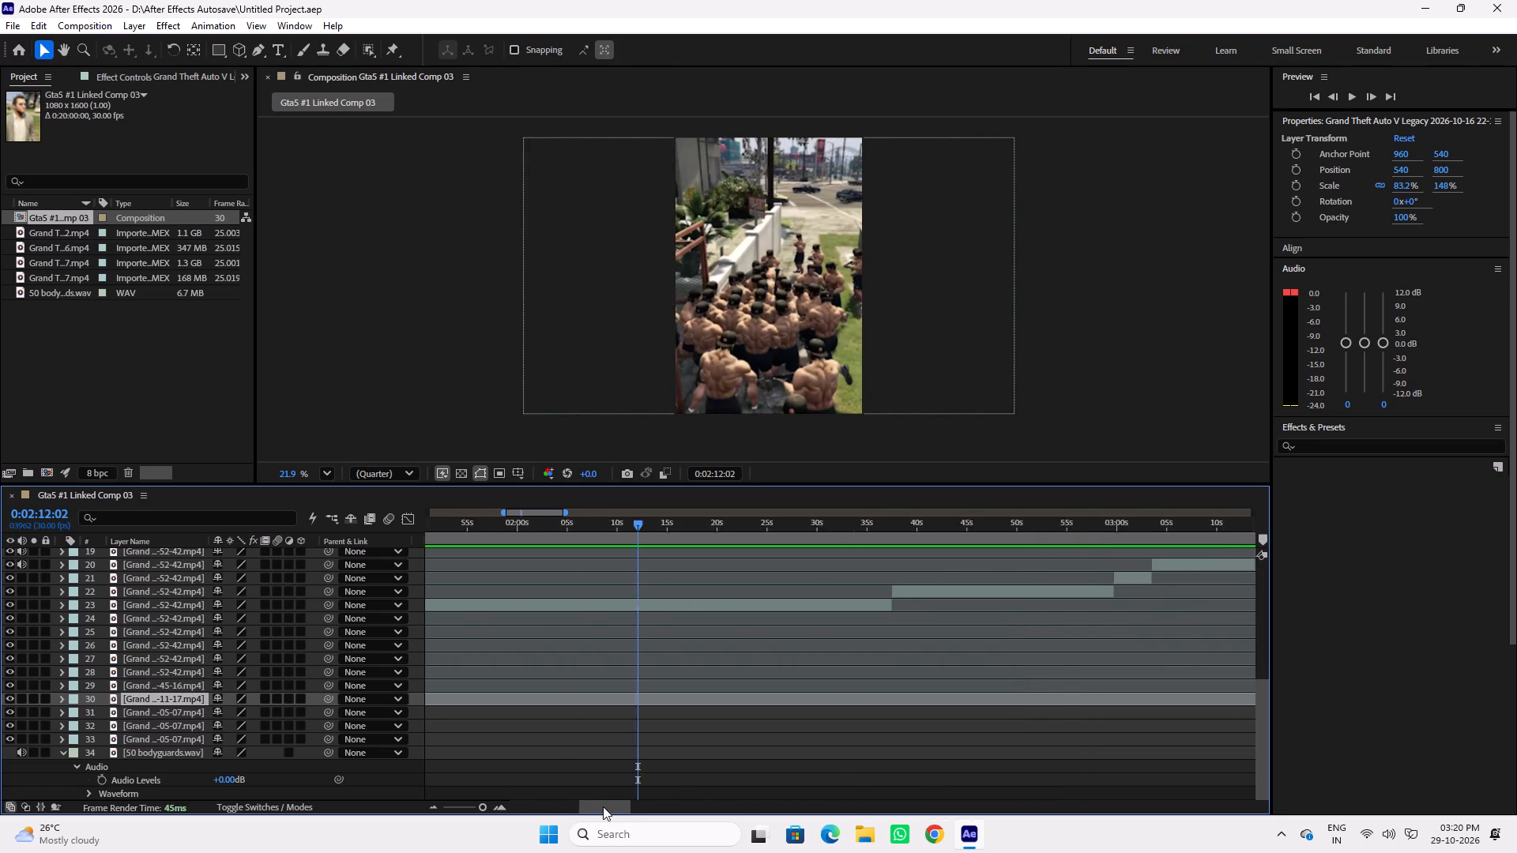
{"action": "left_click_drag", "start_coordinate": [603, 806], "coordinate": [604, 806]}
{"action": "left_click_drag", "start_coordinate": [549, 524], "coordinate": [559, 524]}
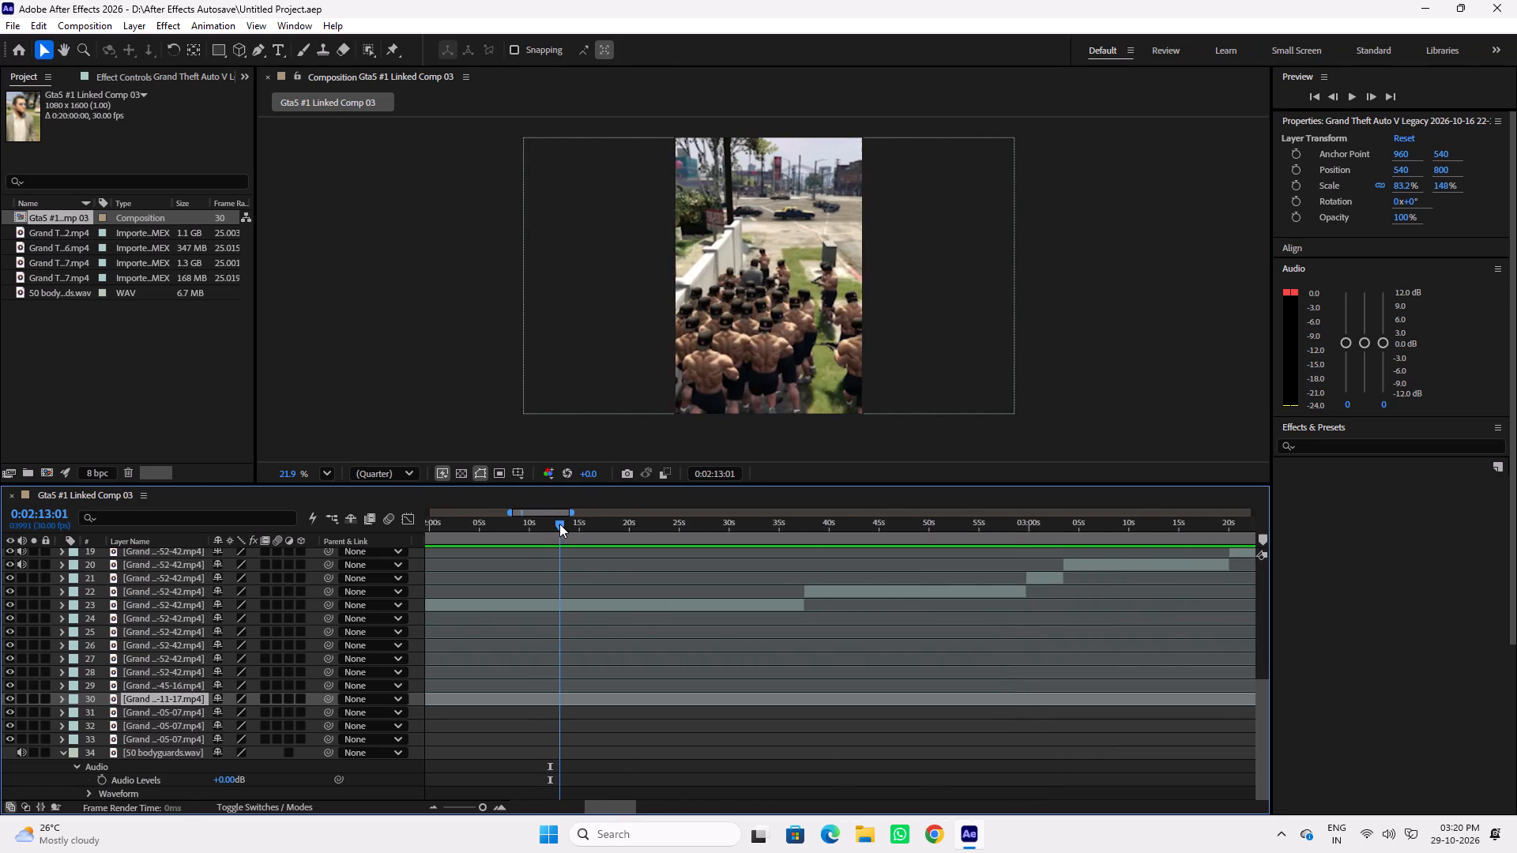
{"action": "left_click_drag", "start_coordinate": [559, 524], "coordinate": [591, 525]}
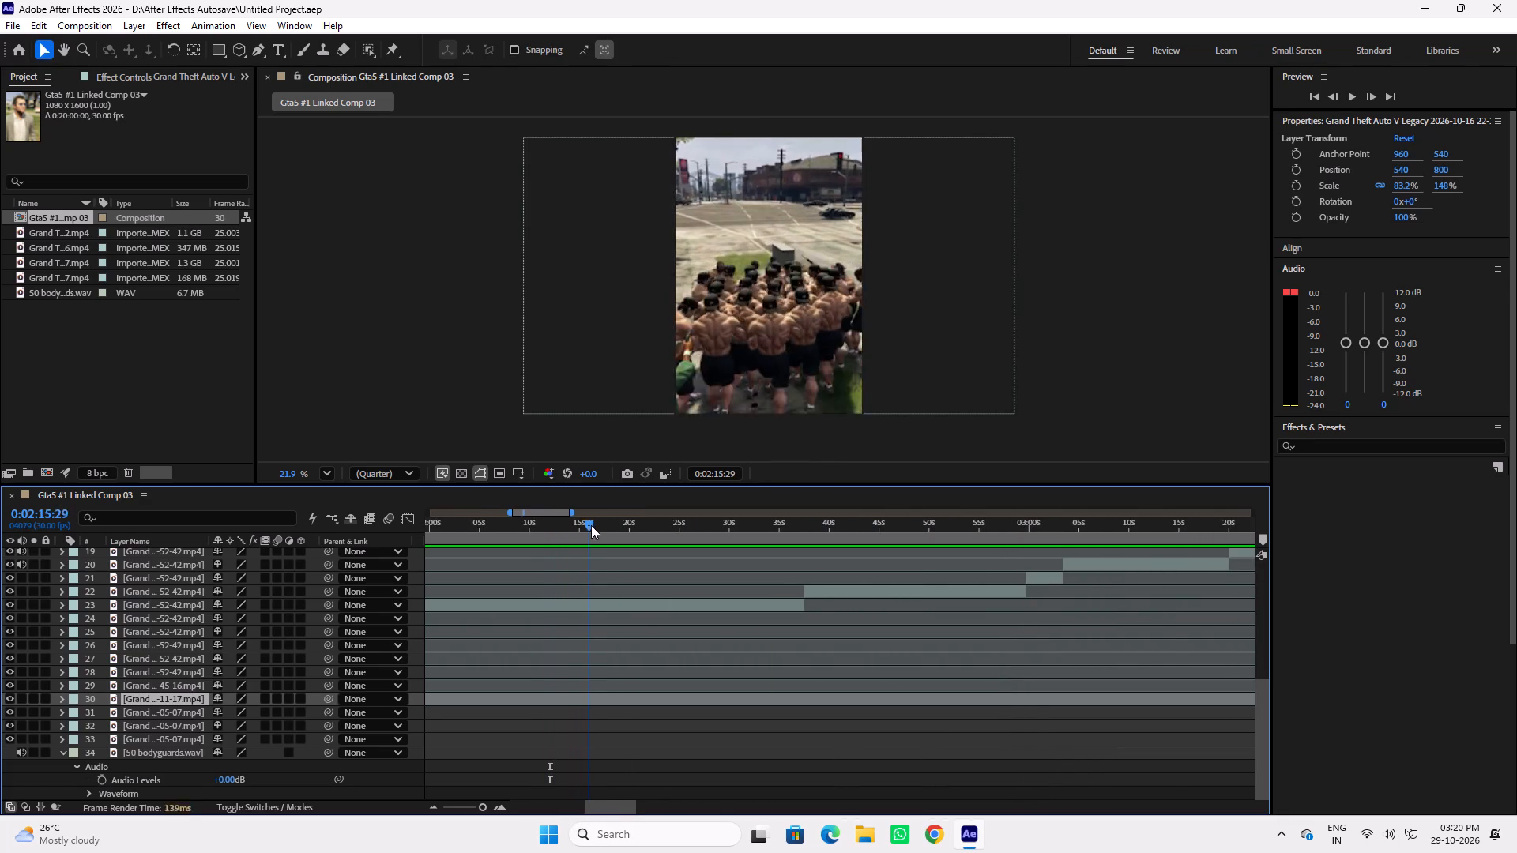
{"action": "left_click_drag", "start_coordinate": [591, 525], "coordinate": [578, 527]}
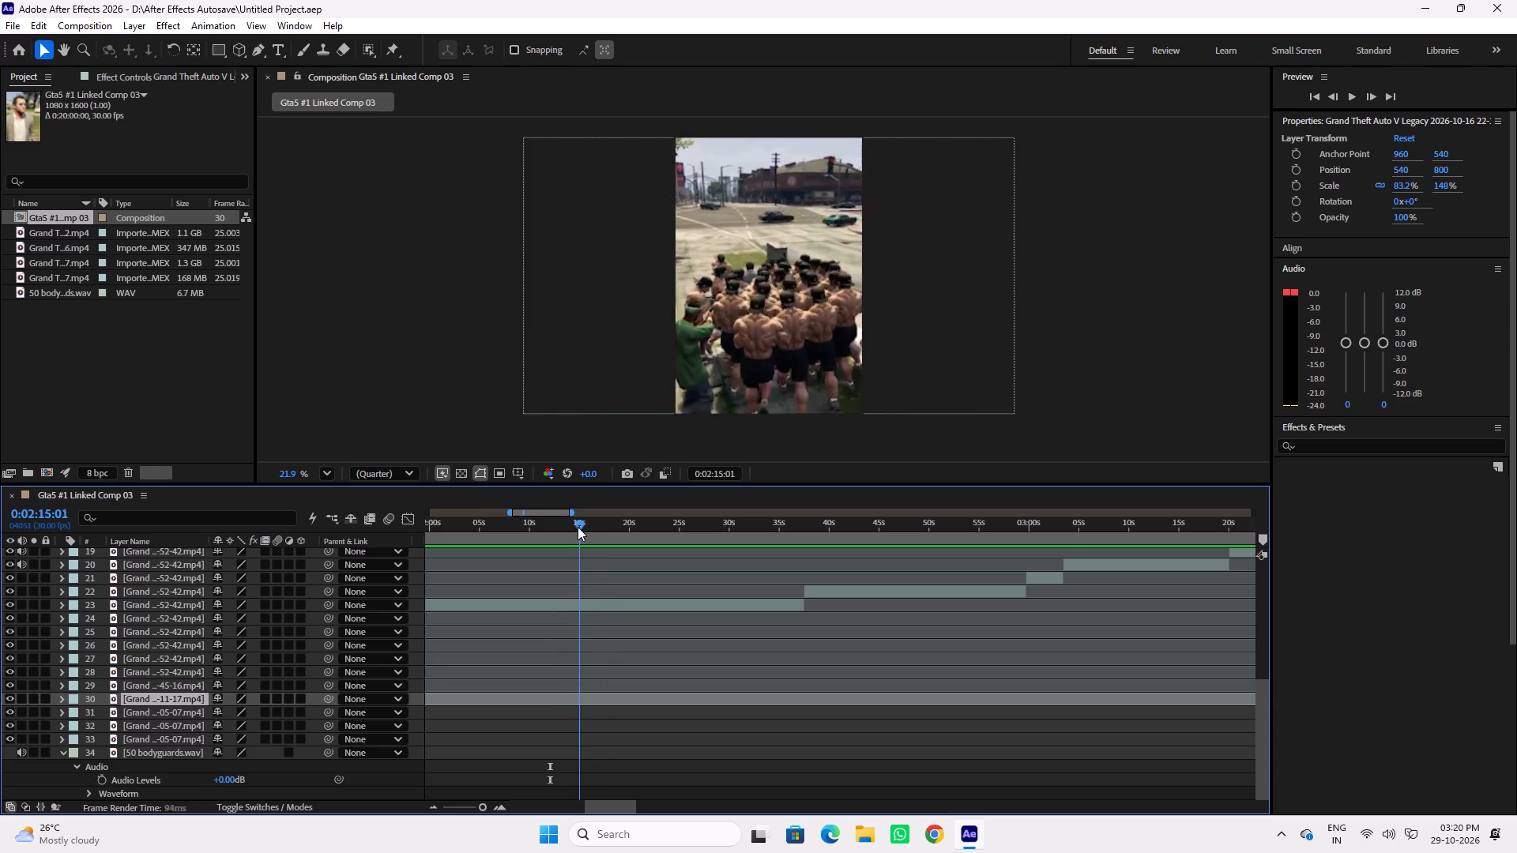
{"action": "left_click_drag", "start_coordinate": [578, 527], "coordinate": [665, 529]}
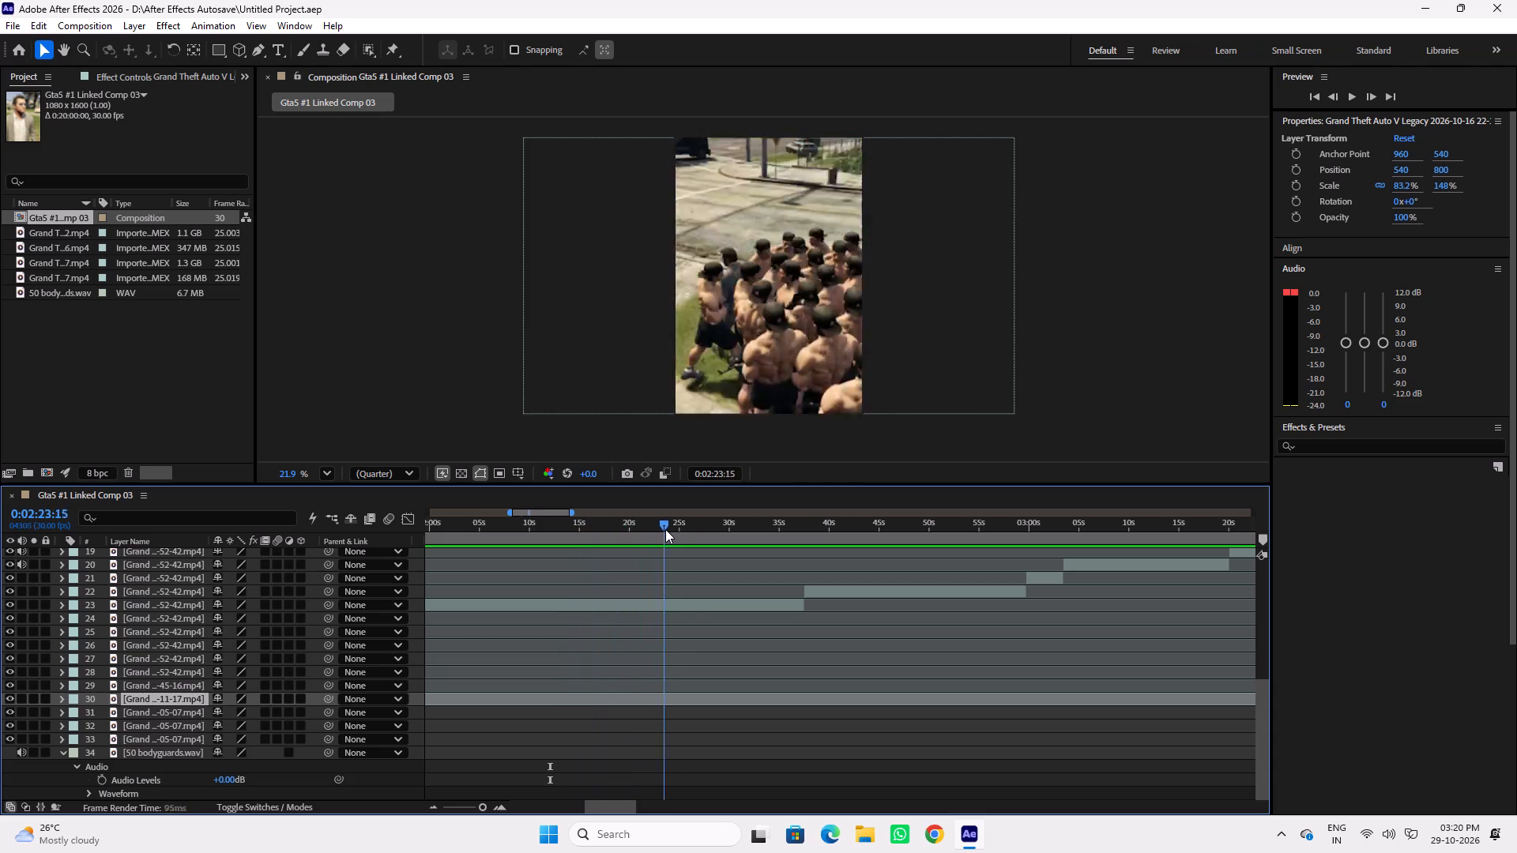
{"action": "left_click_drag", "start_coordinate": [665, 529], "coordinate": [710, 530]}
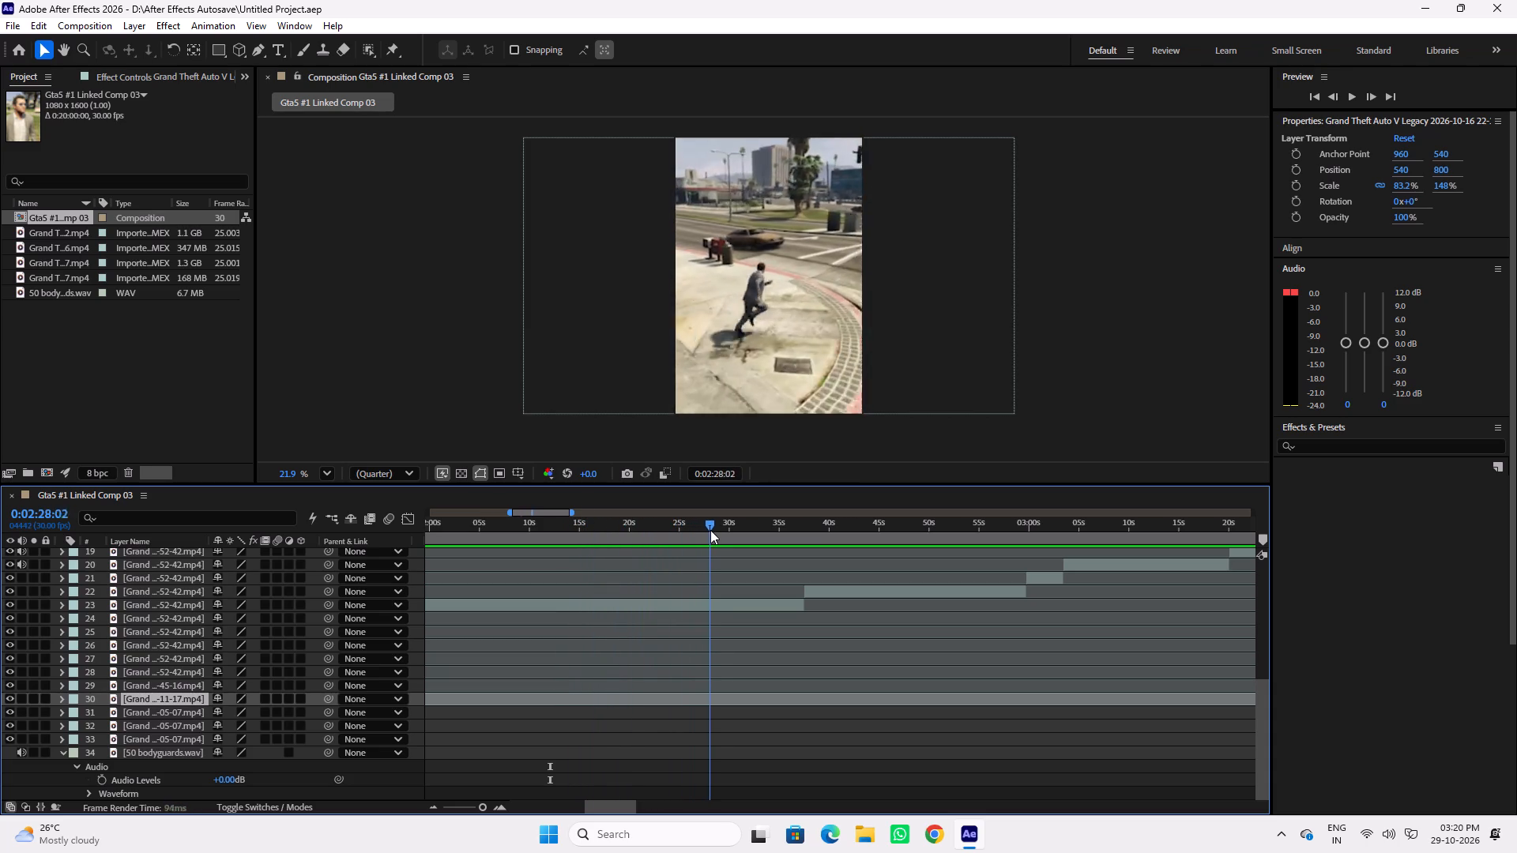
{"action": "left_click_drag", "start_coordinate": [710, 530], "coordinate": [752, 530]}
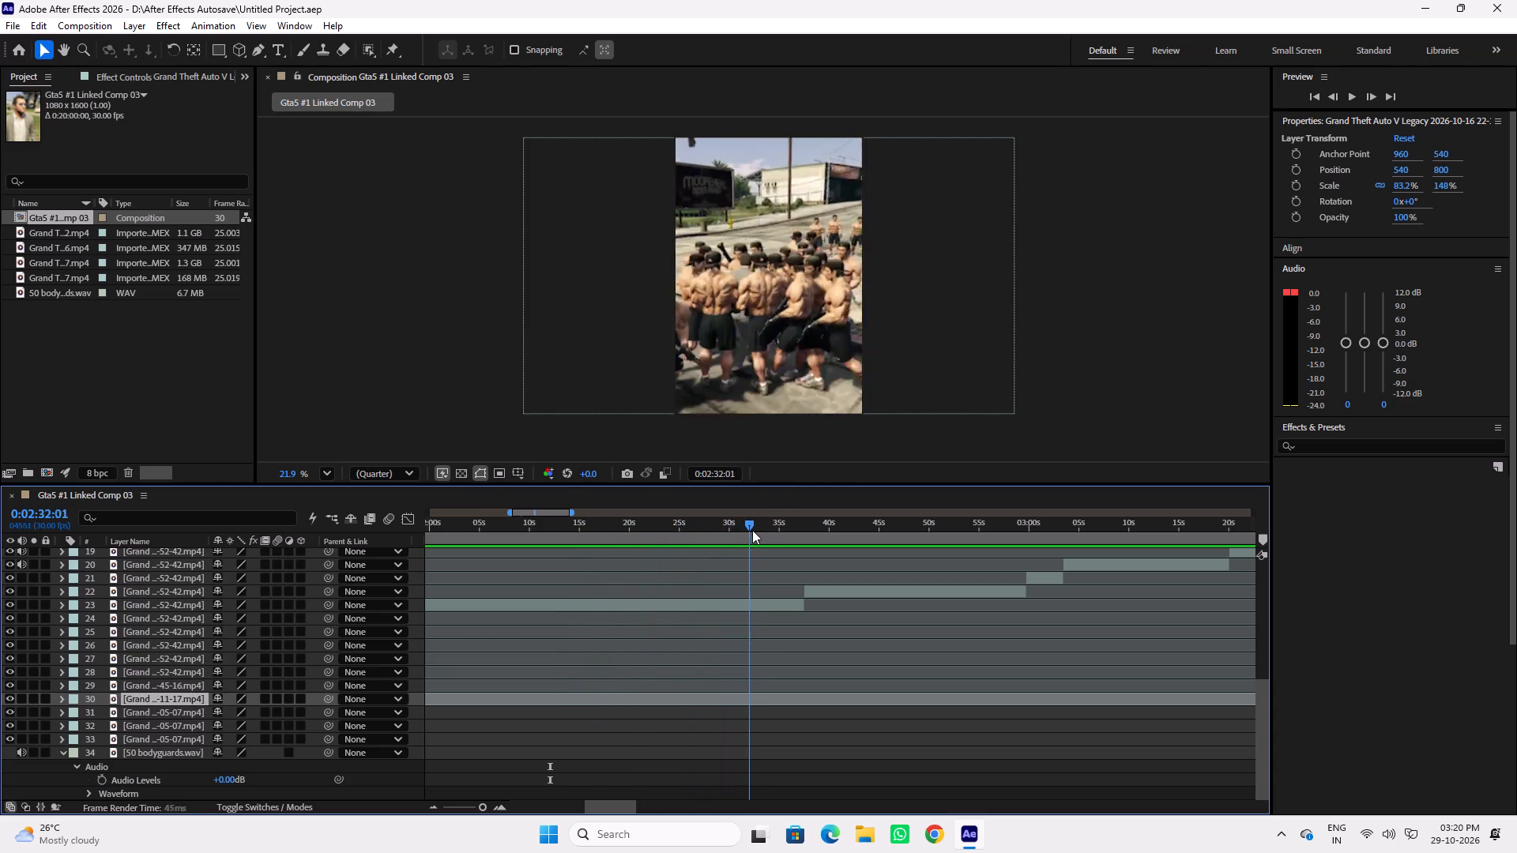
{"action": "left_click_drag", "start_coordinate": [752, 530], "coordinate": [945, 553]}
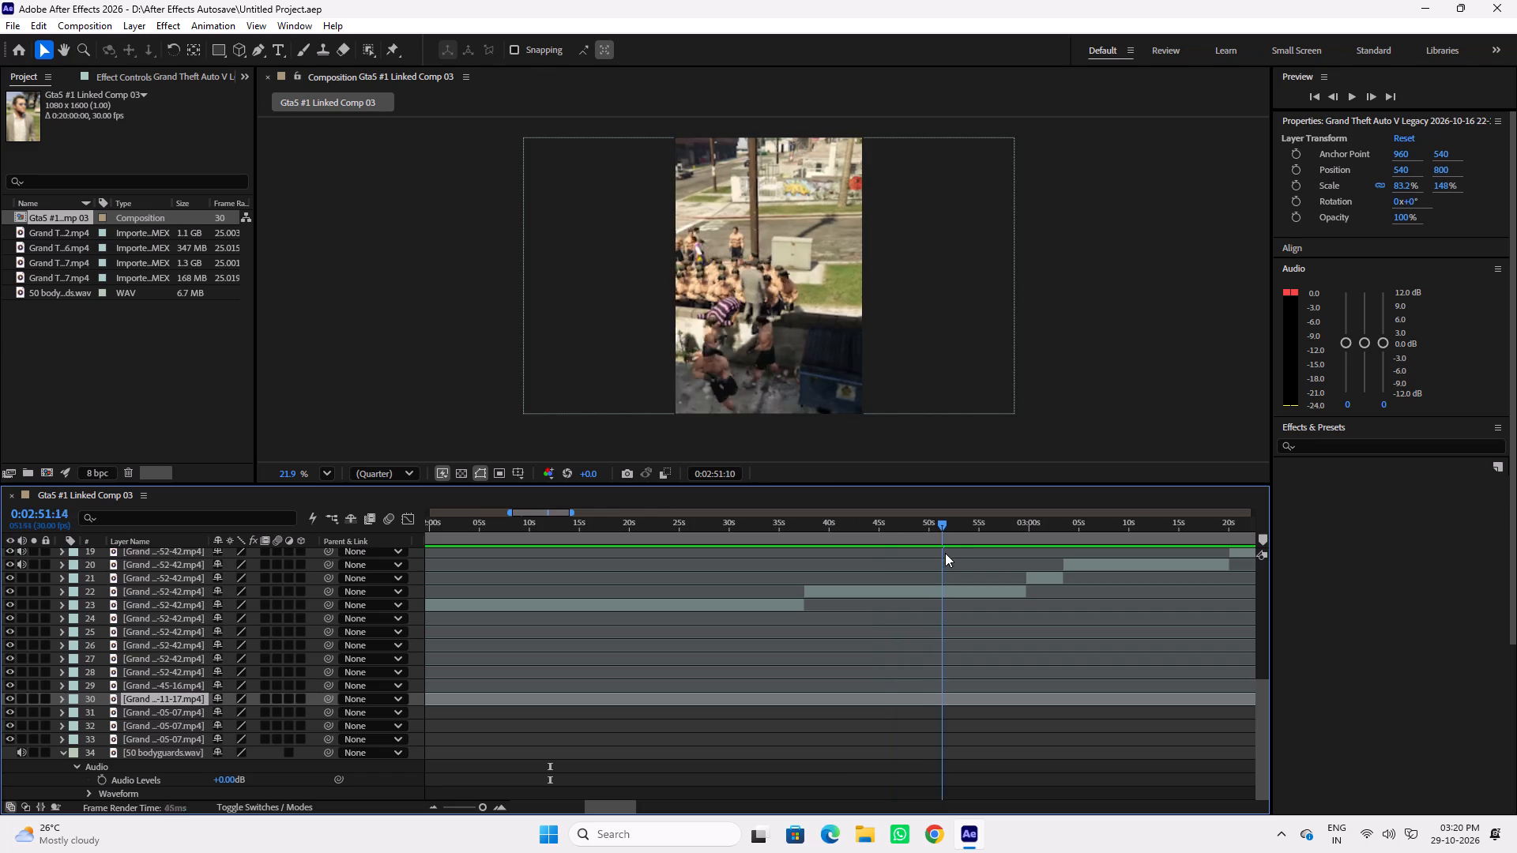
{"action": "left_click_drag", "start_coordinate": [945, 553], "coordinate": [998, 532]}
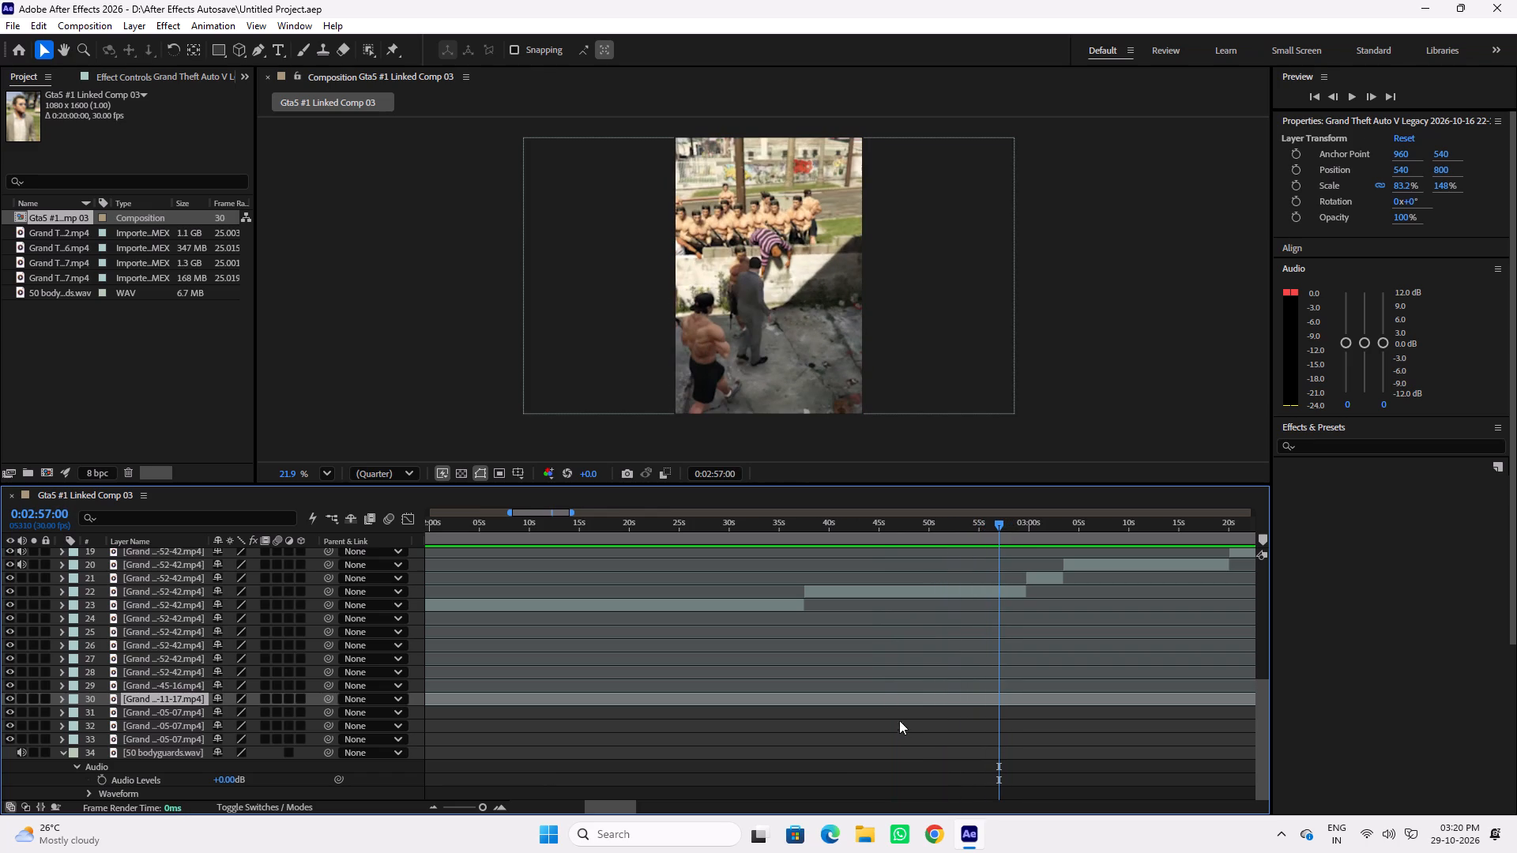
Scan the upper-layer clips between about 4:34 and 4:49, finishing on the crouching man at 0:04:36:20.
{"action": "scroll", "coordinate": [901, 722], "scroll_direction": "down", "scroll_amount": 2}
{"action": "left_click_drag", "start_coordinate": [476, 810], "coordinate": [470, 809]}
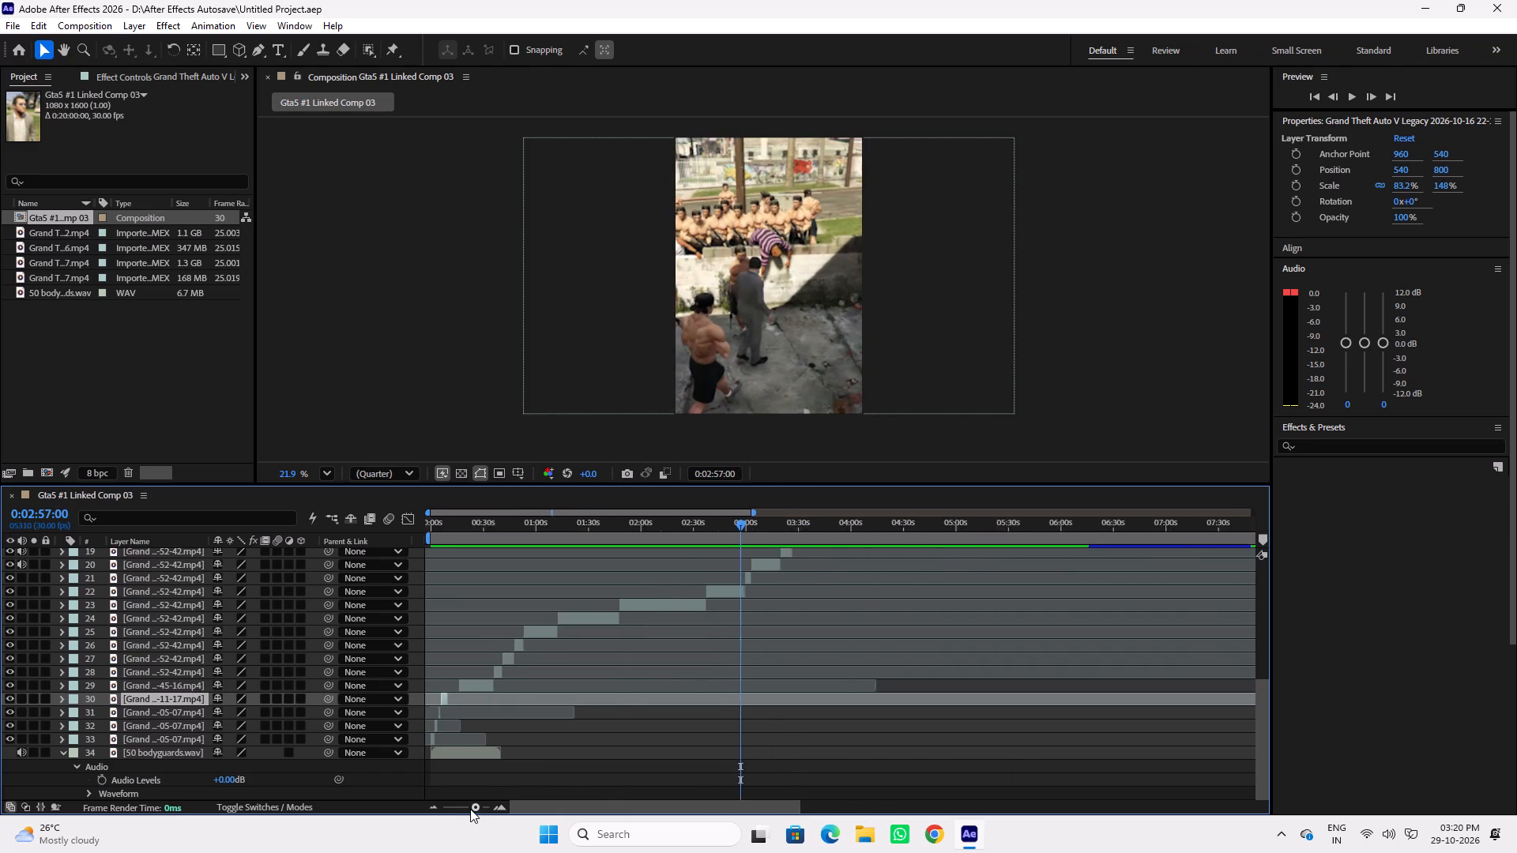
{"action": "left_click_drag", "start_coordinate": [470, 809], "coordinate": [460, 809]}
{"action": "left_click_drag", "start_coordinate": [606, 807], "coordinate": [742, 807]}
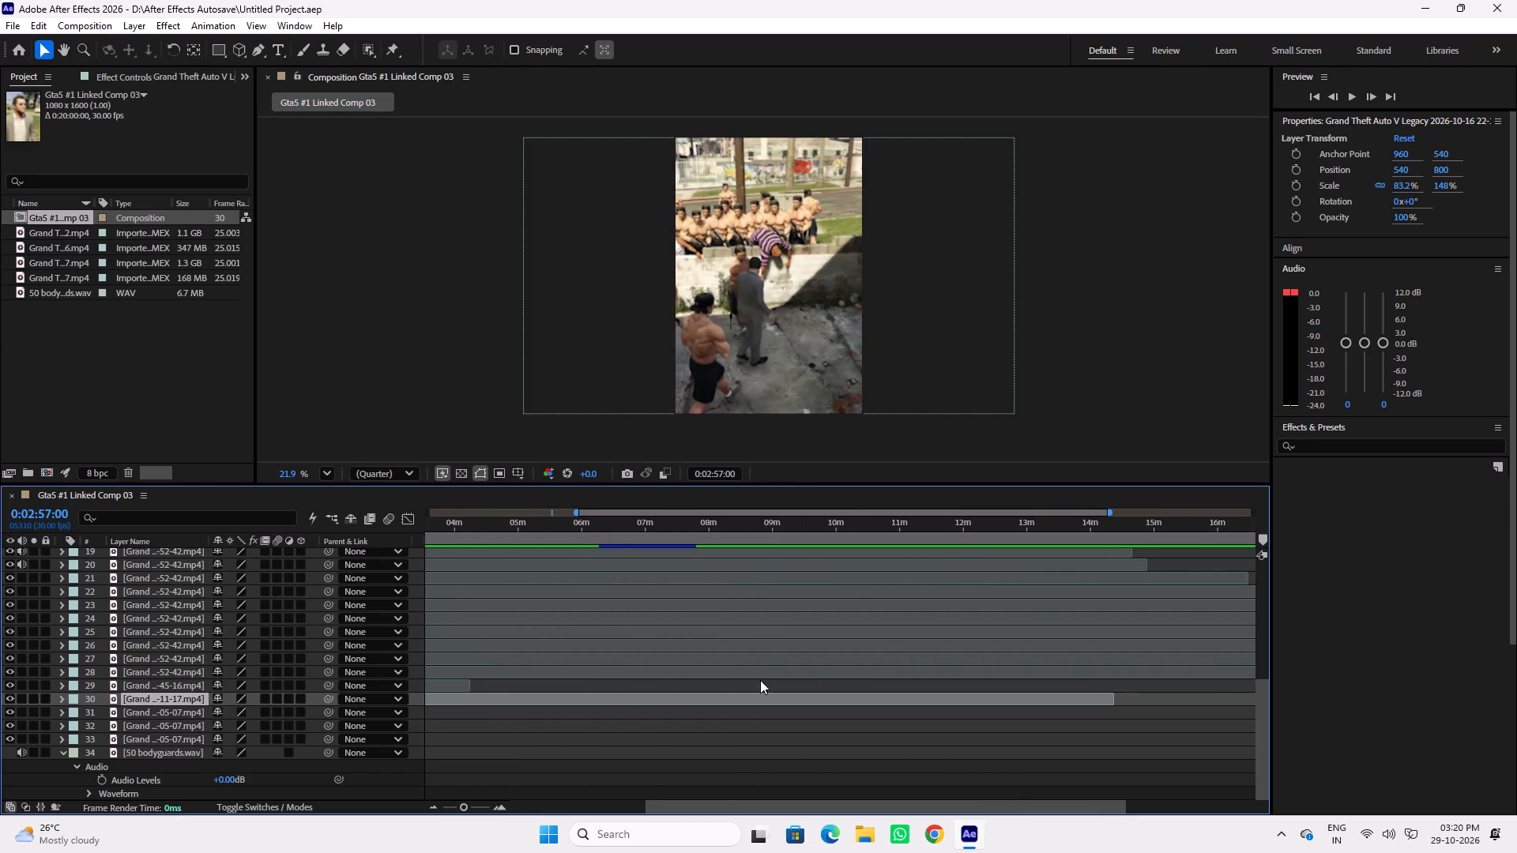
{"action": "scroll", "coordinate": [777, 633], "scroll_direction": "up", "scroll_amount": 2}
{"action": "scroll", "coordinate": [696, 626], "scroll_direction": "up", "scroll_amount": 8}
{"action": "left_click_drag", "start_coordinate": [509, 526], "coordinate": [499, 526]}
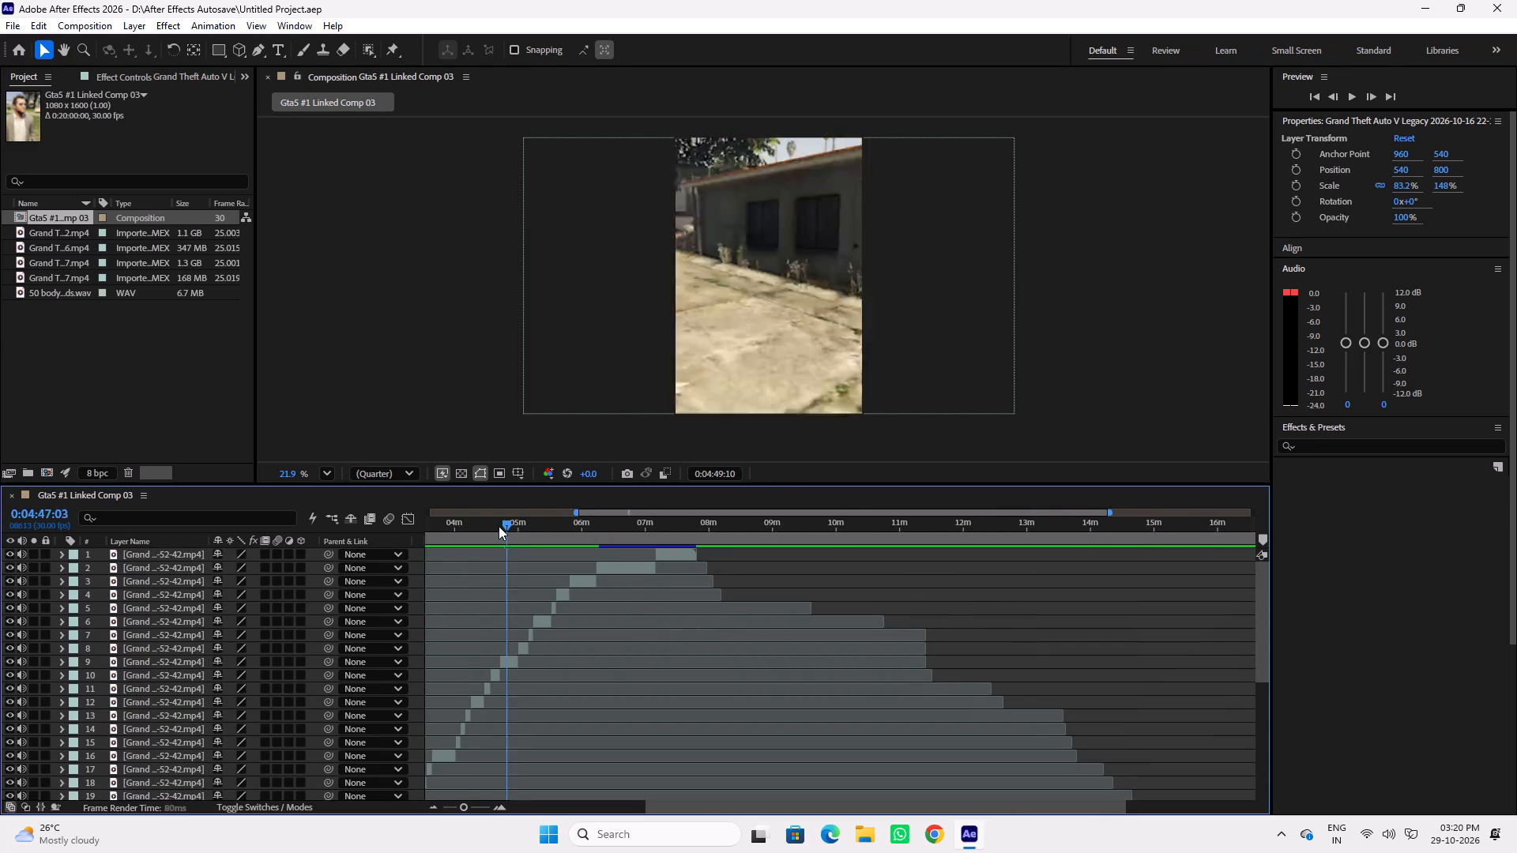
{"action": "left_click_drag", "start_coordinate": [499, 526], "coordinate": [495, 528]}
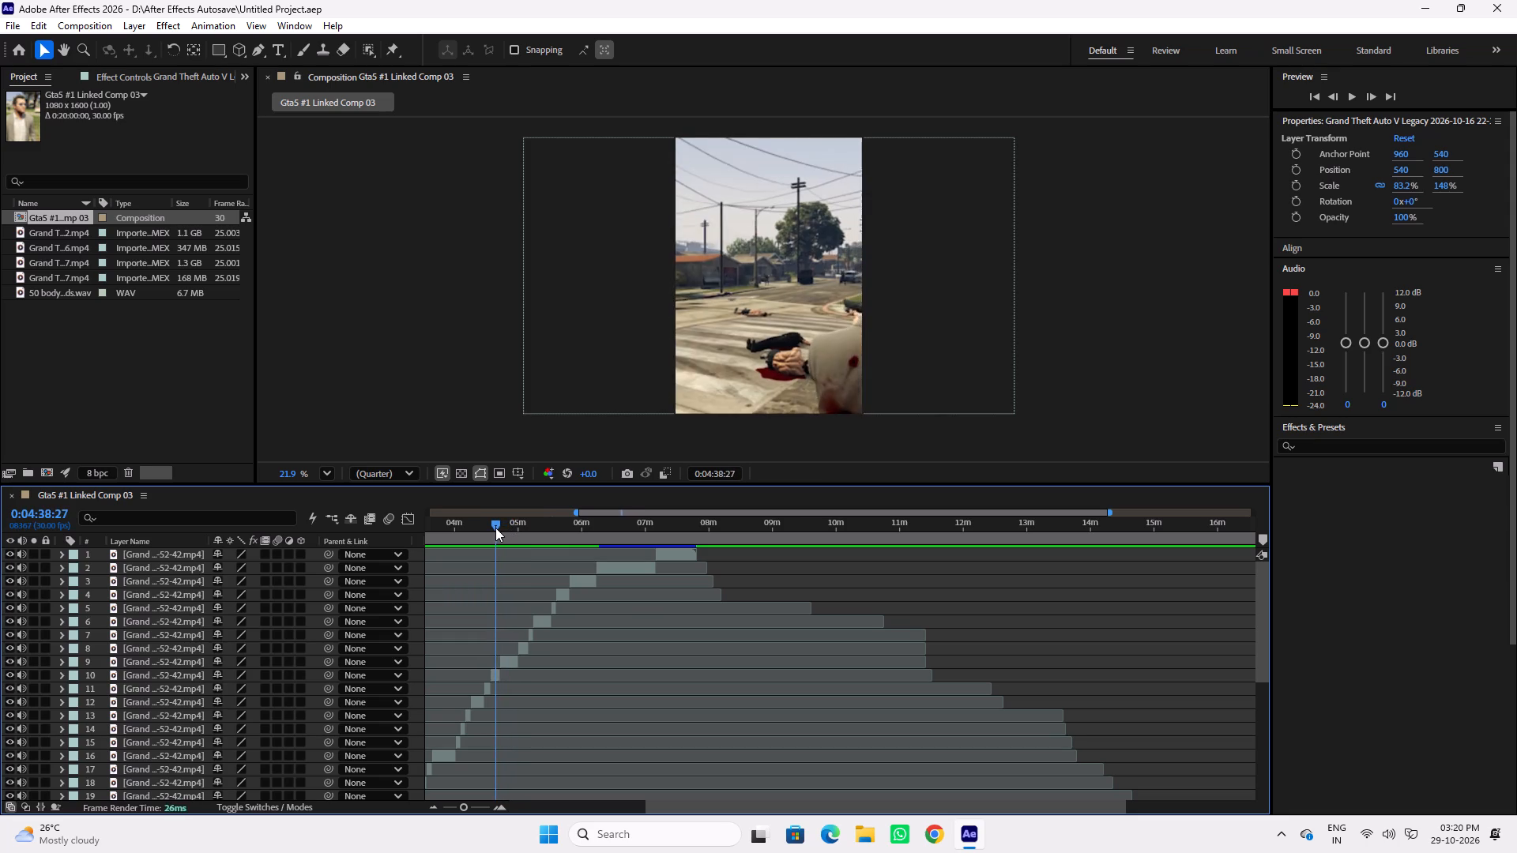
{"action": "left_click_drag", "start_coordinate": [495, 528], "coordinate": [492, 528]}
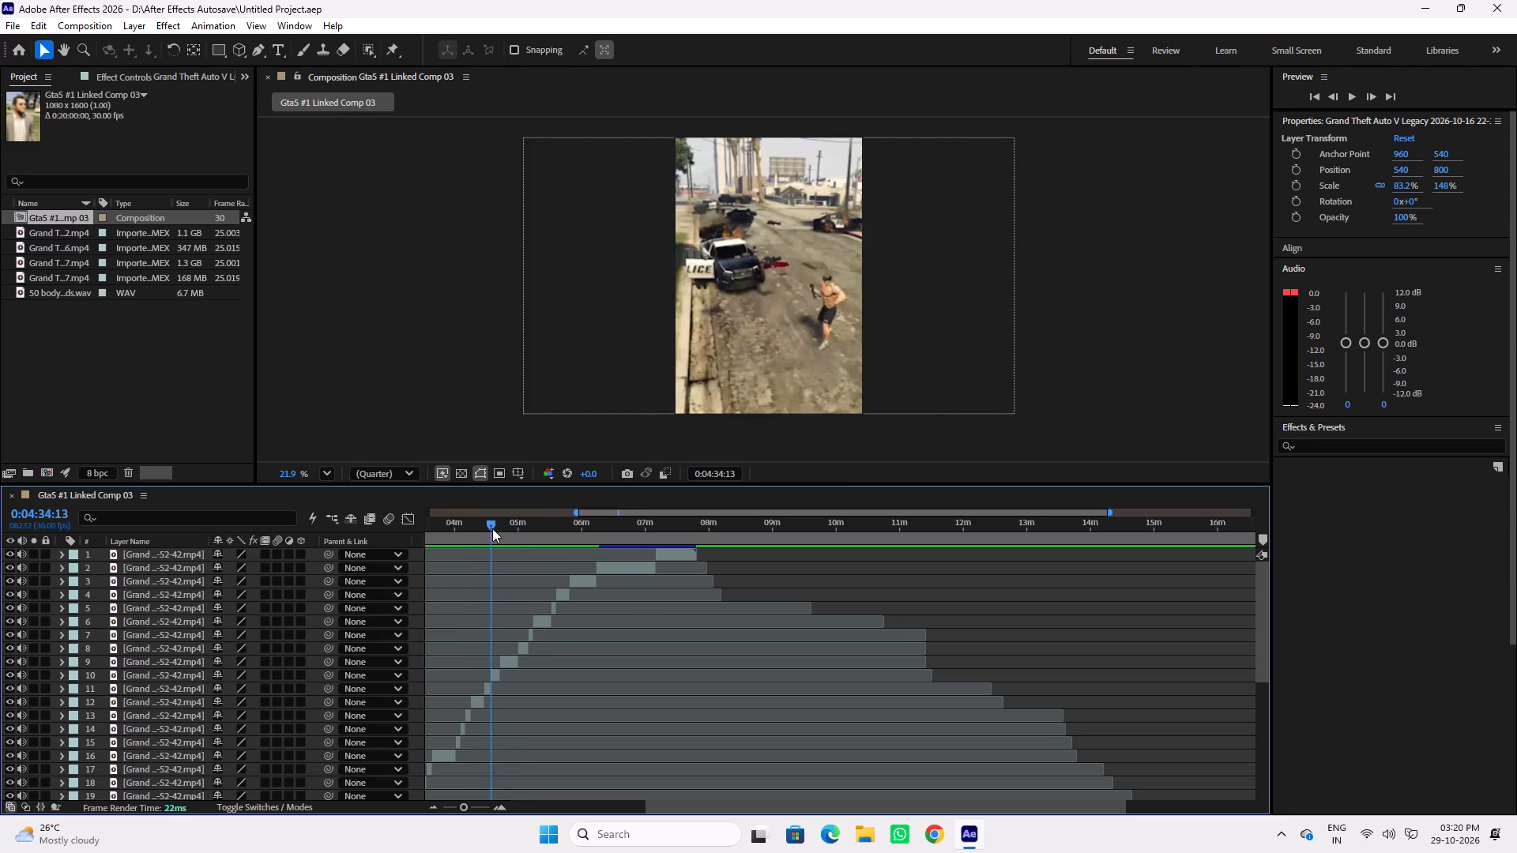
{"action": "left_click_drag", "start_coordinate": [492, 528], "coordinate": [493, 528]}
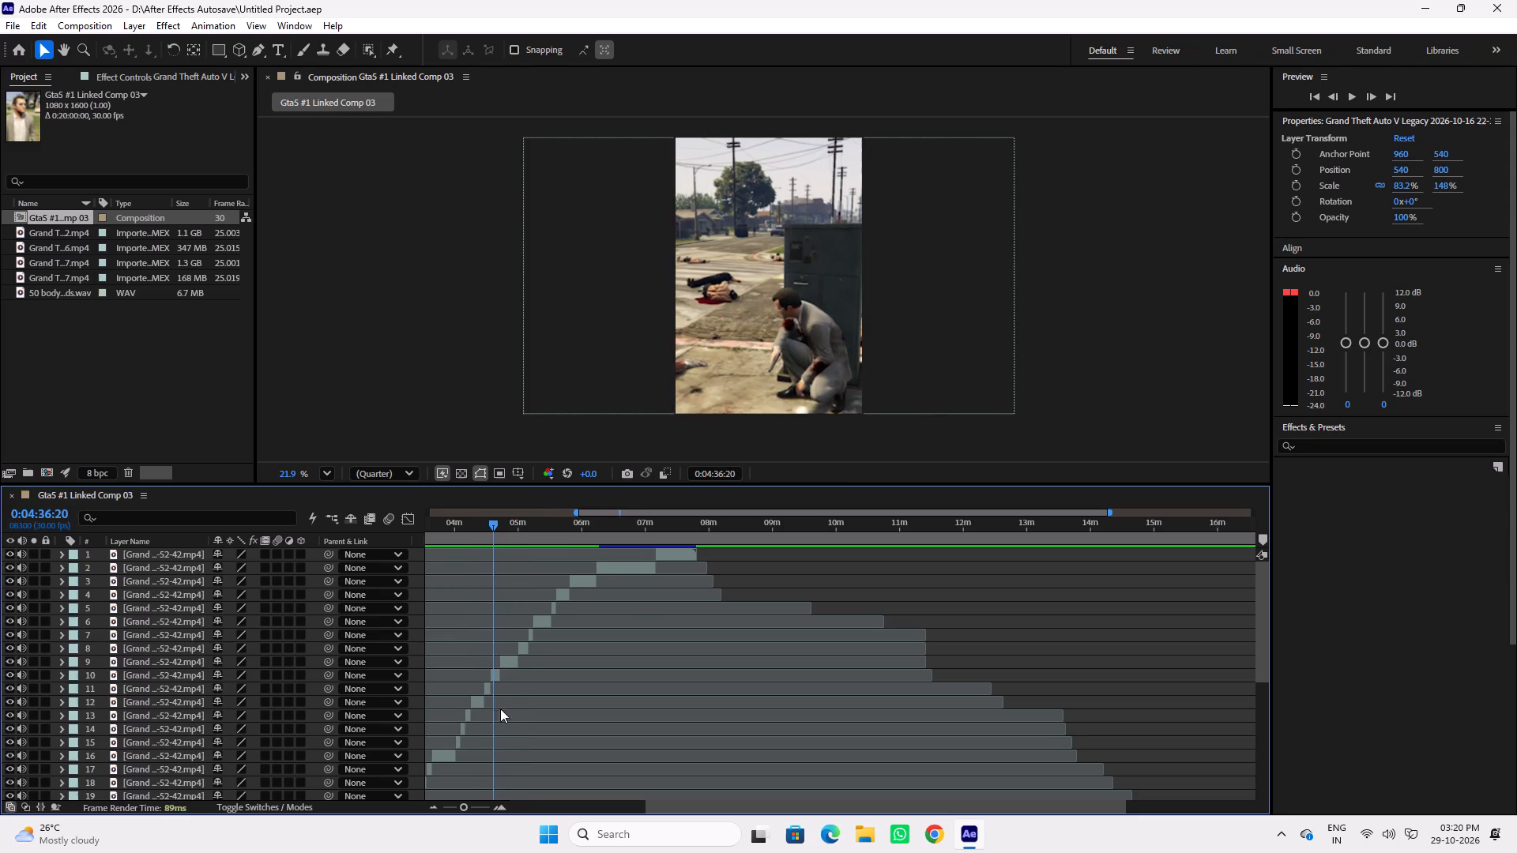
Duplicate the layer 10 crouching-man clip near 4:36 and move the copy earlier to begin at about 0:29.
{"action": "left_click", "coordinate": [499, 678]}
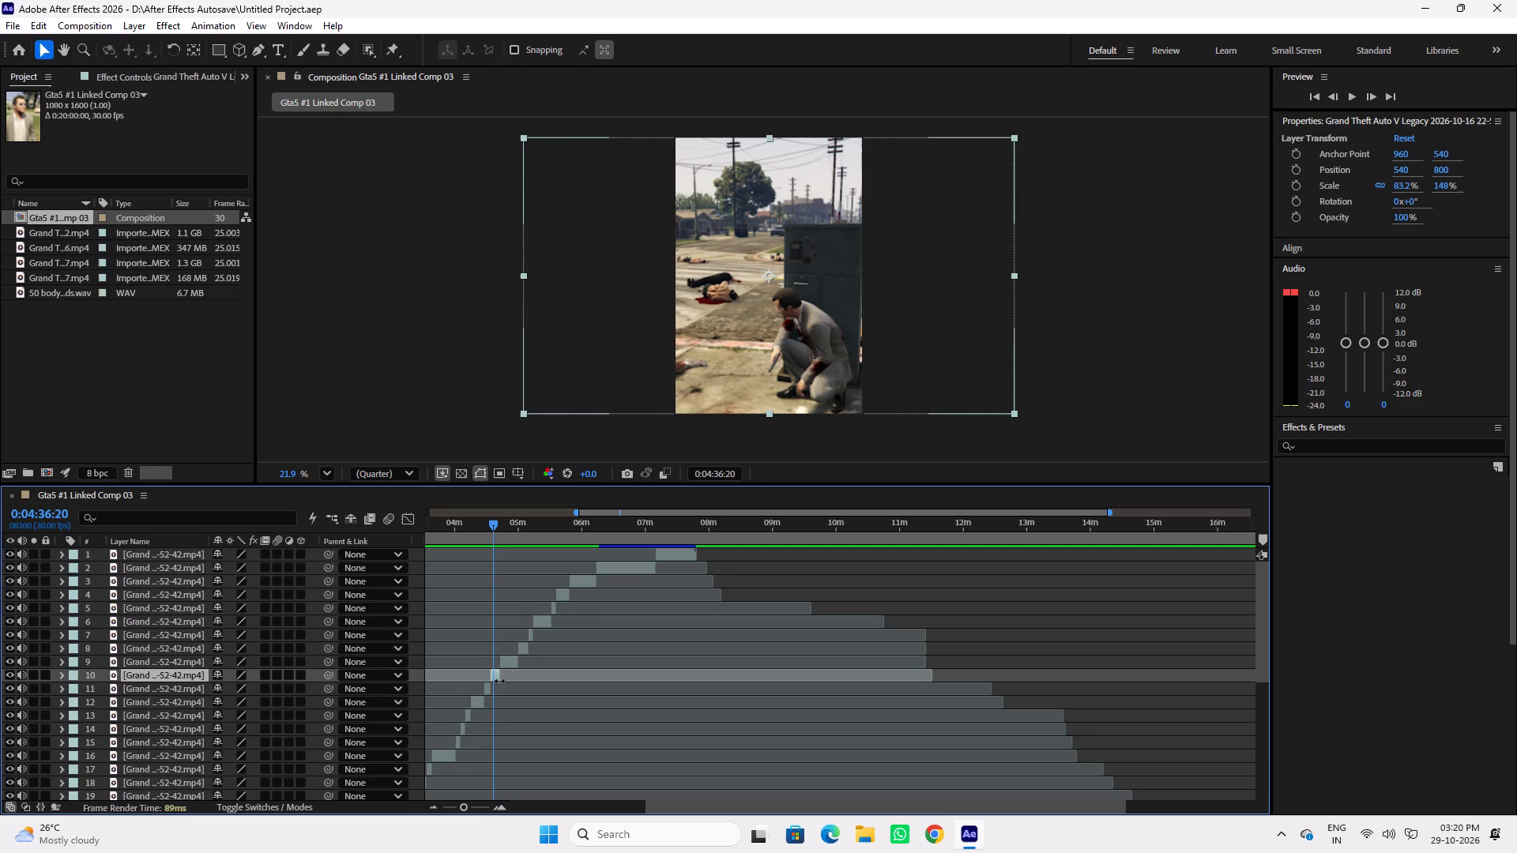
{"action": "key", "text": "ctrl+shift+d"}
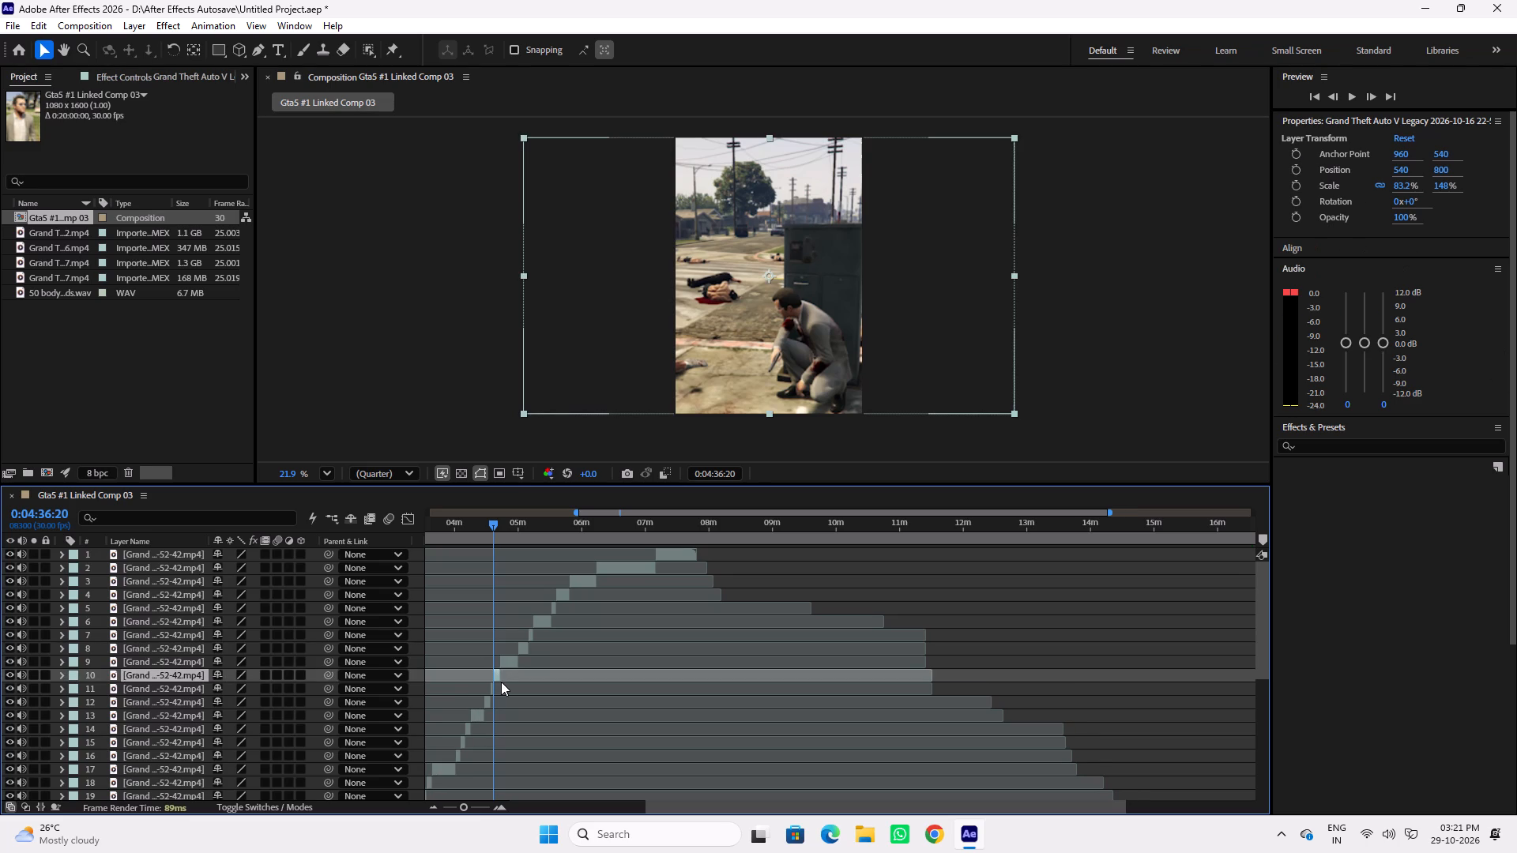
{"action": "key", "text": "ctrl+z"}
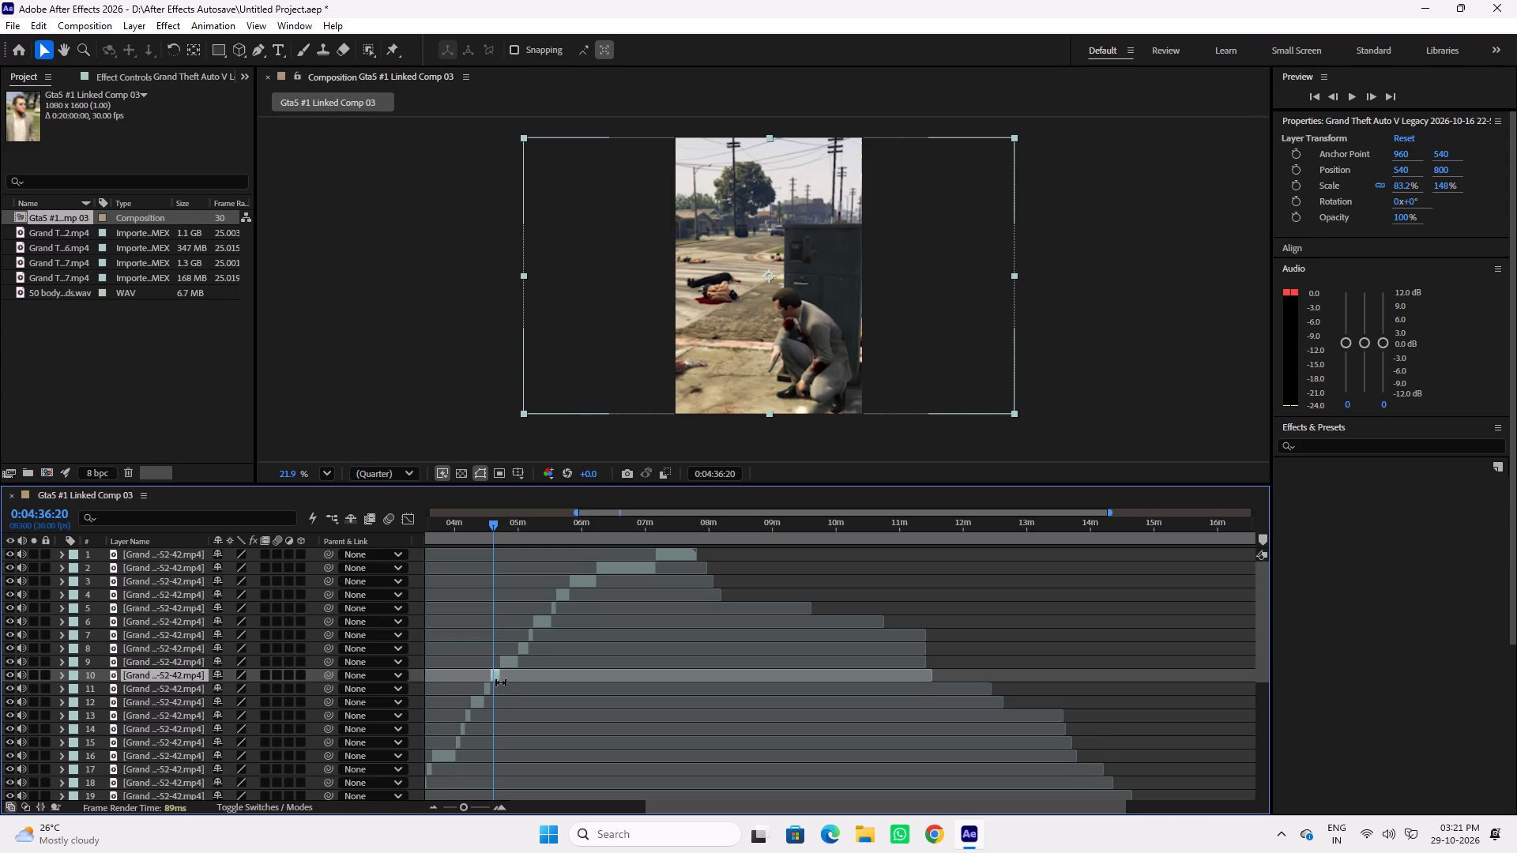
{"action": "key", "text": "ctrl+d"}
{"action": "left_click_drag", "start_coordinate": [687, 810], "coordinate": [544, 811]}
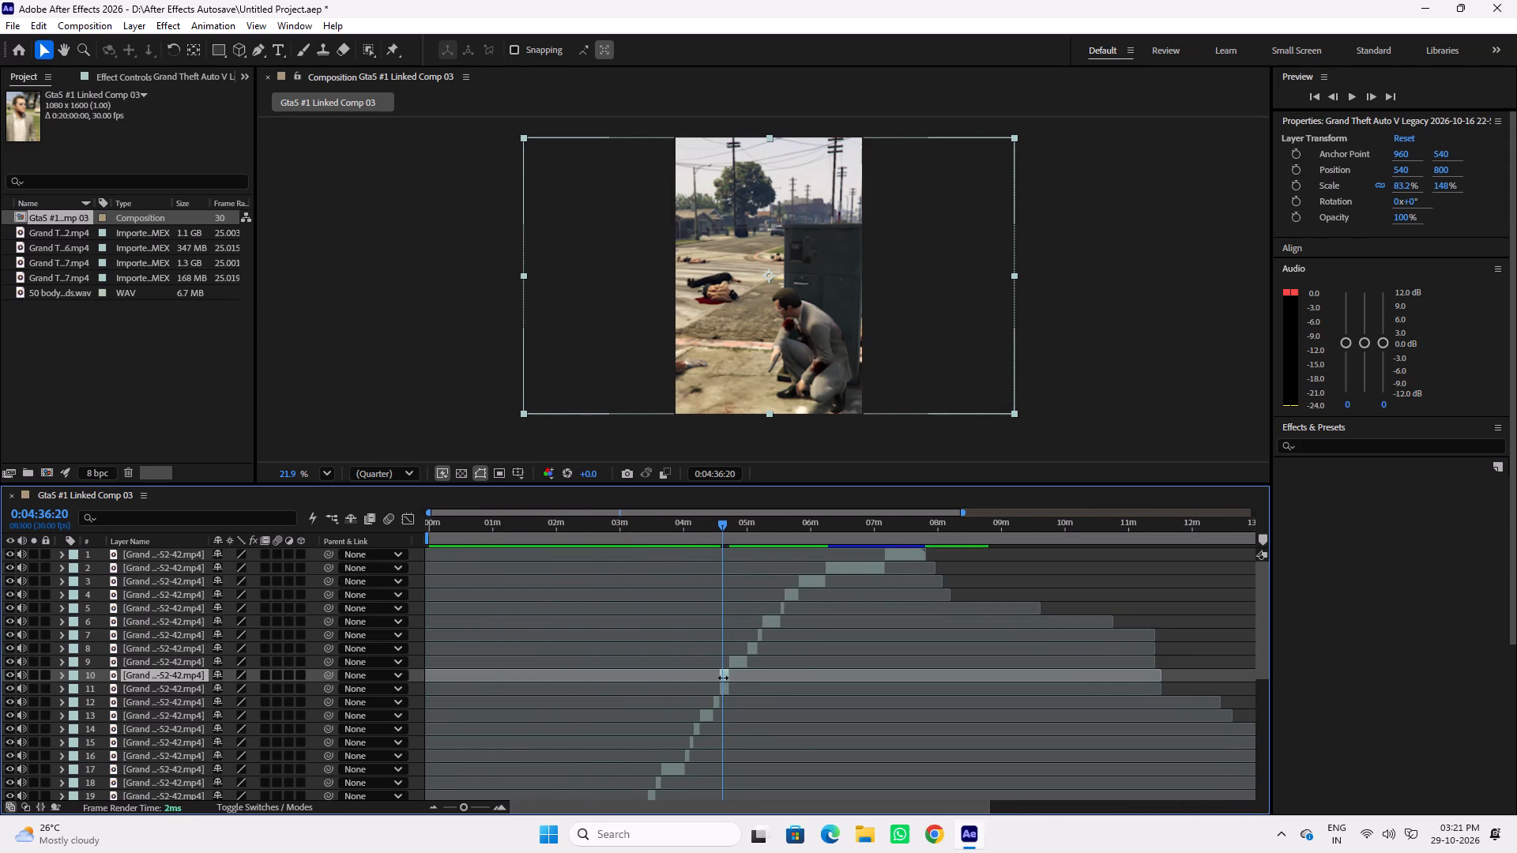
{"action": "left_click_drag", "start_coordinate": [723, 675], "coordinate": [713, 675]}
{"action": "key", "text": "ctrl+z"}
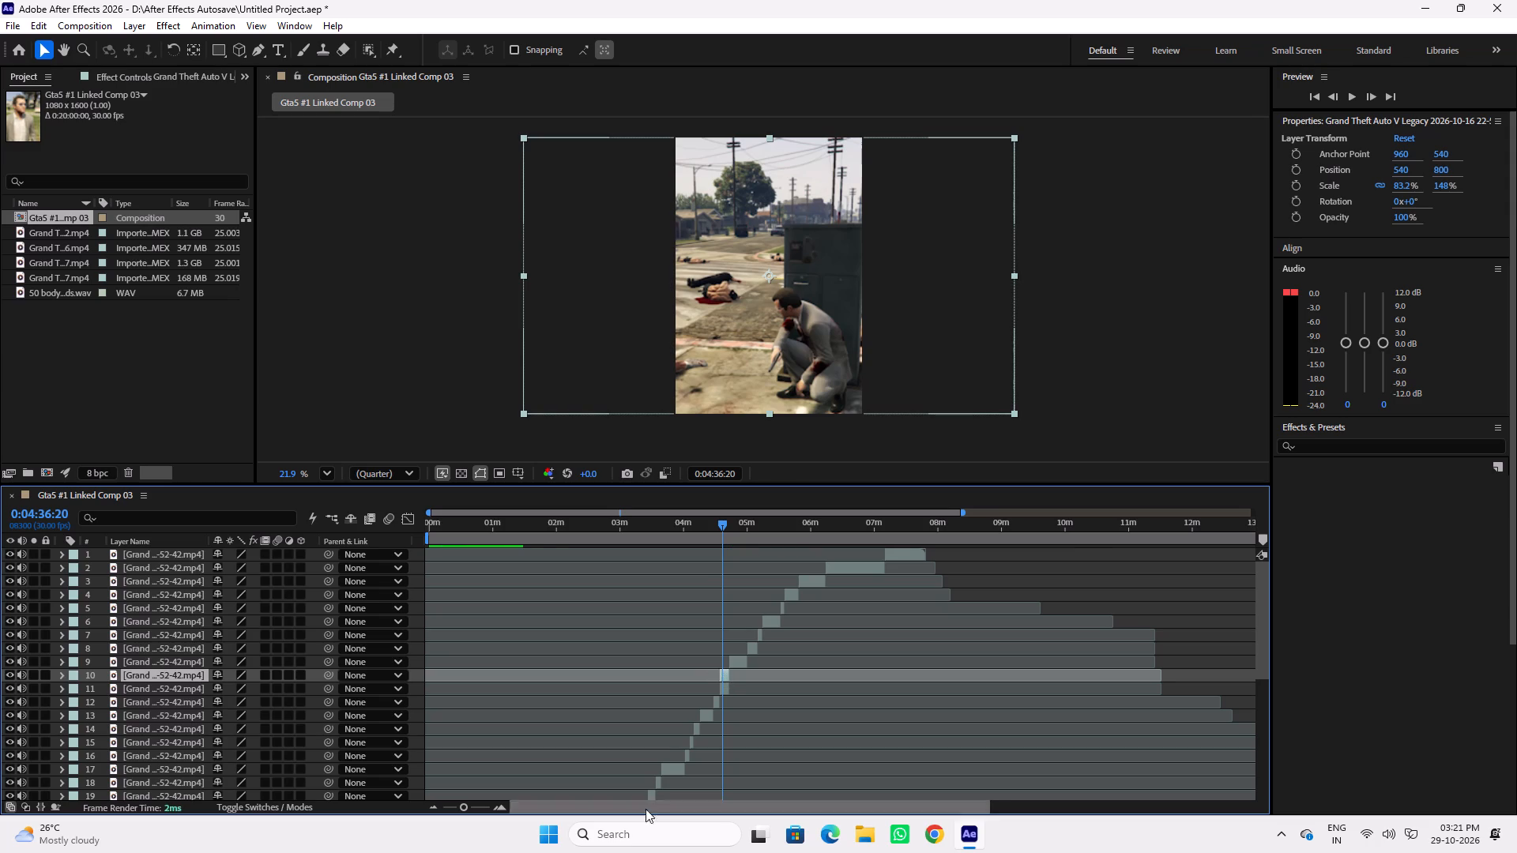
{"action": "left_click_drag", "start_coordinate": [468, 806], "coordinate": [476, 806]}
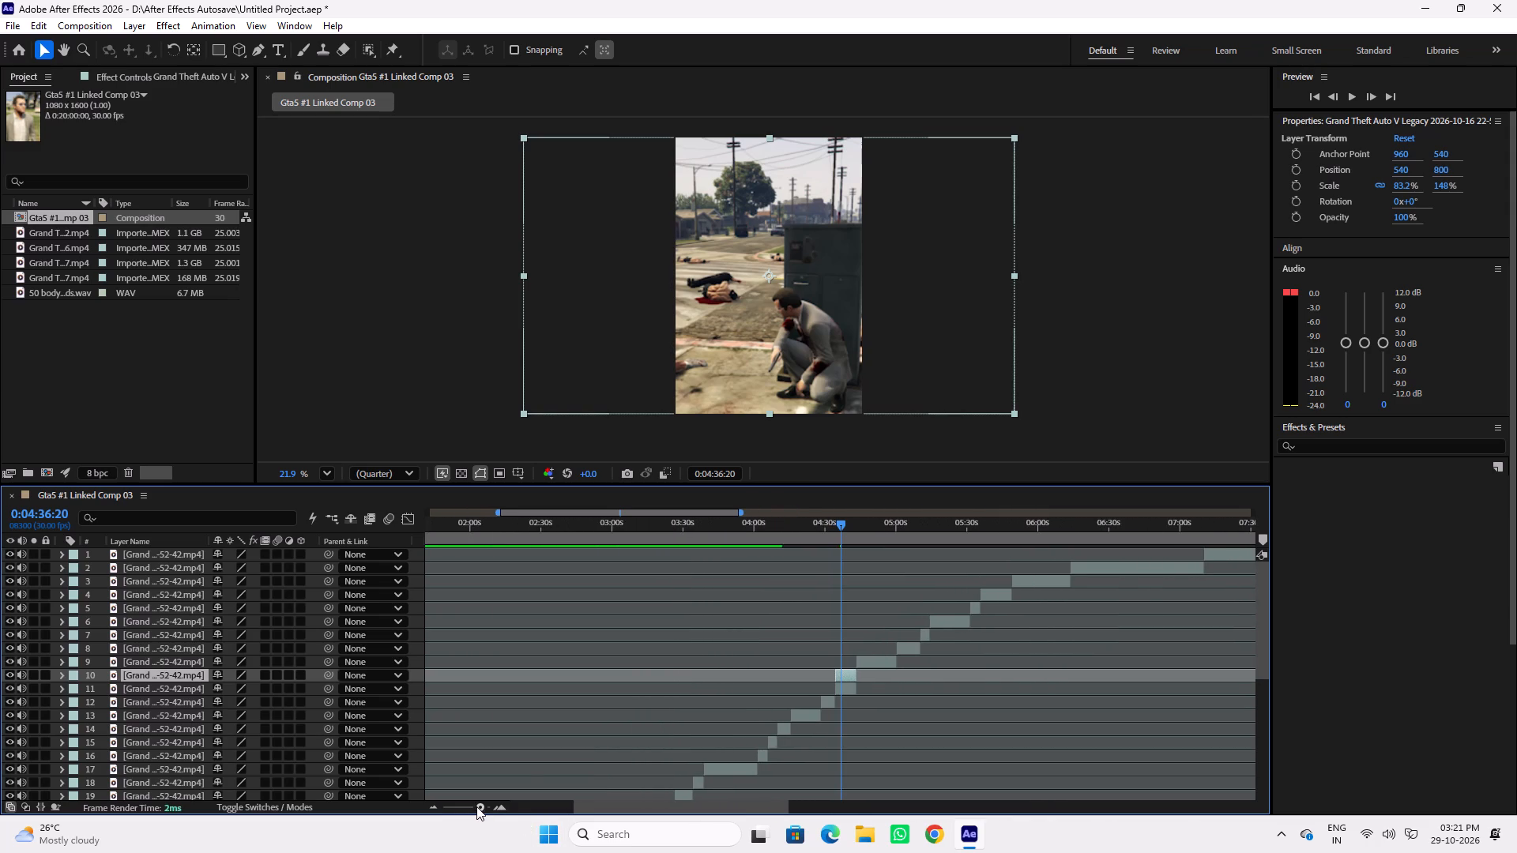
{"action": "left_click_drag", "start_coordinate": [846, 673], "coordinate": [514, 667]}
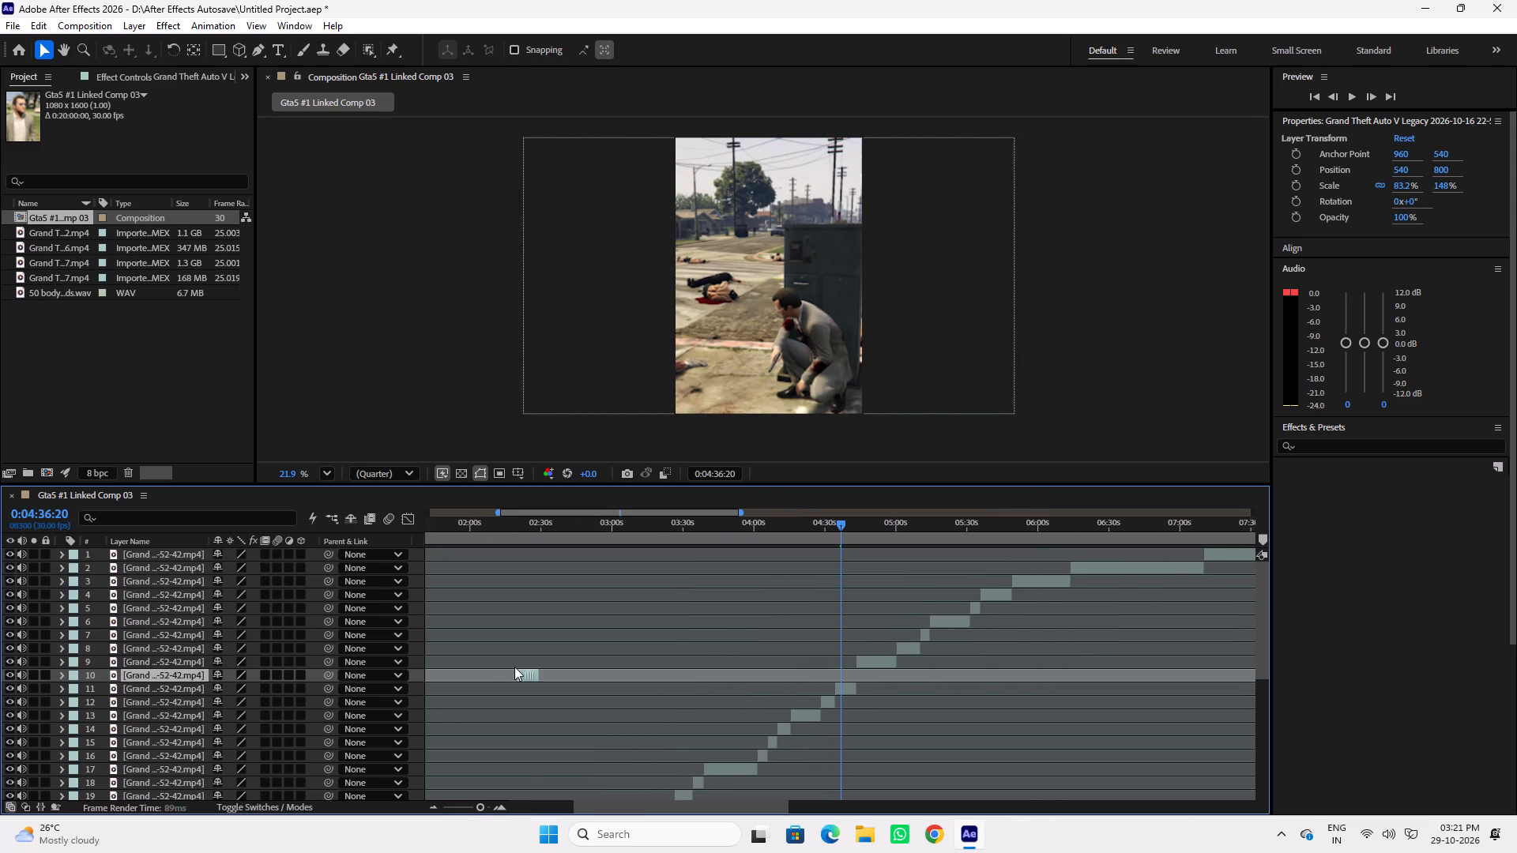
{"action": "left_click_drag", "start_coordinate": [514, 667], "coordinate": [508, 690]}
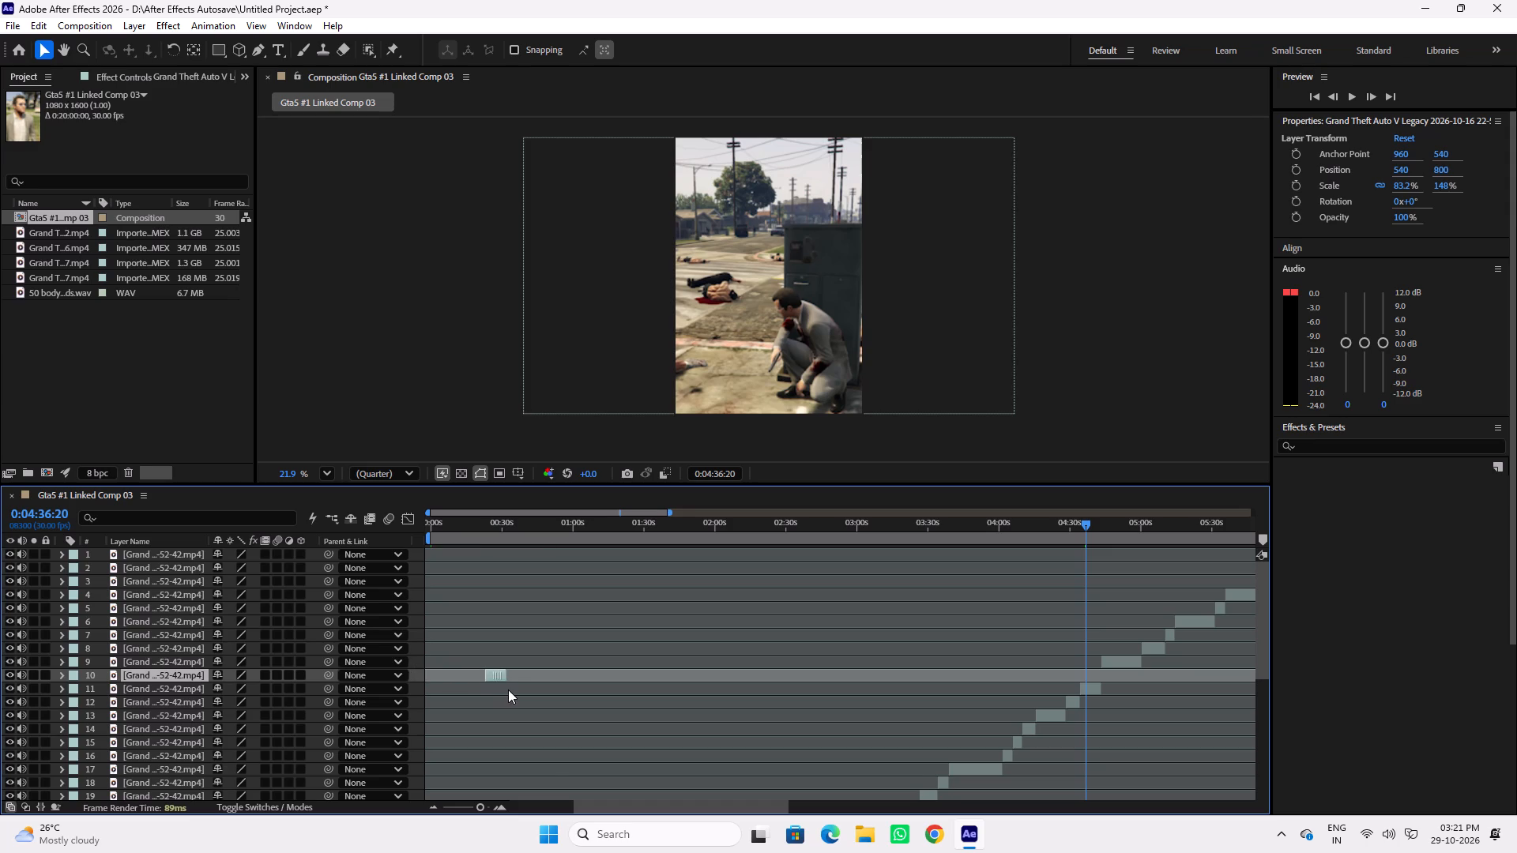
{"action": "left_click_drag", "start_coordinate": [508, 690], "coordinate": [510, 690]}
Reorder the duplicated clip to layer 30, directly below the 45-16 clip, and shift it earlier to begin at about 0:13.
{"action": "scroll", "coordinate": [510, 708], "scroll_direction": "down", "scroll_amount": 5}
{"action": "scroll", "coordinate": [503, 708], "scroll_direction": "up", "scroll_amount": 3}
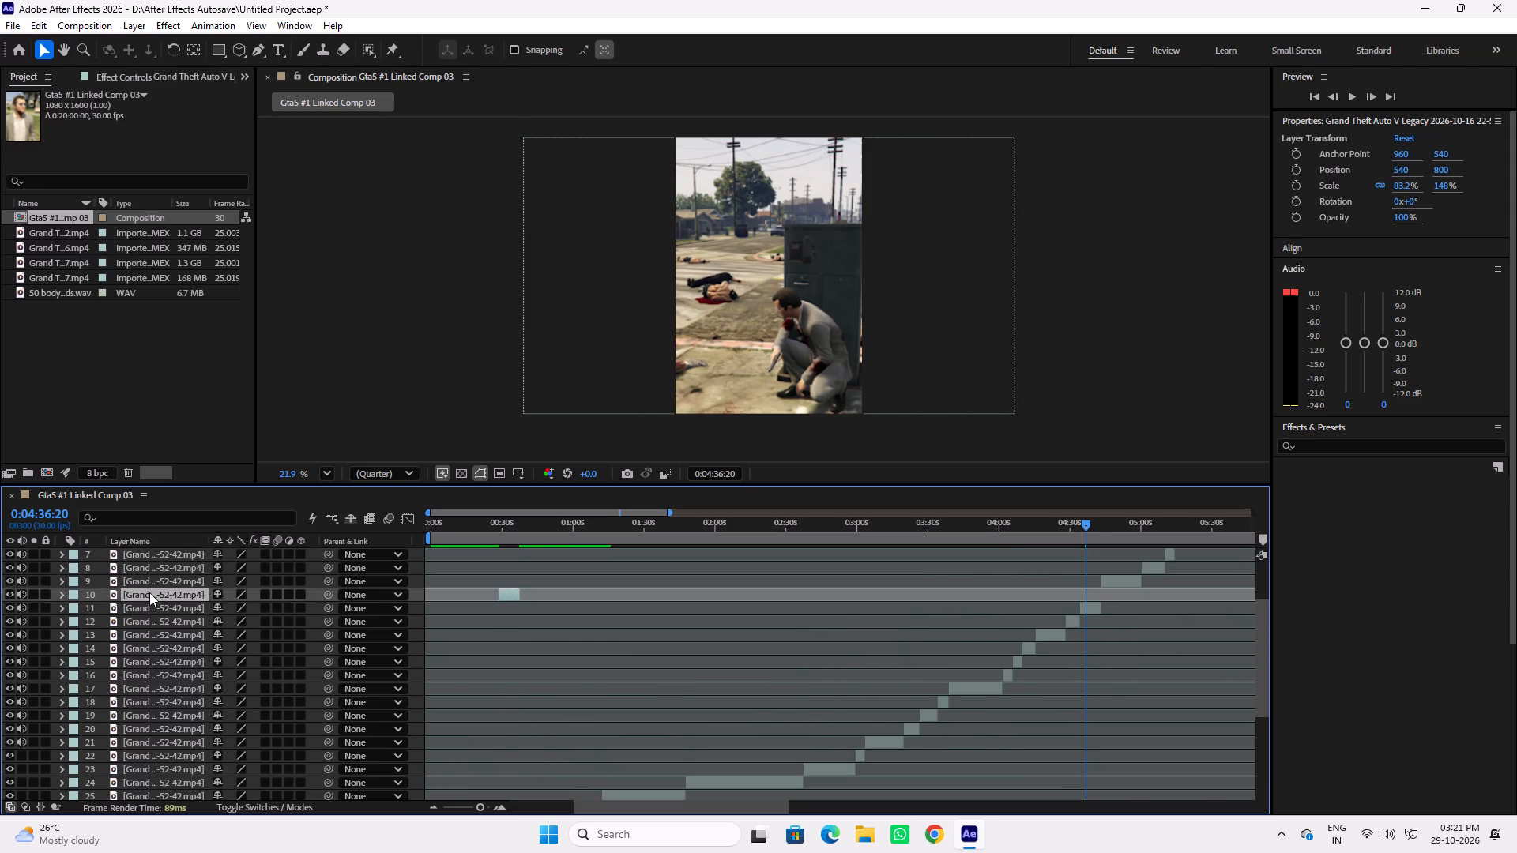
{"action": "left_click_drag", "start_coordinate": [149, 592], "coordinate": [129, 796]}
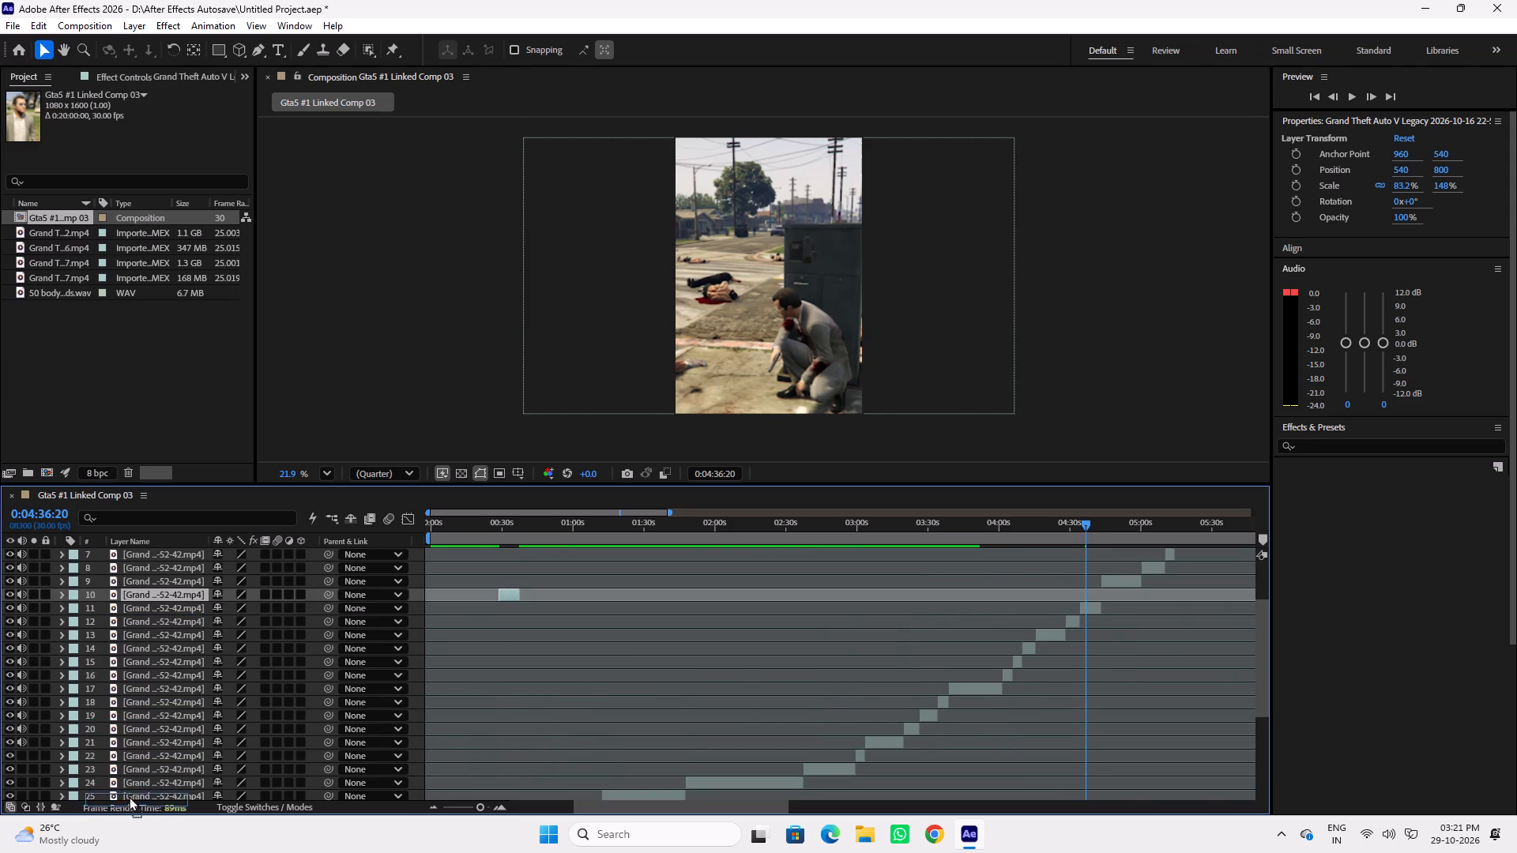
{"action": "left_click_drag", "start_coordinate": [129, 796], "coordinate": [192, 700]}
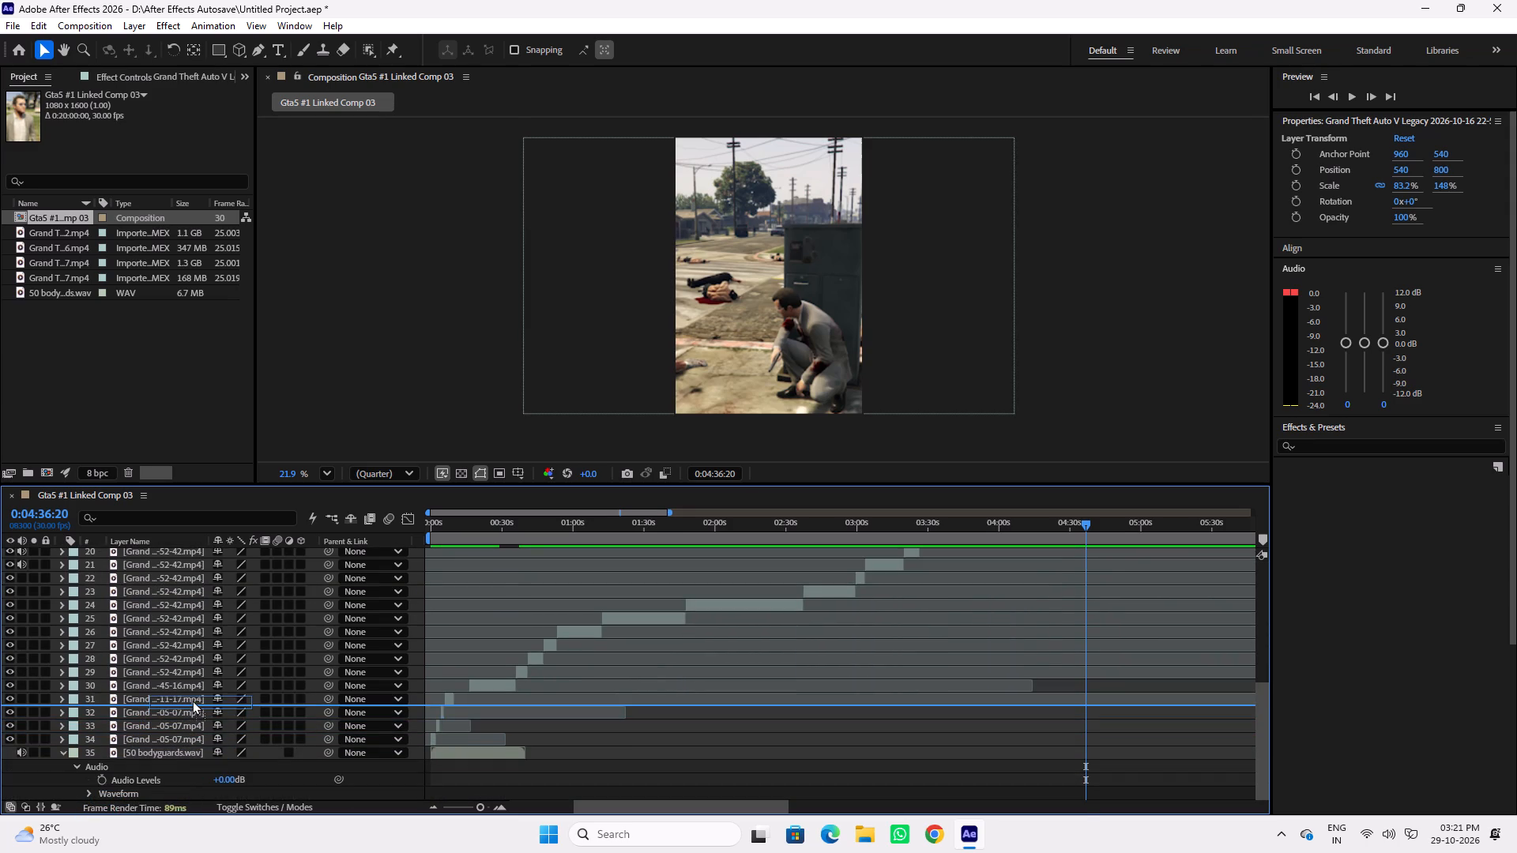
{"action": "left_click_drag", "start_coordinate": [192, 700], "coordinate": [194, 695]}
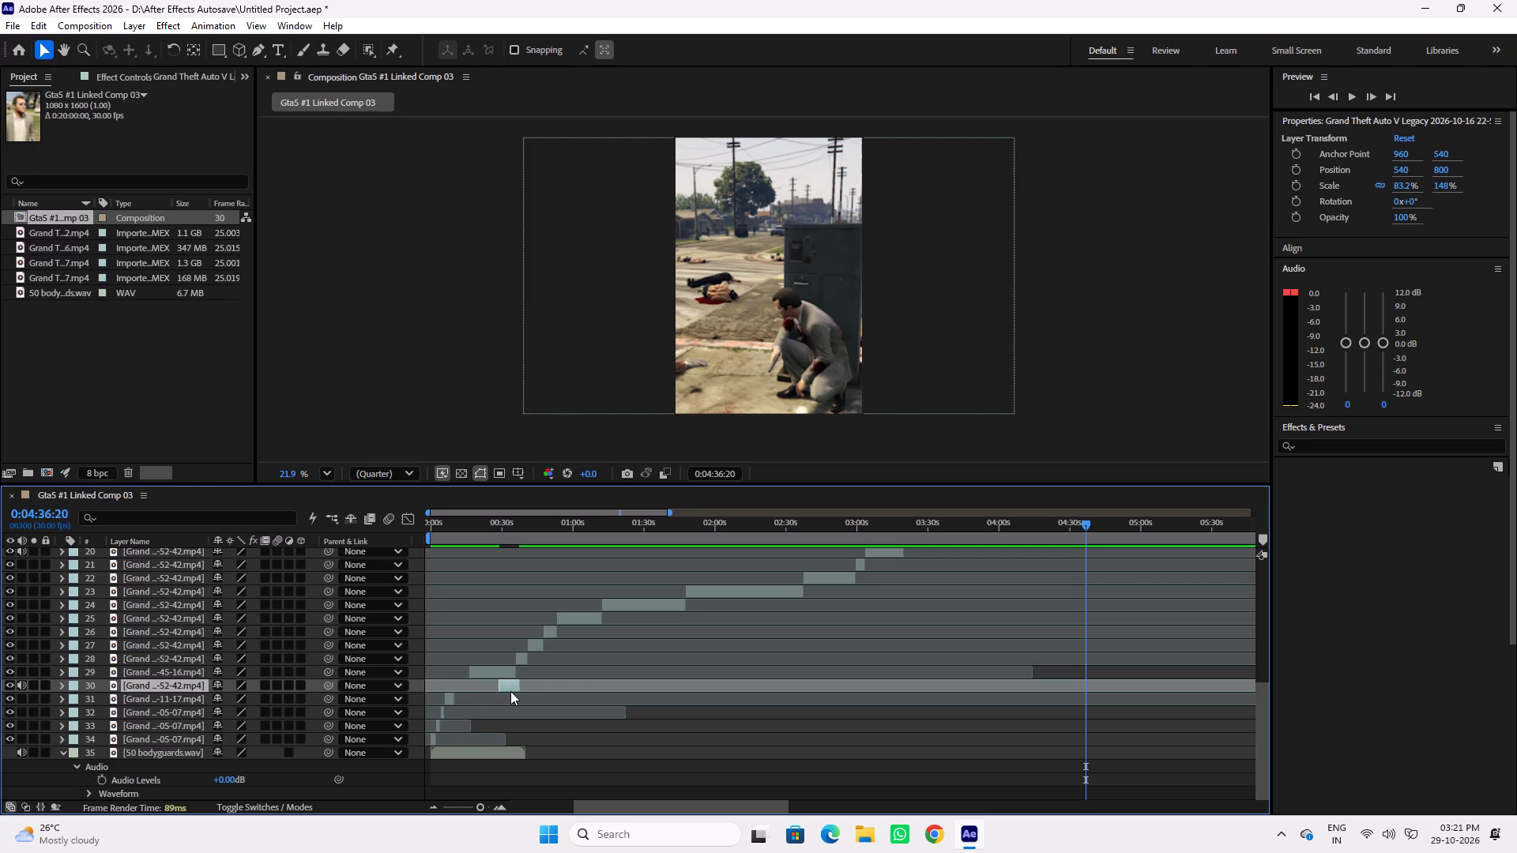
{"action": "left_click_drag", "start_coordinate": [510, 684], "coordinate": [473, 686]}
Move the layer 29 clip later so that it begins at about 0:31.
{"action": "left_click_drag", "start_coordinate": [474, 804], "coordinate": [477, 804]}
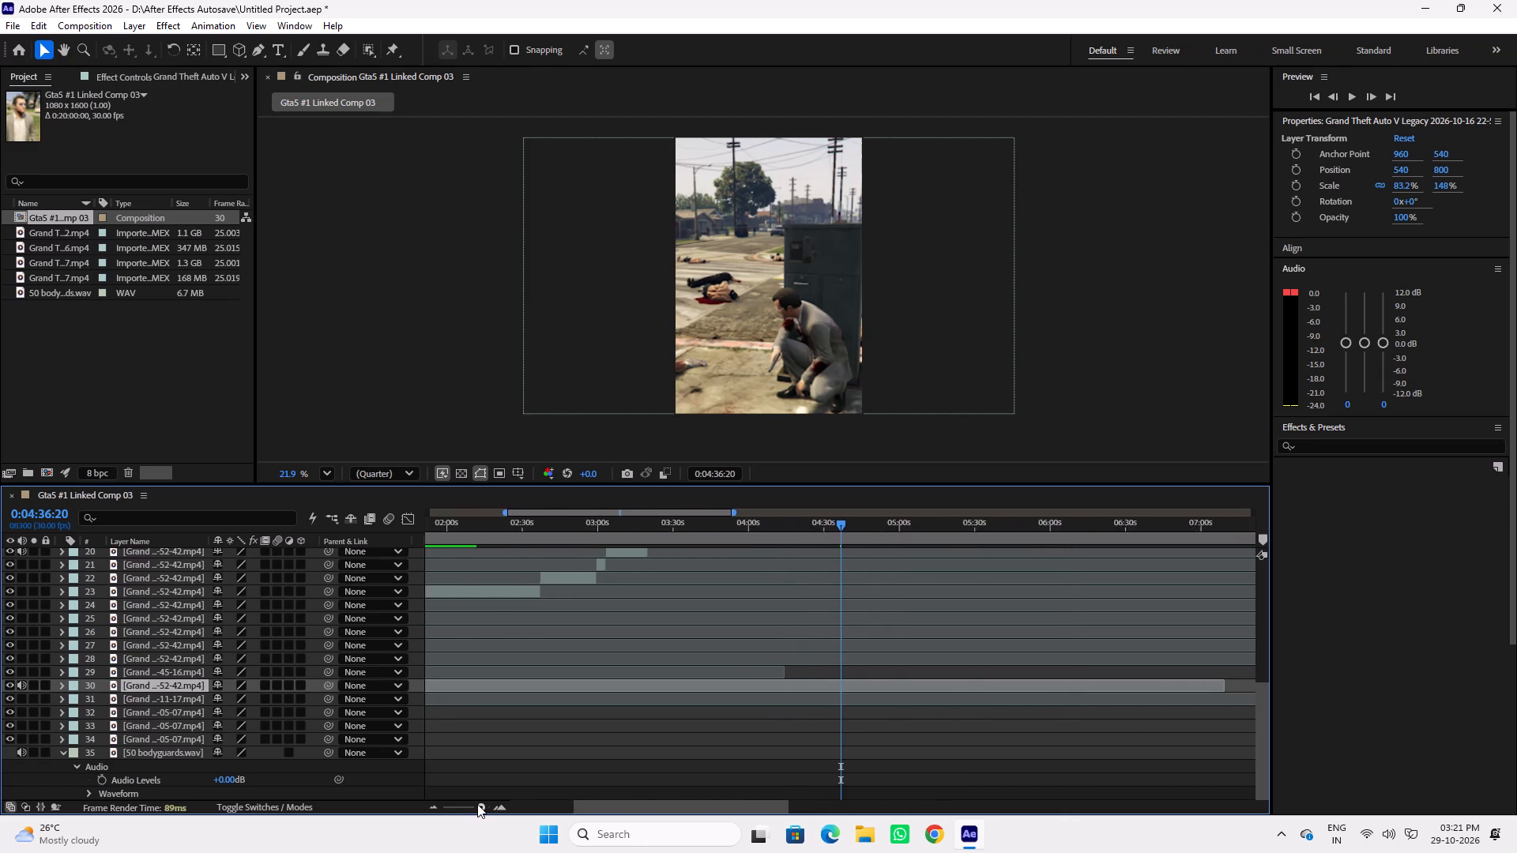
{"action": "left_click_drag", "start_coordinate": [477, 804], "coordinate": [487, 804]}
{"action": "left_click_drag", "start_coordinate": [673, 809], "coordinate": [654, 809]}
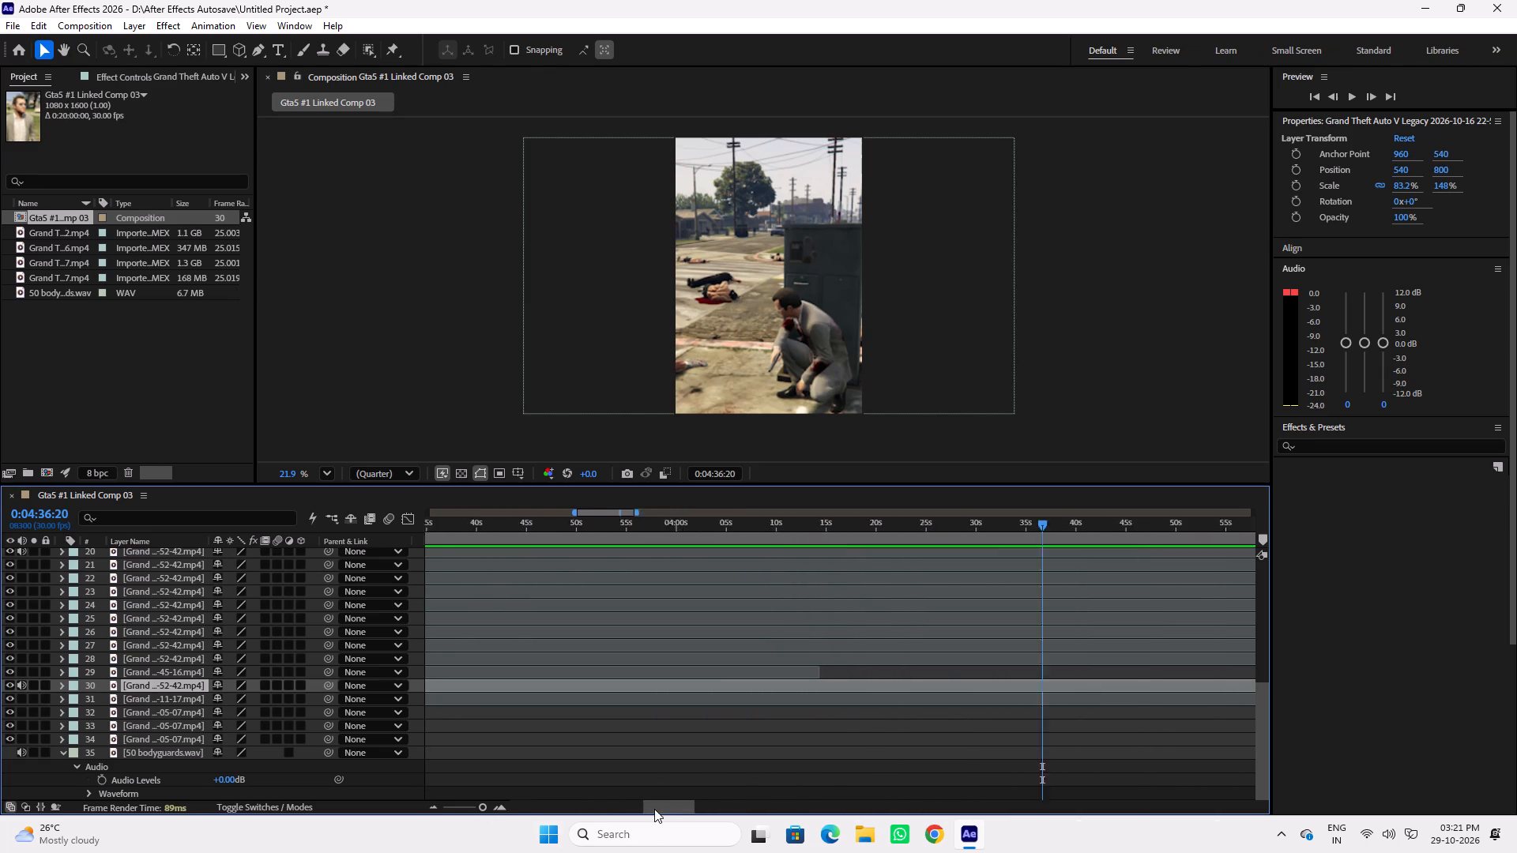
{"action": "left_click_drag", "start_coordinate": [654, 809], "coordinate": [515, 817]}
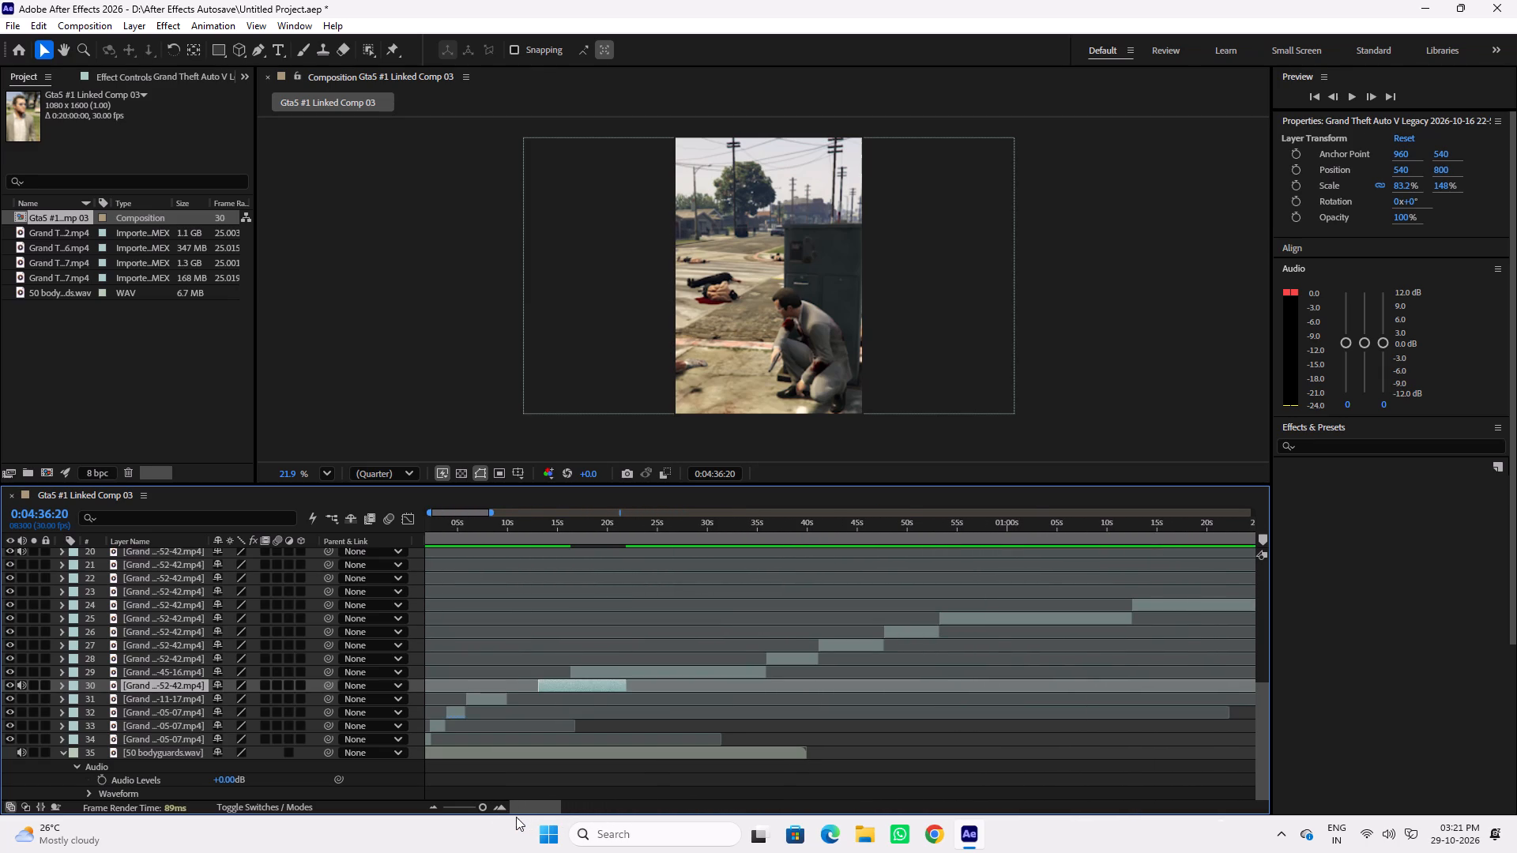
{"action": "left_click_drag", "start_coordinate": [585, 671], "coordinate": [737, 696]}
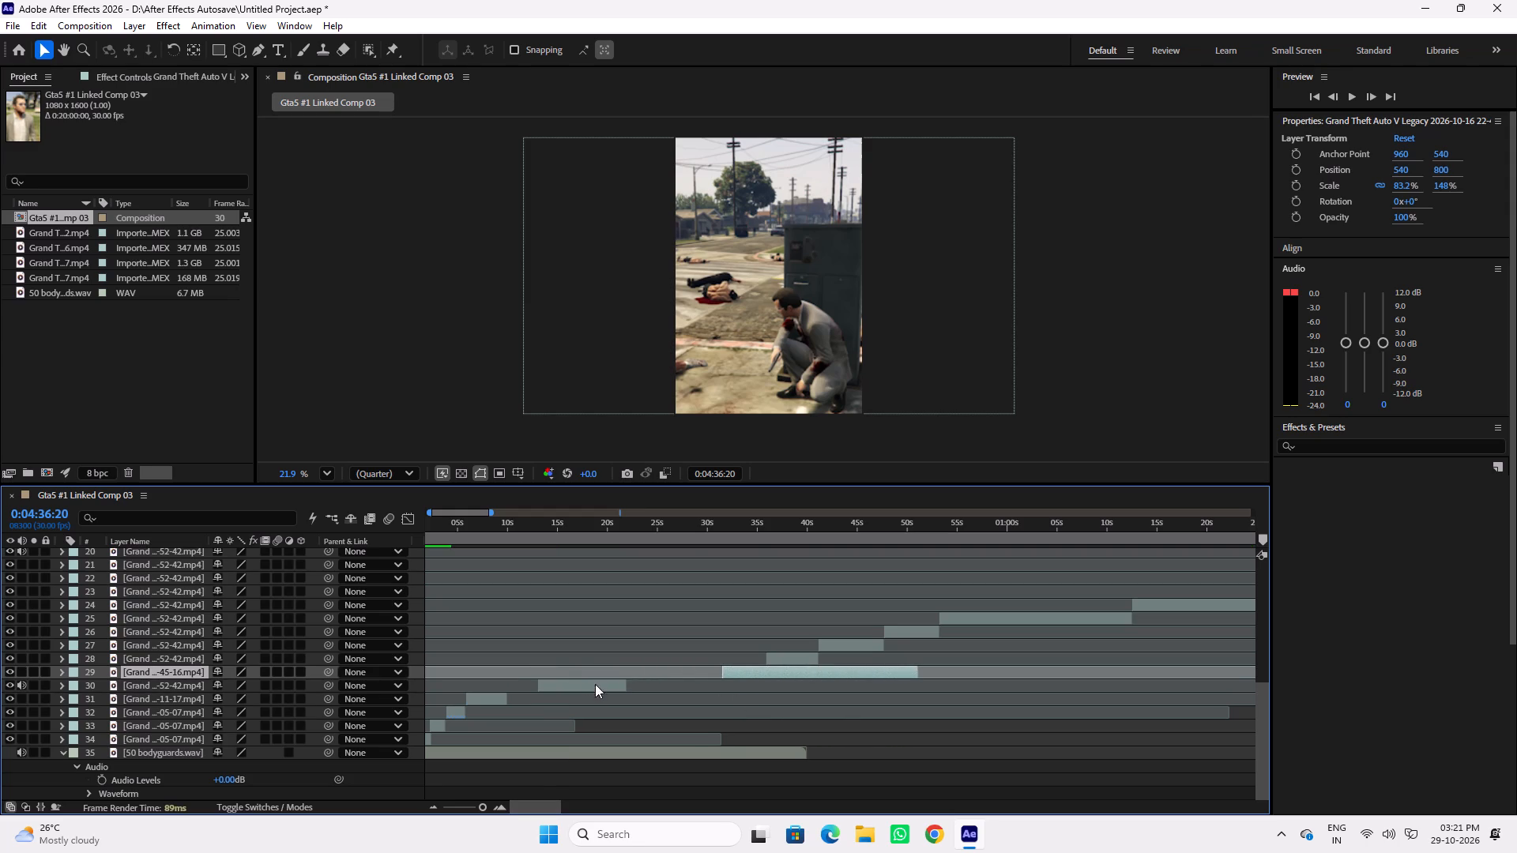
Move the layer 30 clip earlier to begin where the layer 31 clip ends, and preview the sequence from the start to 0:00:12:06.
{"action": "left_click", "coordinate": [576, 675]}
{"action": "left_click_drag", "start_coordinate": [580, 682], "coordinate": [557, 686]}
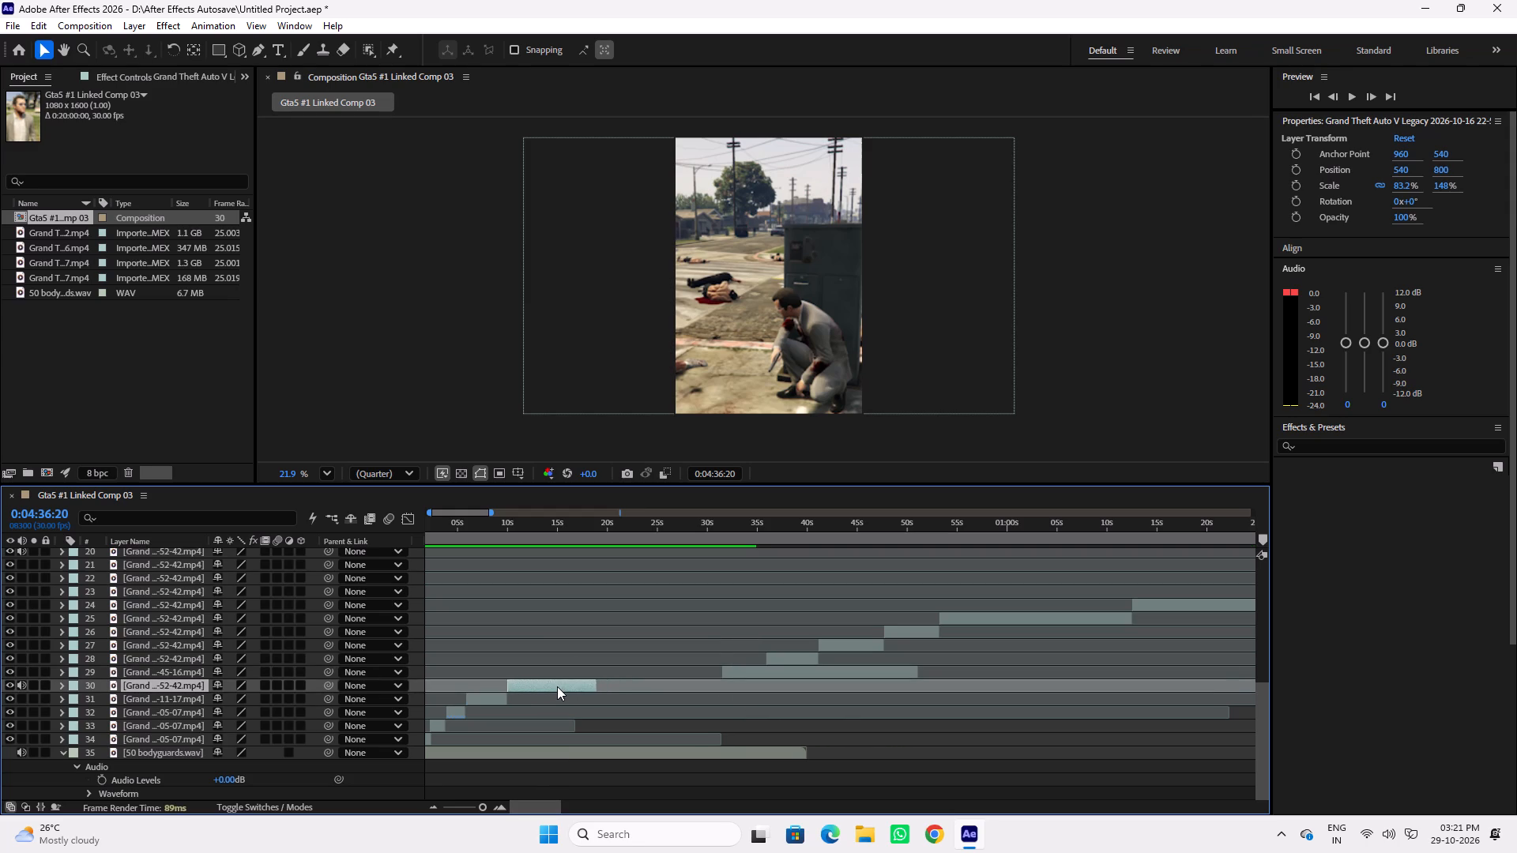
{"action": "left_click_drag", "start_coordinate": [529, 809], "coordinate": [510, 809]}
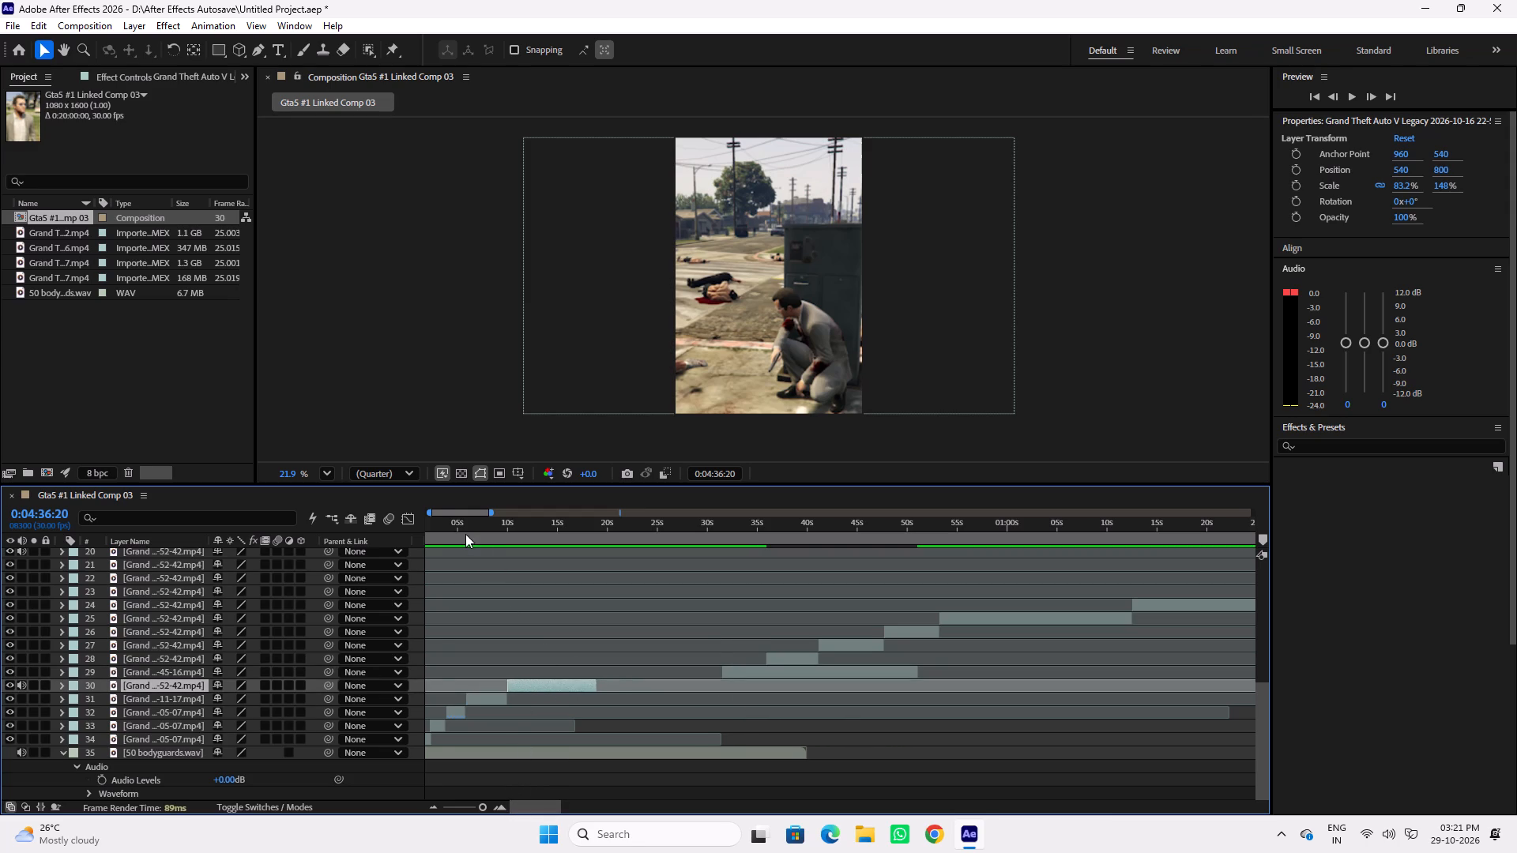
{"action": "left_click_drag", "start_coordinate": [462, 532], "coordinate": [382, 547]}
{"action": "key", "text": "space"}
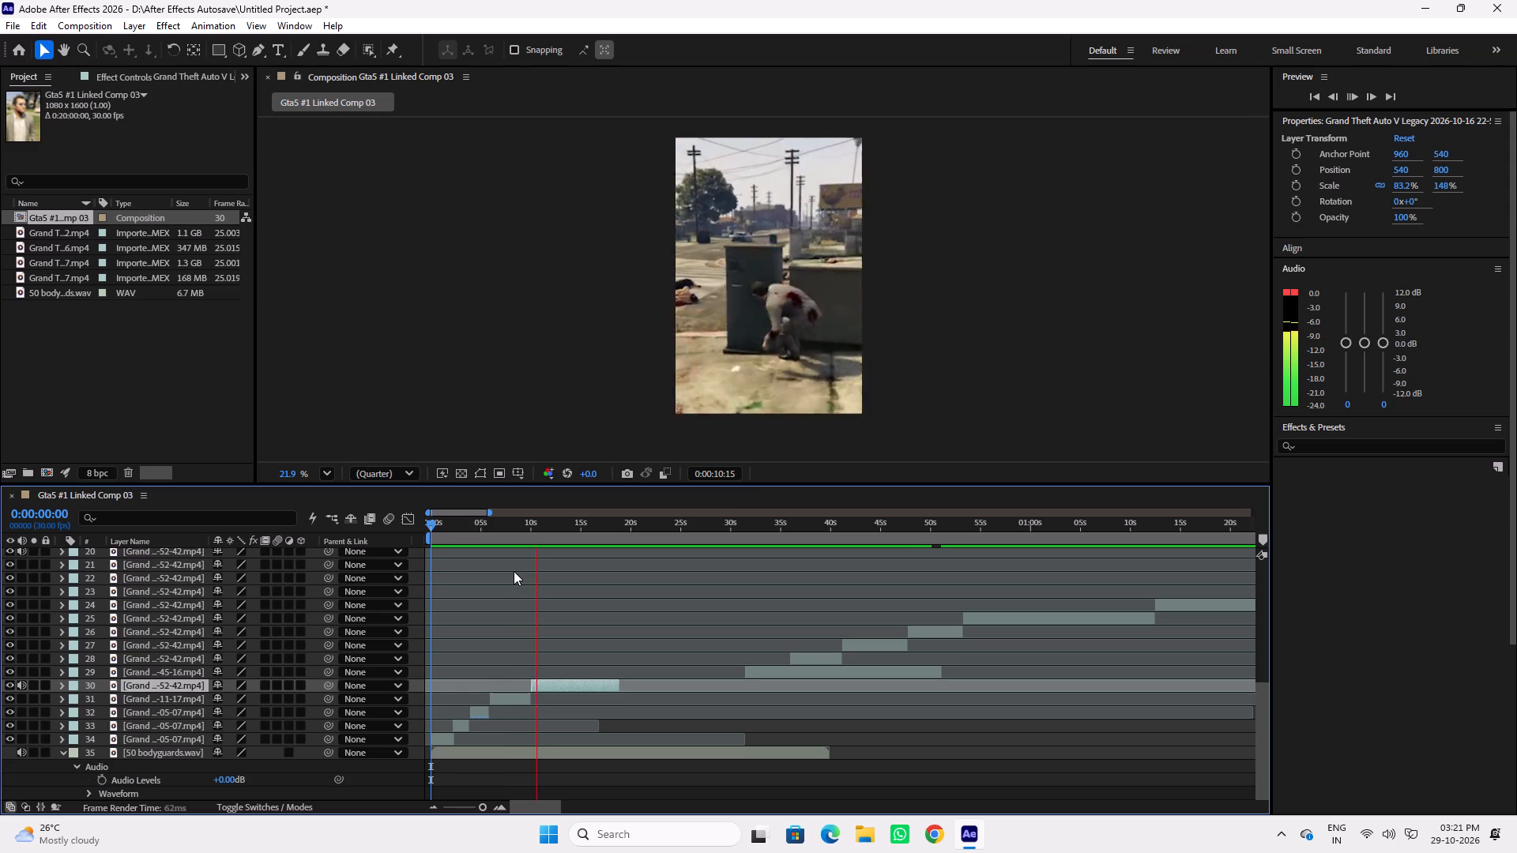
{"action": "key", "text": "space"}
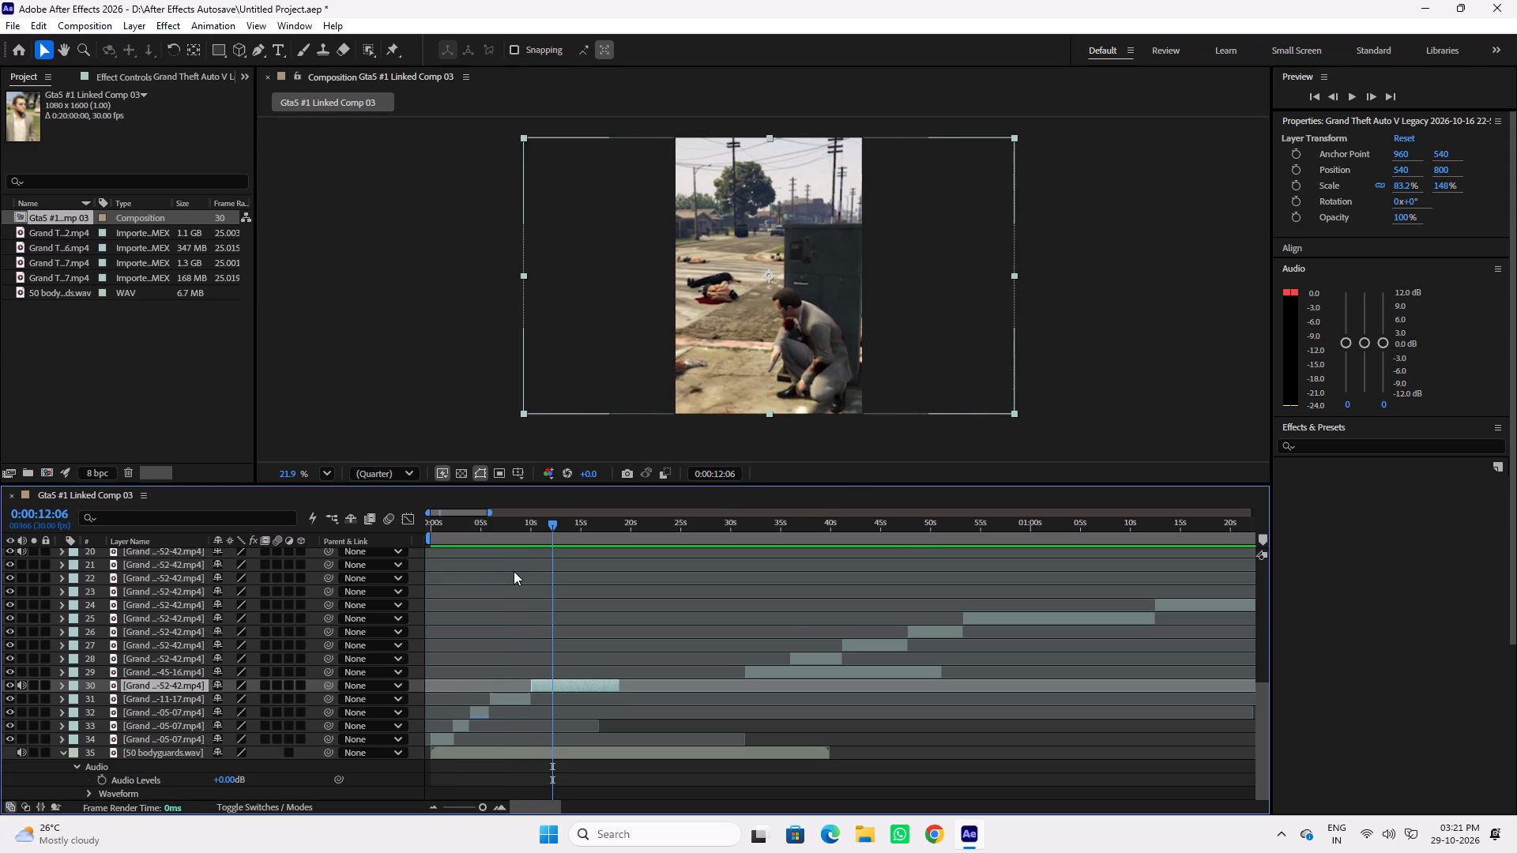
Preview the layer 30 clip between about 0:10 and 0:15 against the voiceover to find its cut point.
{"action": "key", "text": "space"}
{"action": "key", "text": "space"}
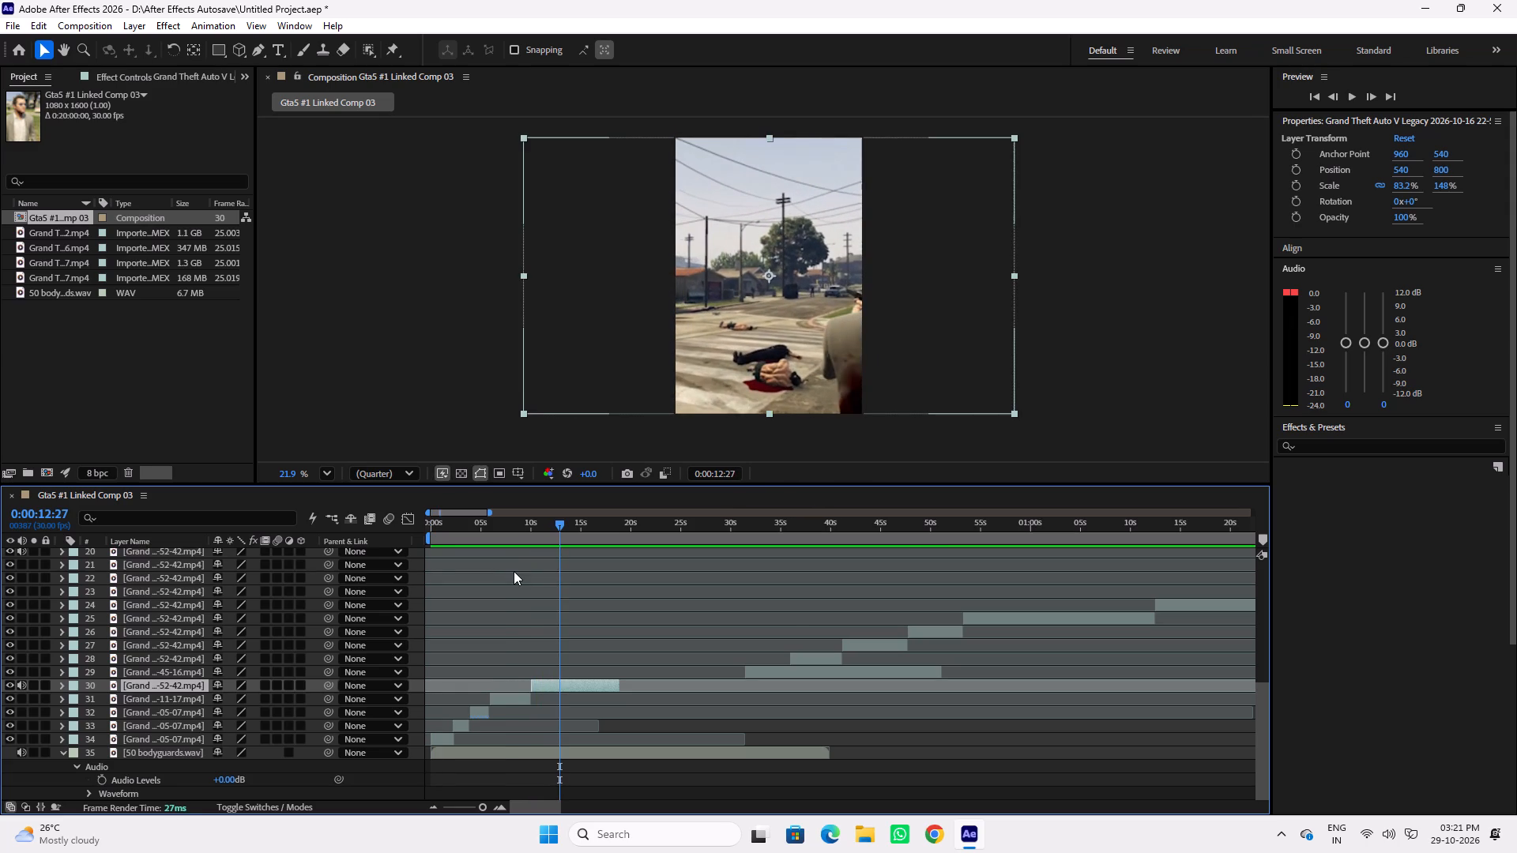
{"action": "key", "text": "space"}
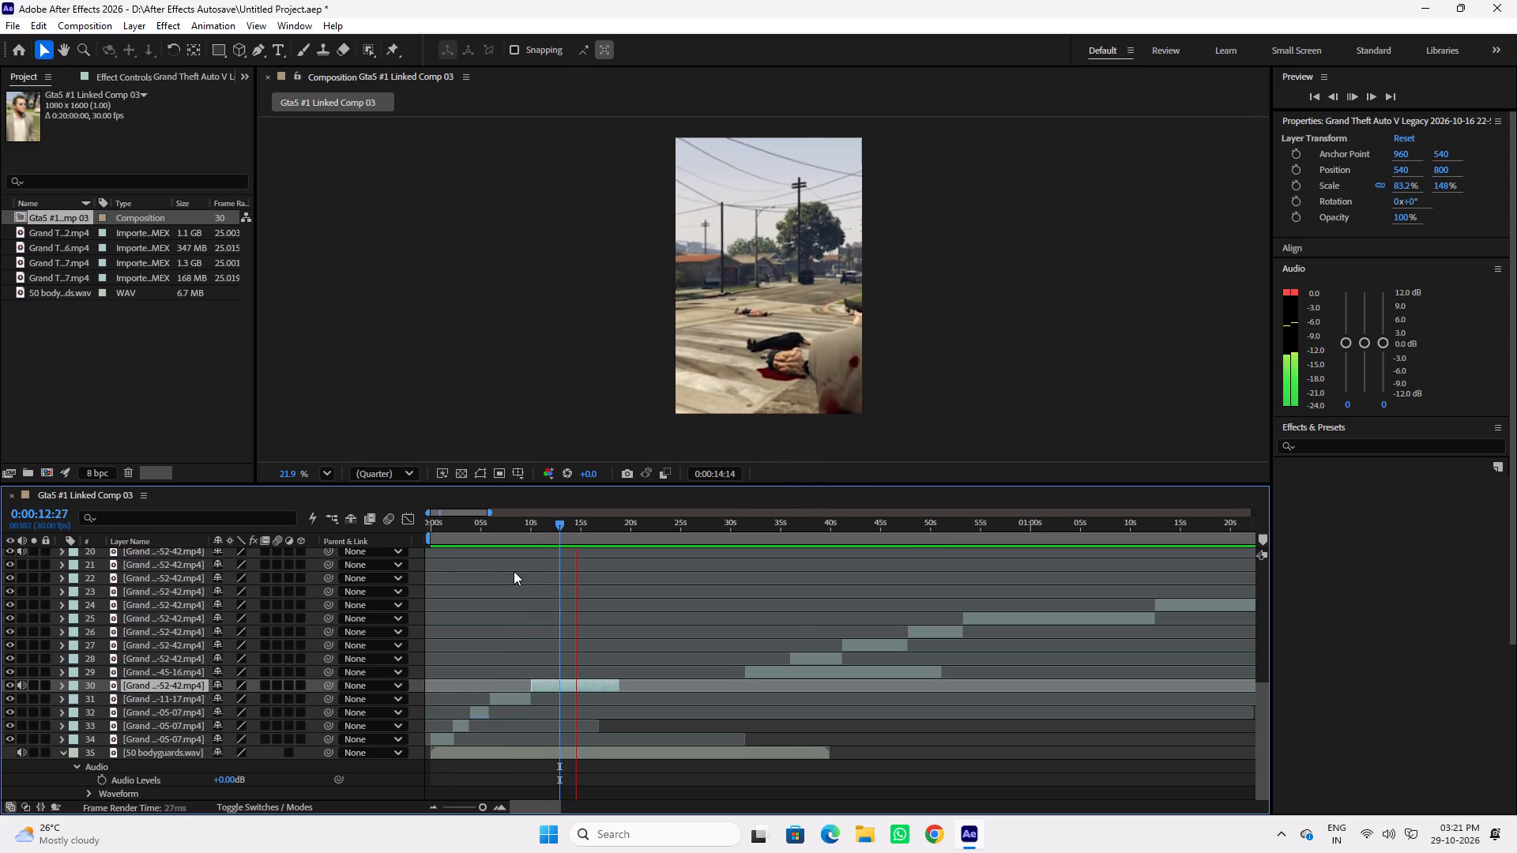
{"action": "key", "text": "space"}
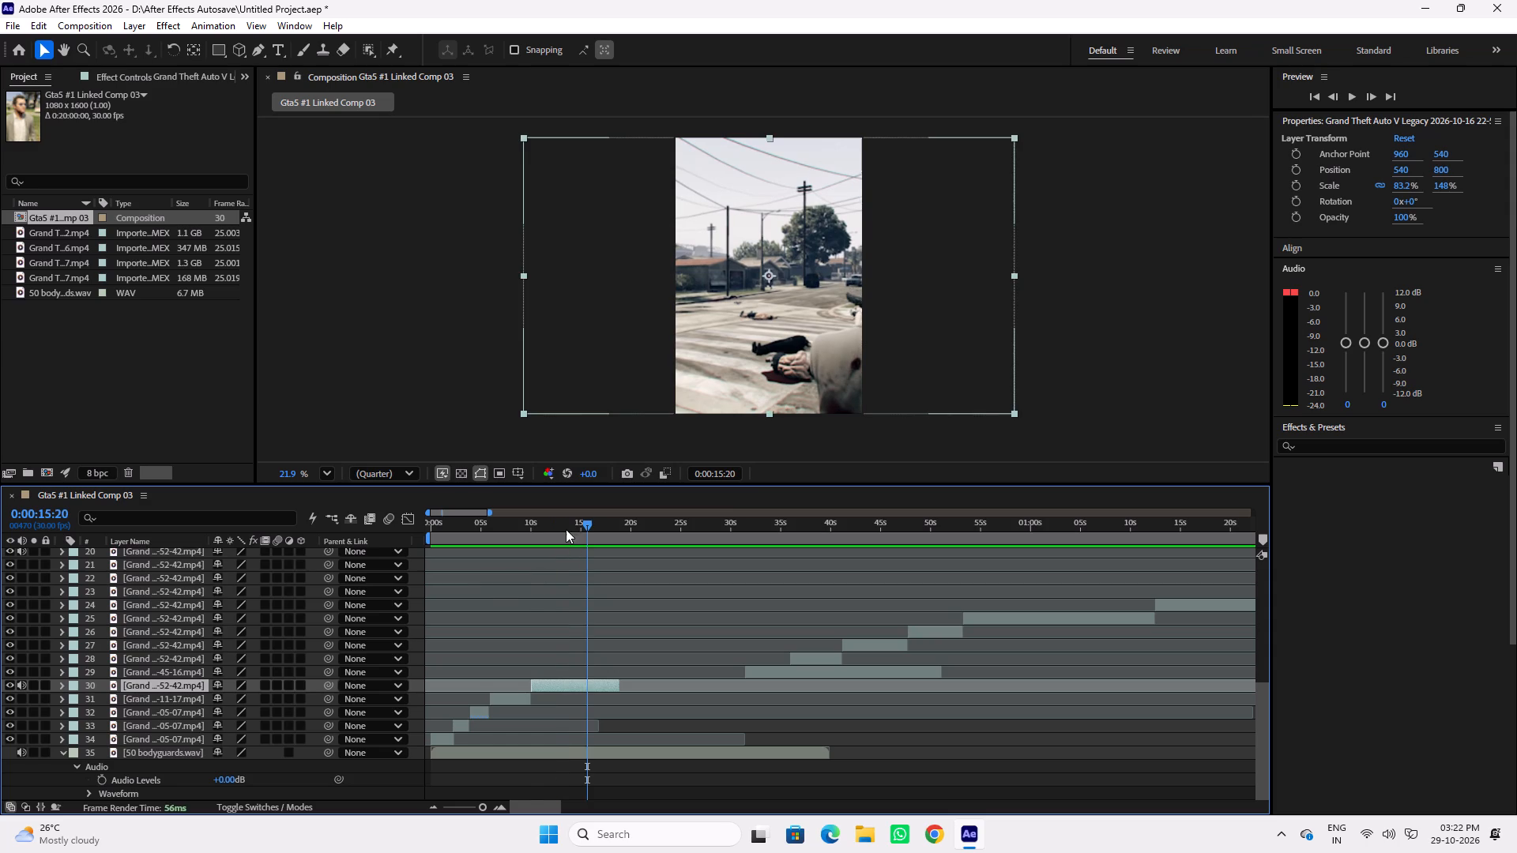
{"action": "left_click_drag", "start_coordinate": [565, 528], "coordinate": [542, 525]}
{"action": "key", "text": "space"}
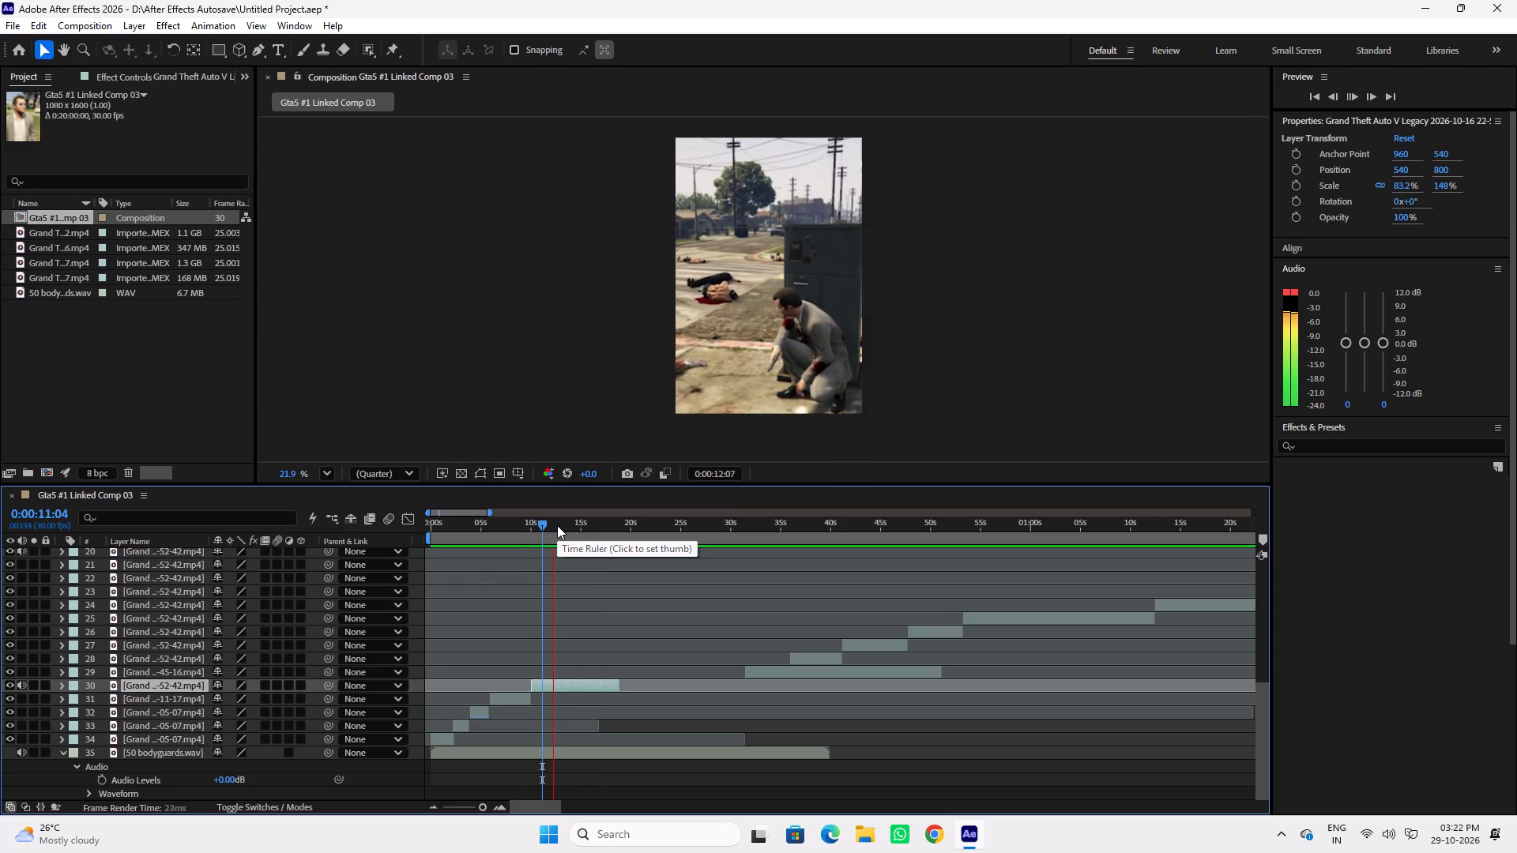
{"action": "key", "text": "space"}
{"action": "left_click_drag", "start_coordinate": [538, 522], "coordinate": [533, 522]}
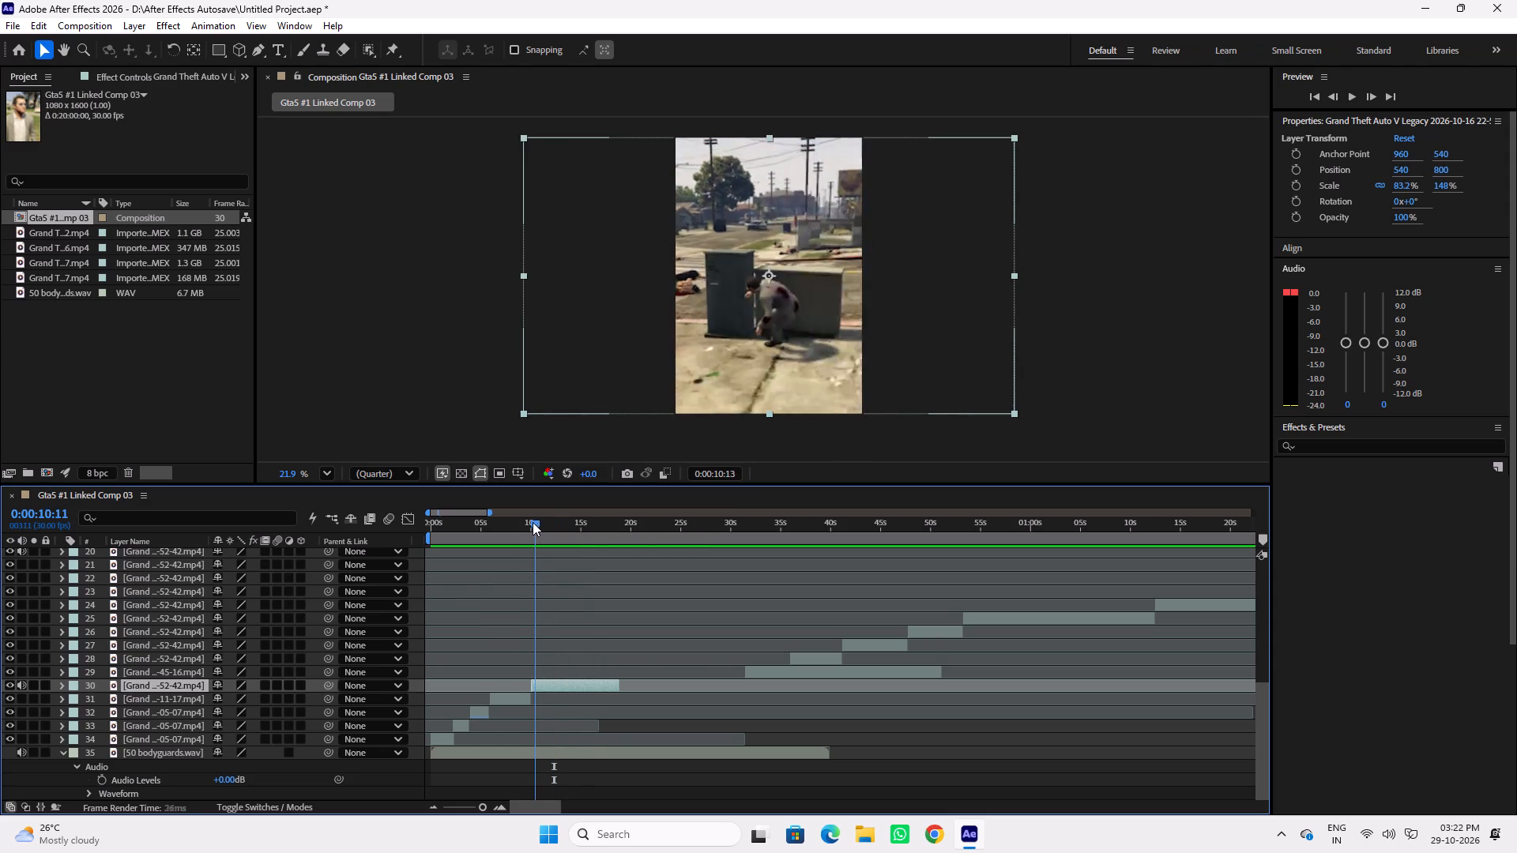
{"action": "left_click_drag", "start_coordinate": [533, 522], "coordinate": [529, 522]}
{"action": "key", "text": "space"}
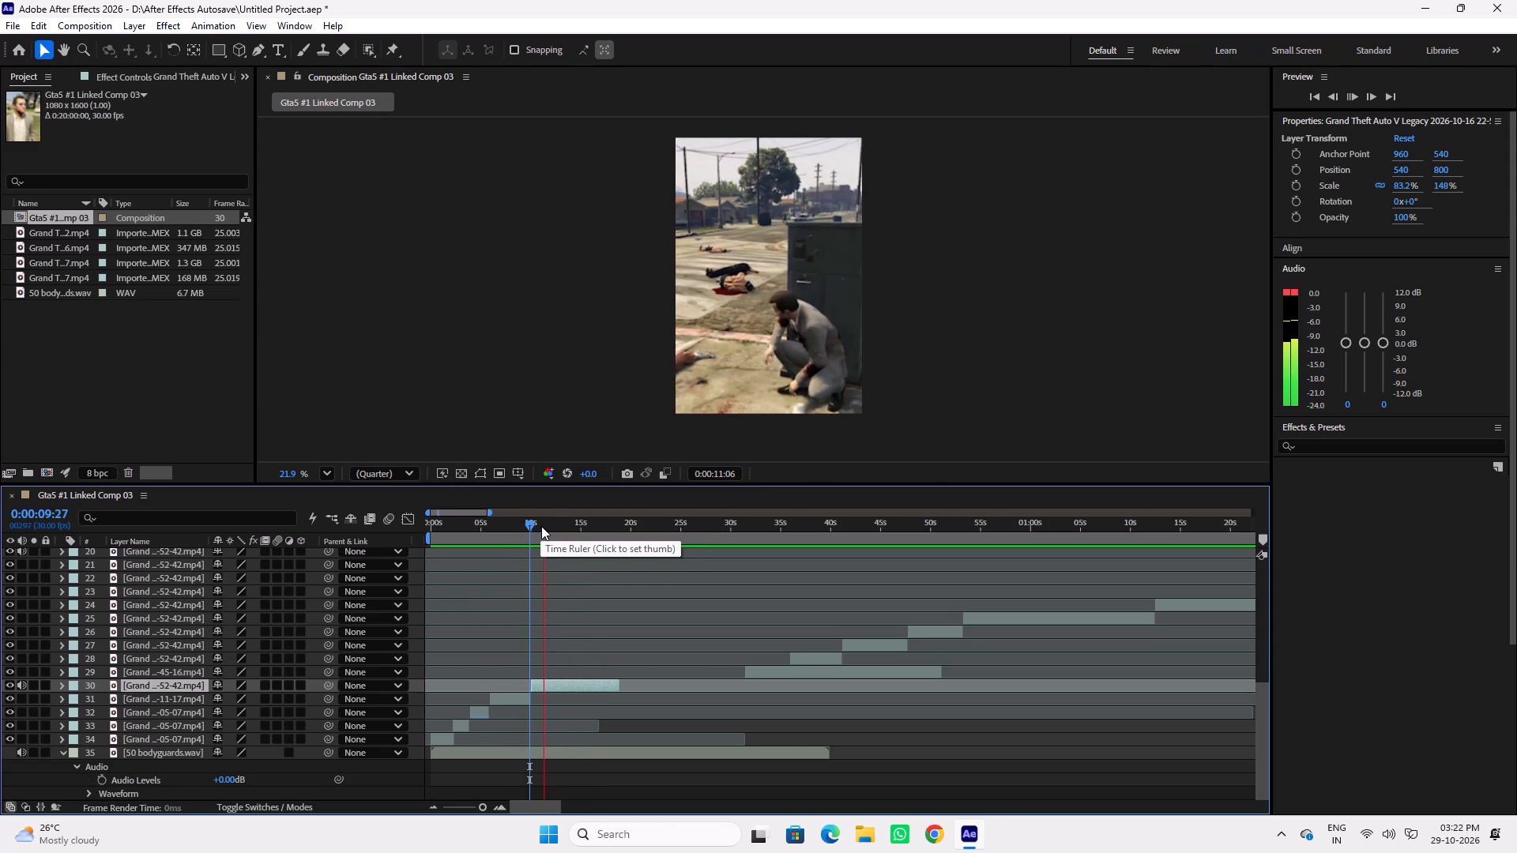
{"action": "key", "text": "space"}
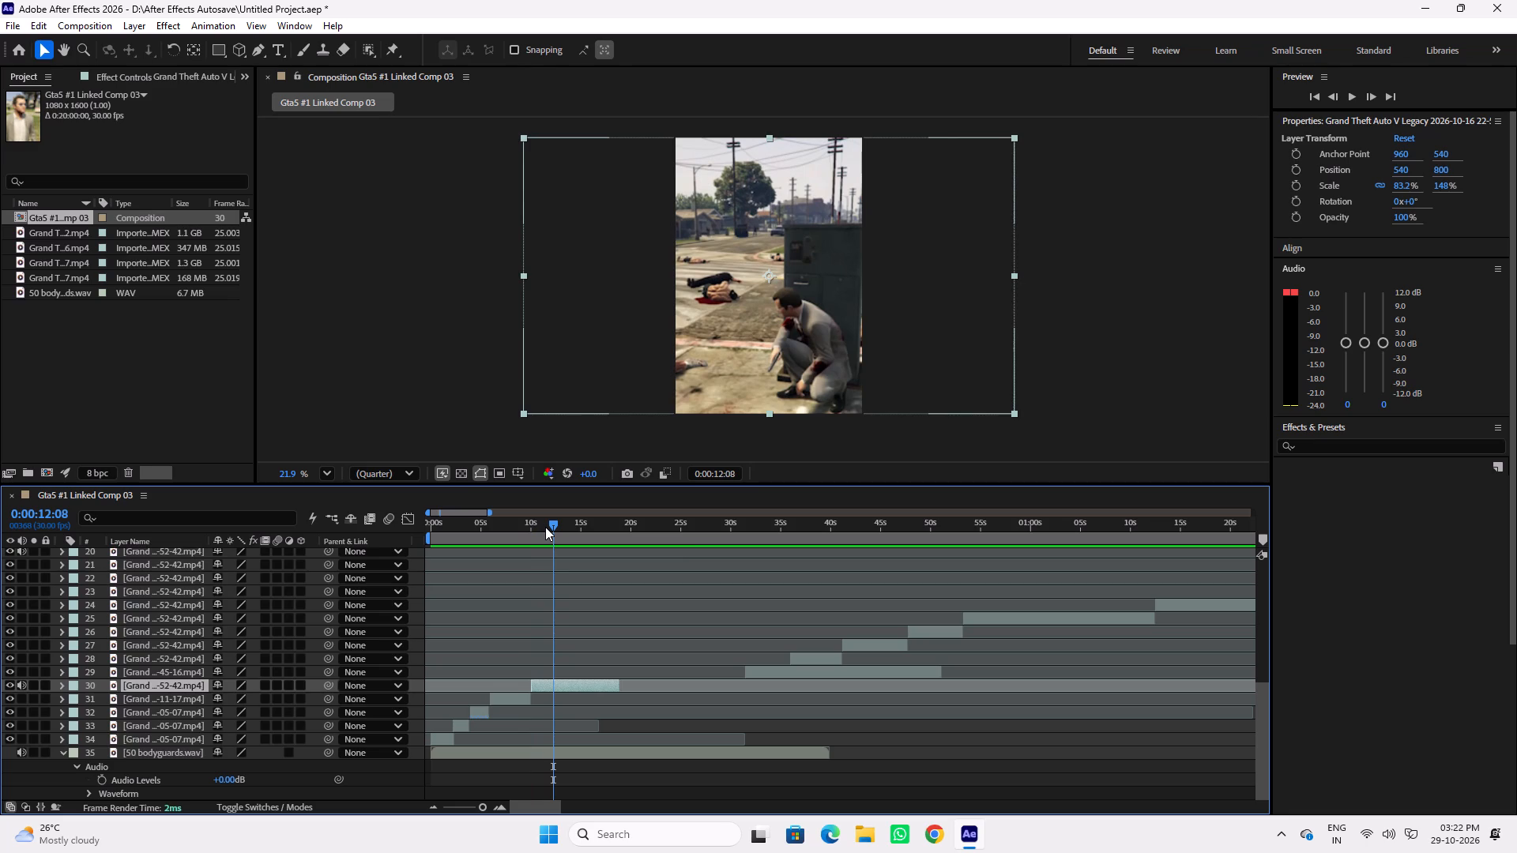
{"action": "key", "text": "space"}
{"action": "left_click", "coordinate": [552, 526]}
{"action": "key", "text": "space"}
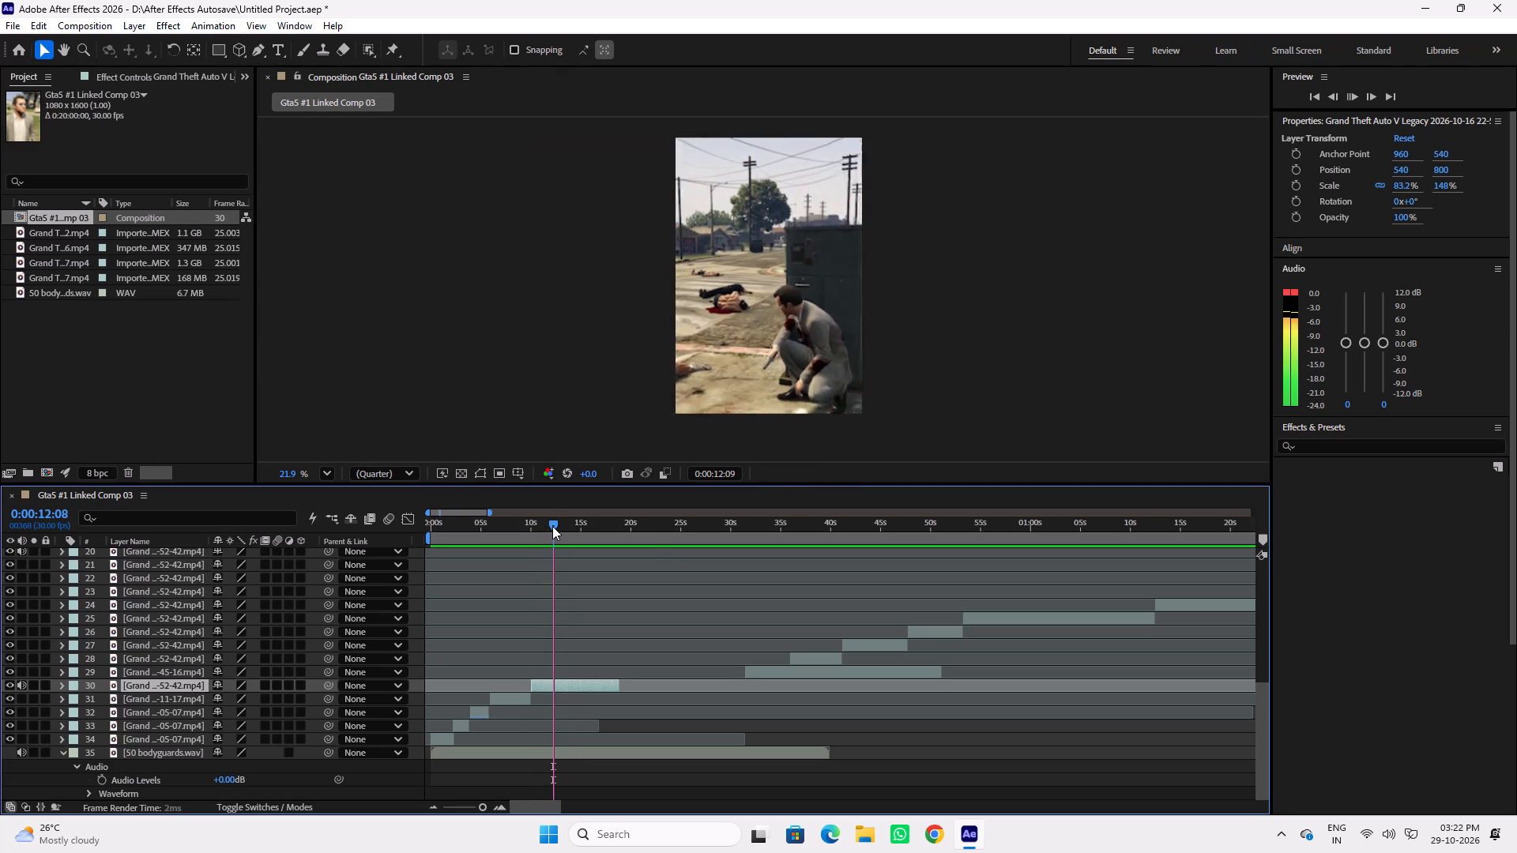
Split the layer 30 clip at 0:00:13:01 and delete the part after the cut.
{"action": "left_click", "coordinate": [560, 526]}
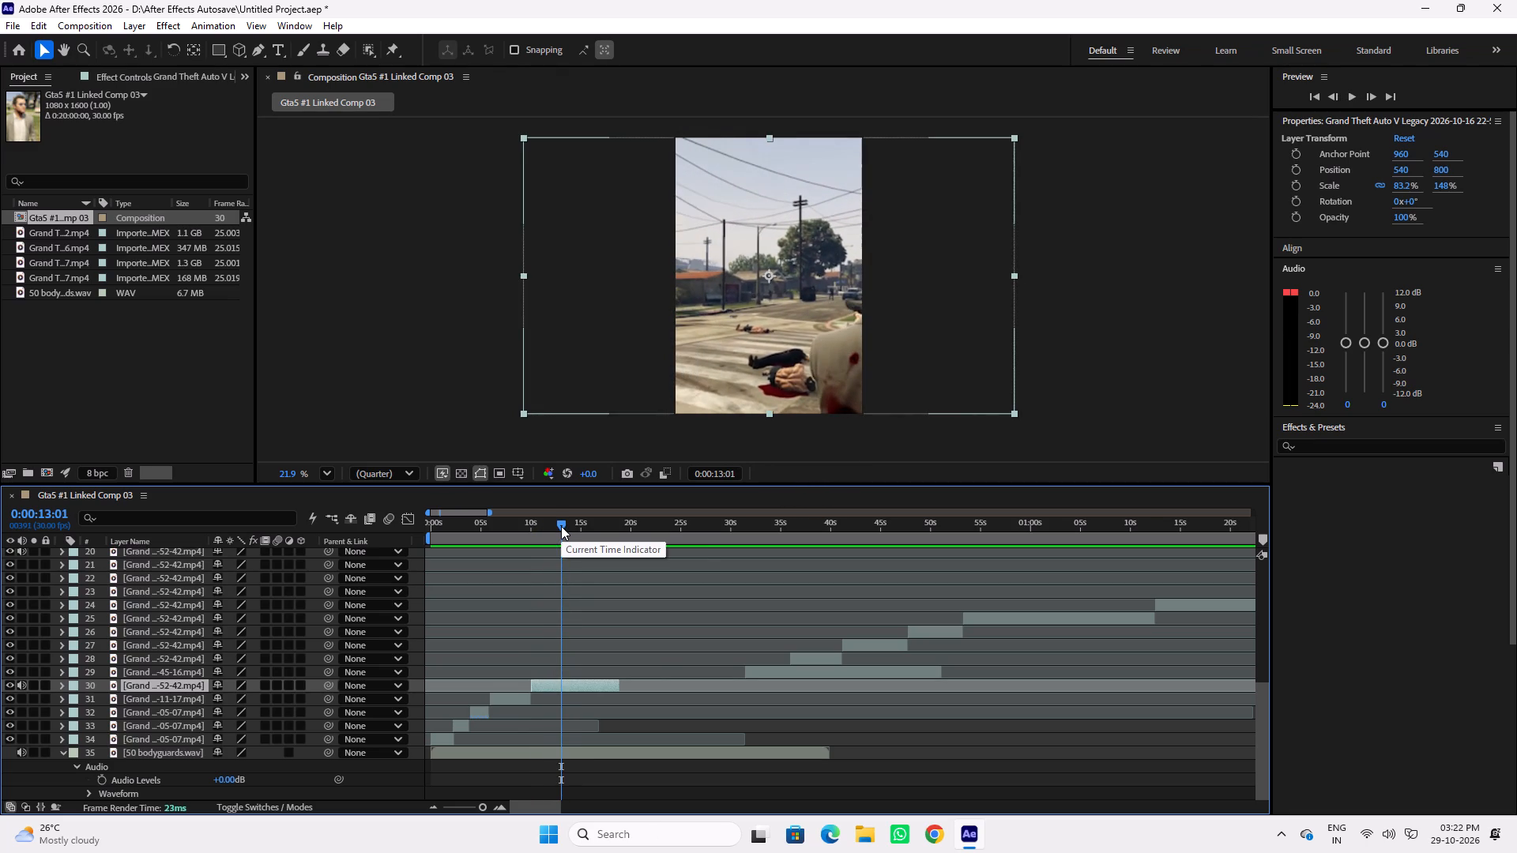
{"action": "key", "text": "space"}
{"action": "left_click", "coordinate": [559, 526]}
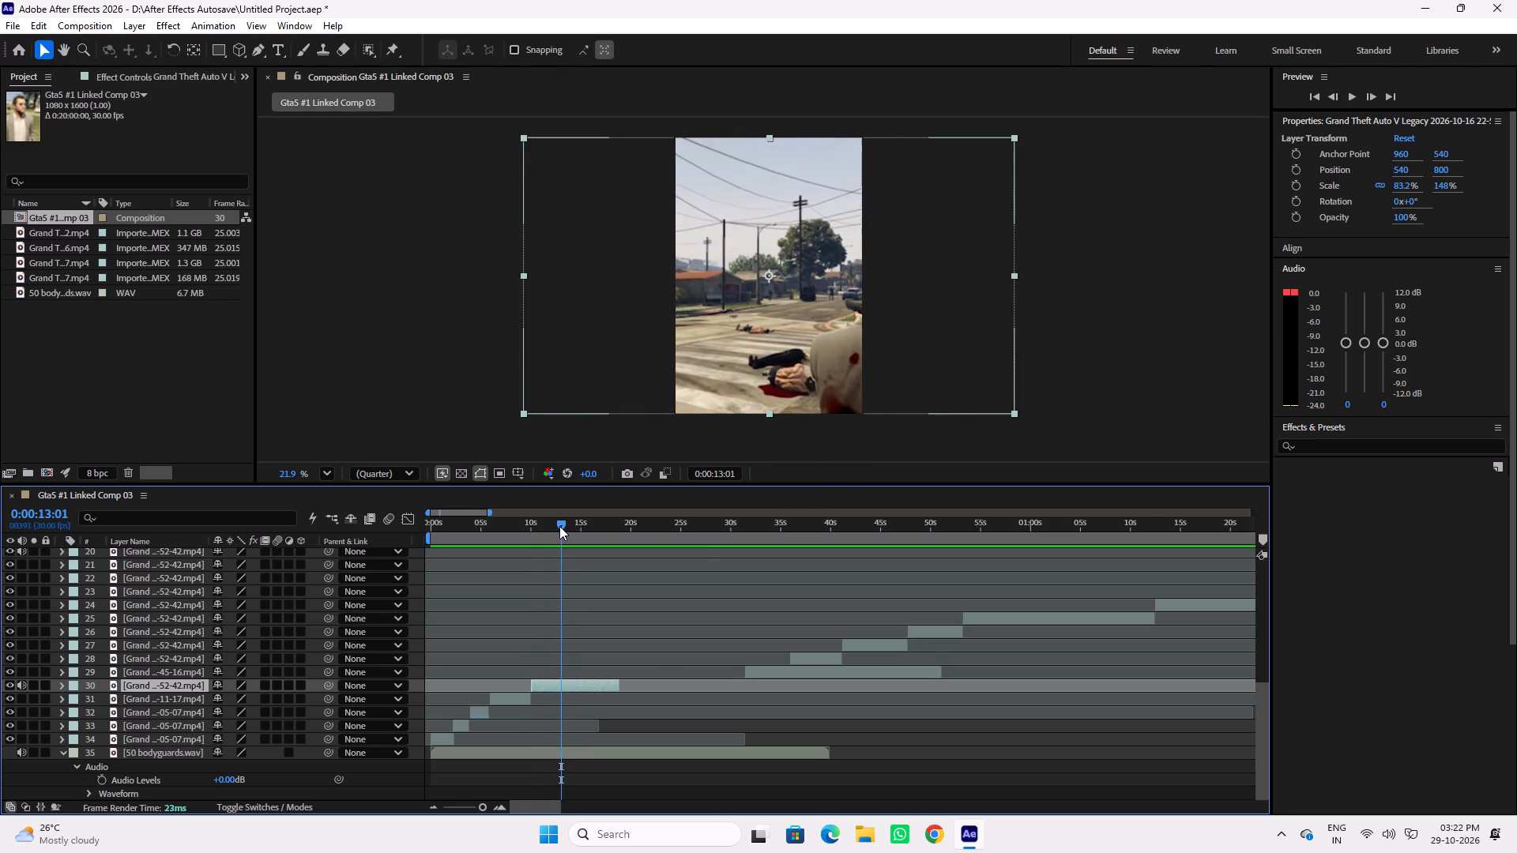
{"action": "key", "text": "ctrl+shift+d"}
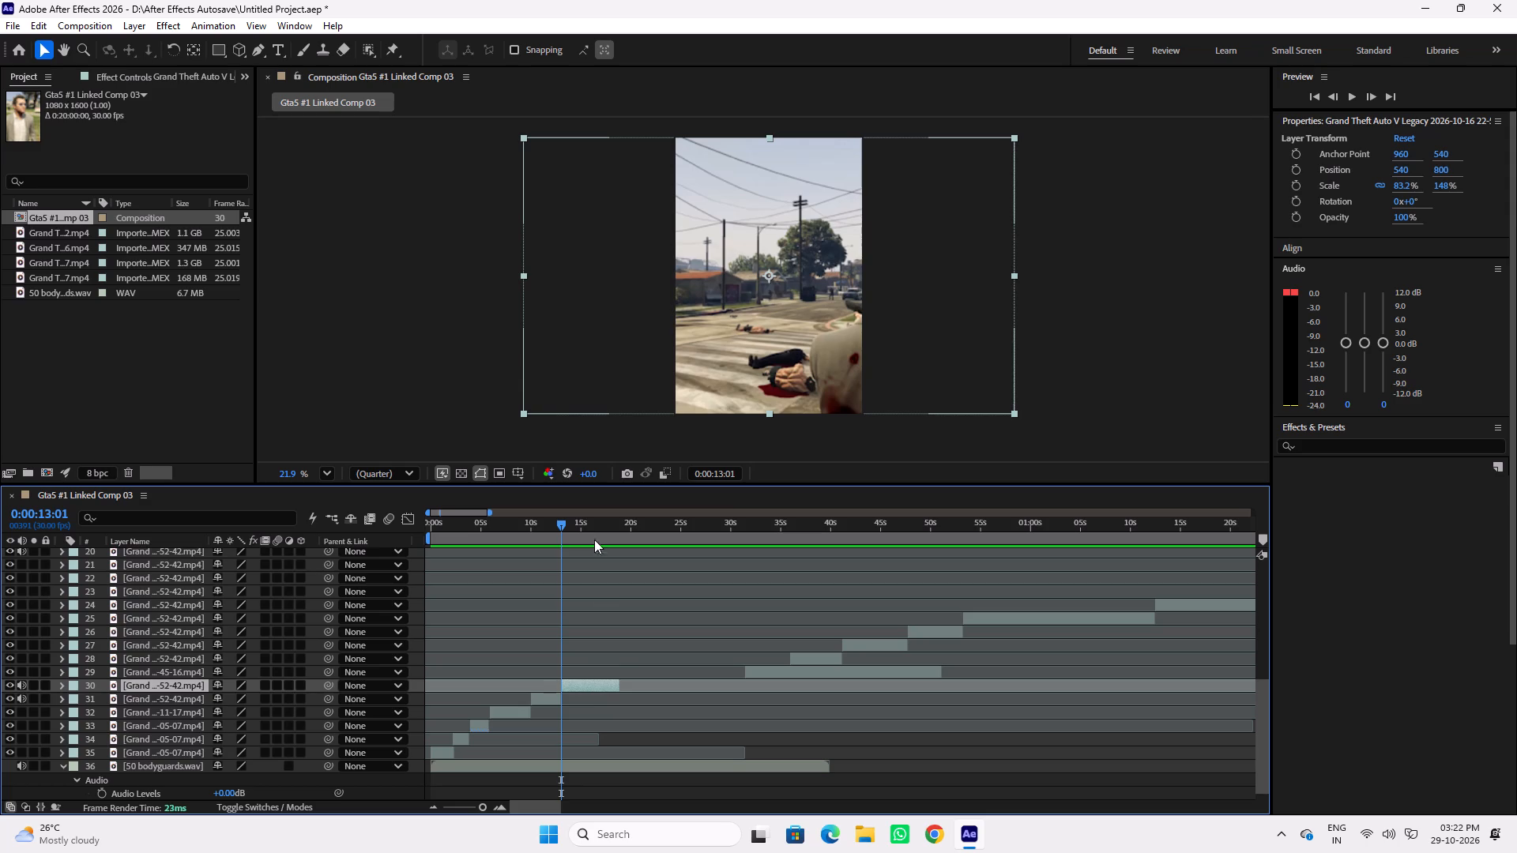
{"action": "left_click_drag", "start_coordinate": [575, 526], "coordinate": [623, 530]}
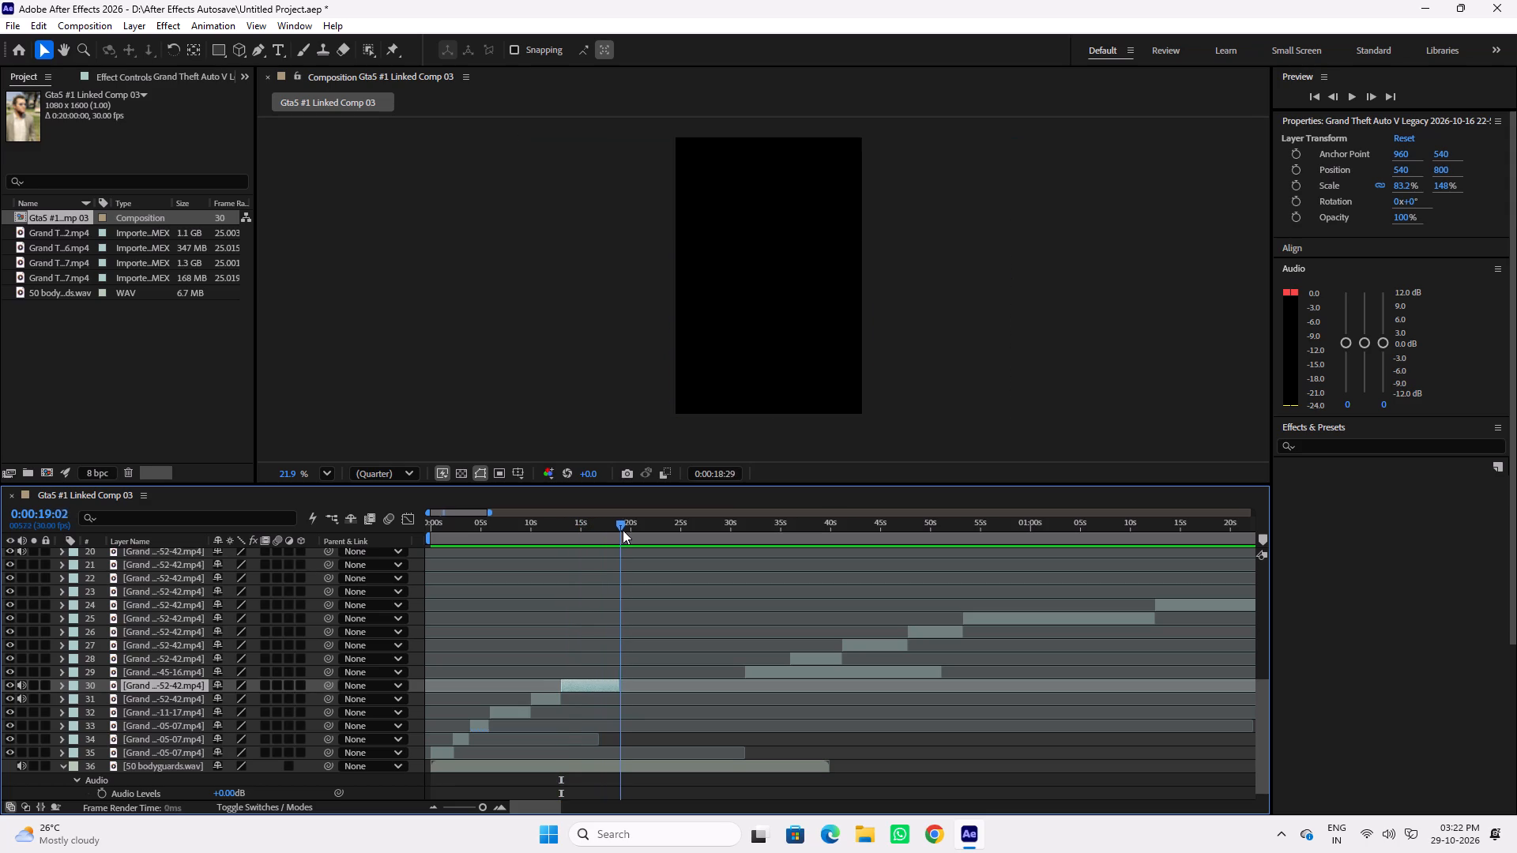
{"action": "left_click_drag", "start_coordinate": [623, 530], "coordinate": [596, 531]}
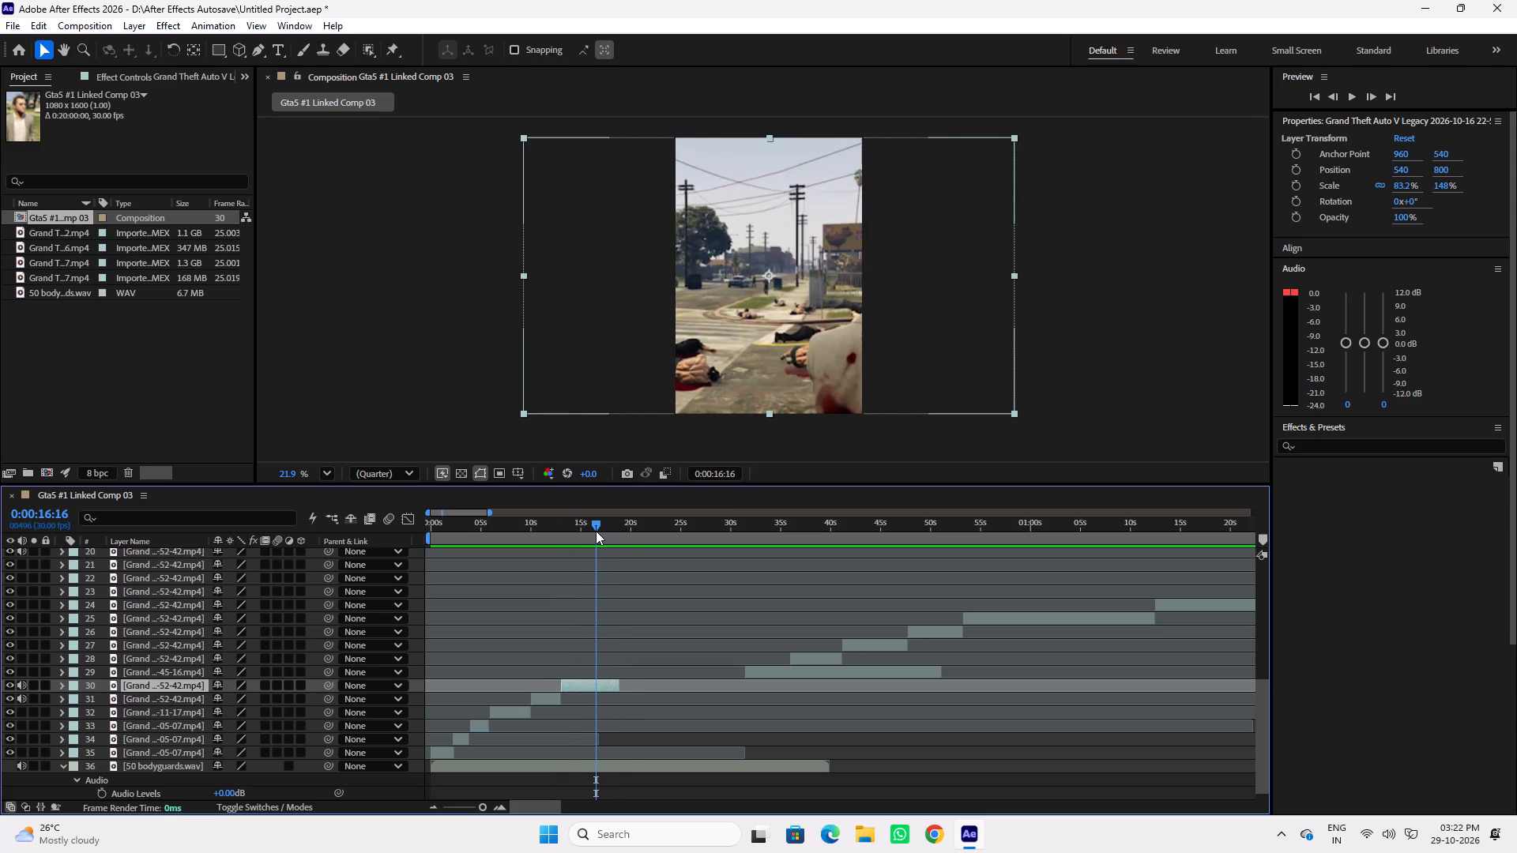
{"action": "key", "text": "Delete"}
Check the footage from about 0:32 to 0:41 and save the project.
{"action": "left_click_drag", "start_coordinate": [664, 529], "coordinate": [761, 533]}
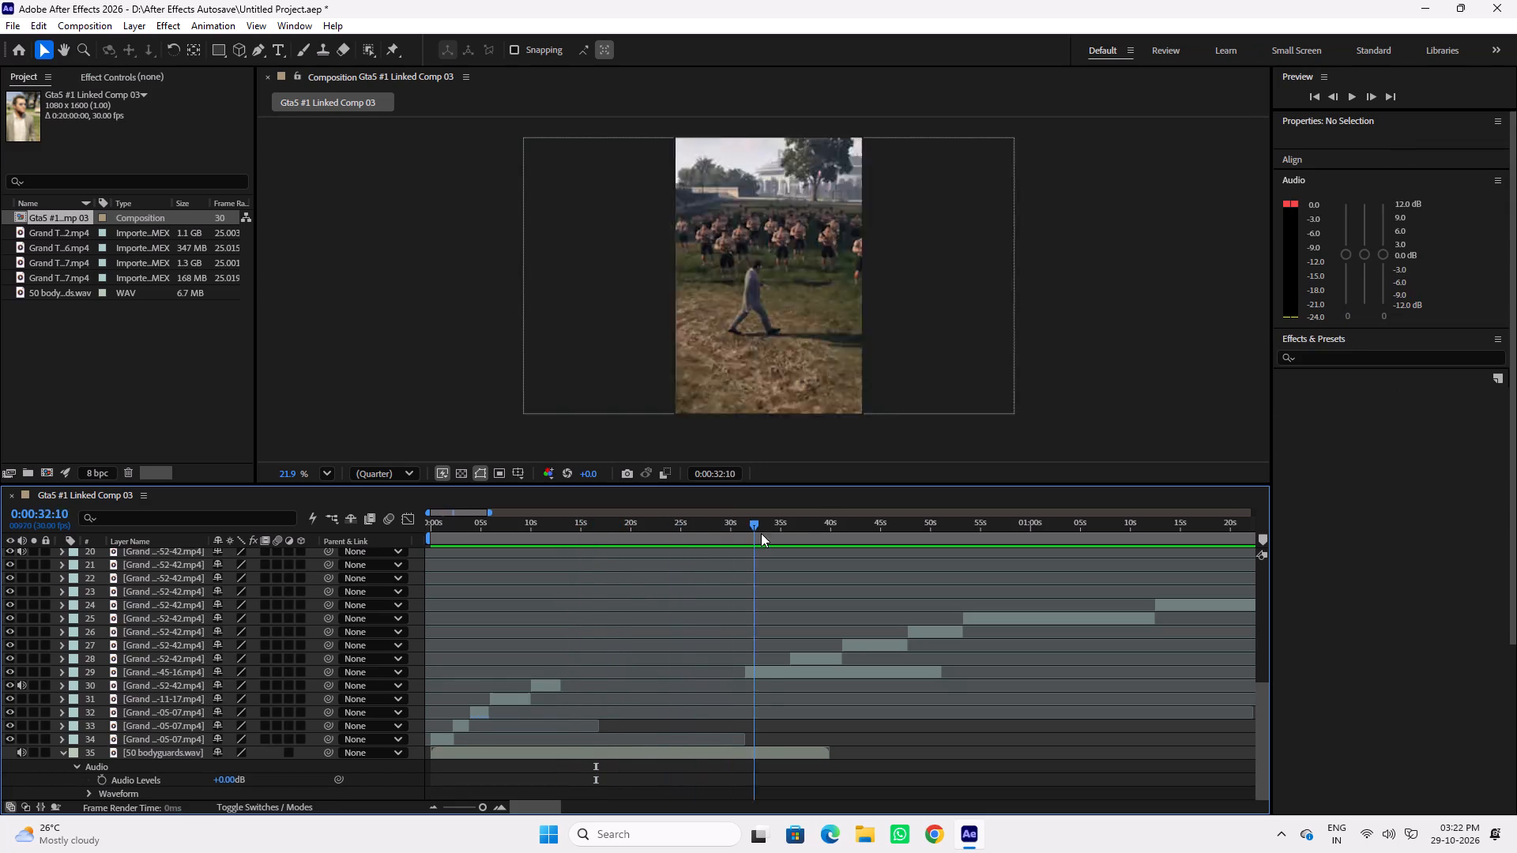
{"action": "left_click_drag", "start_coordinate": [761, 533], "coordinate": [842, 543]}
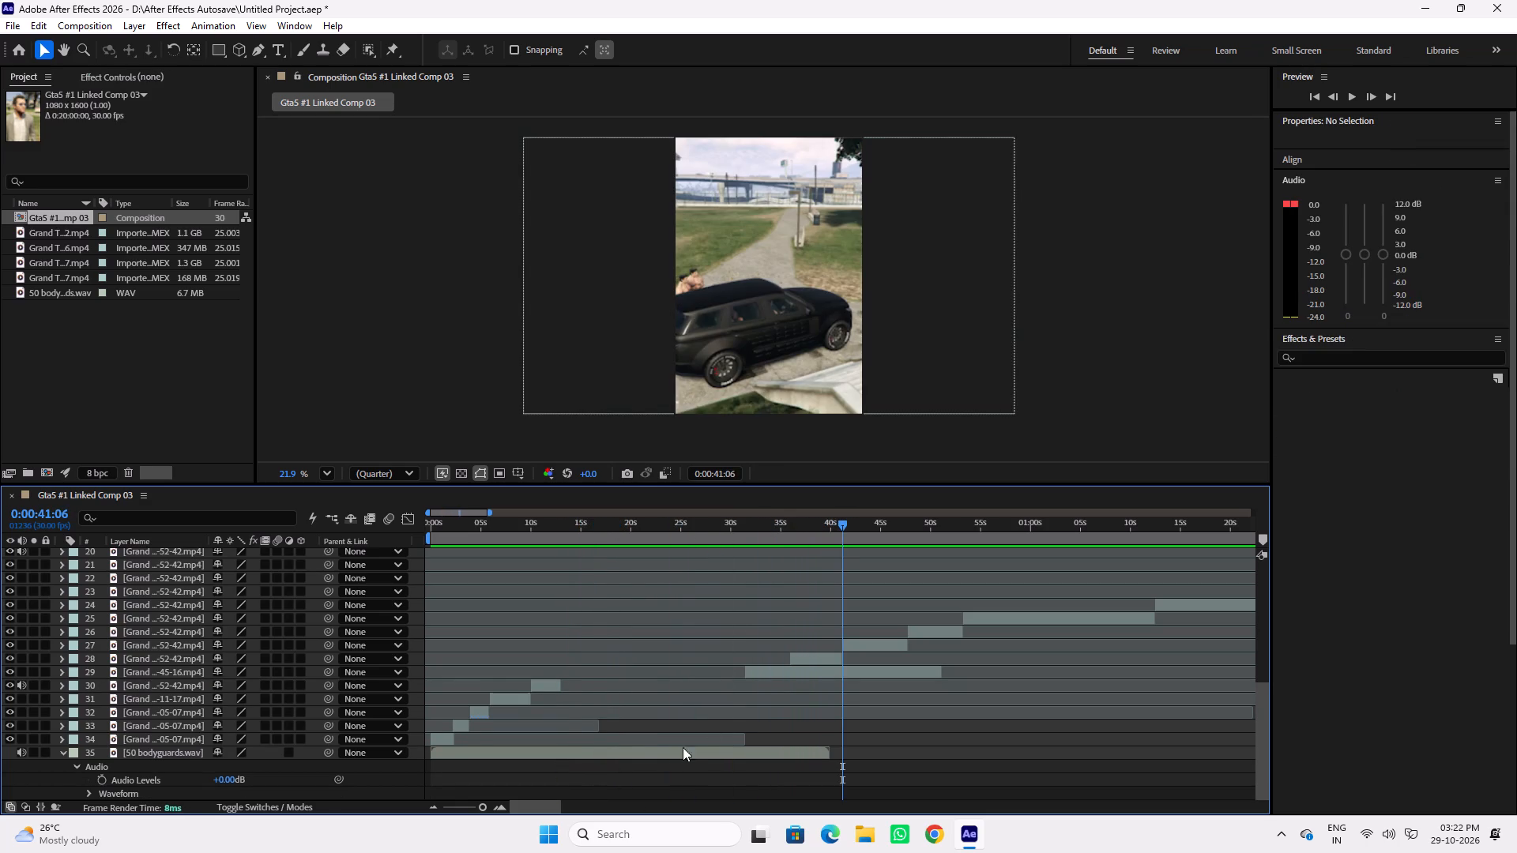
{"action": "left_click_drag", "start_coordinate": [538, 807], "coordinate": [642, 822]}
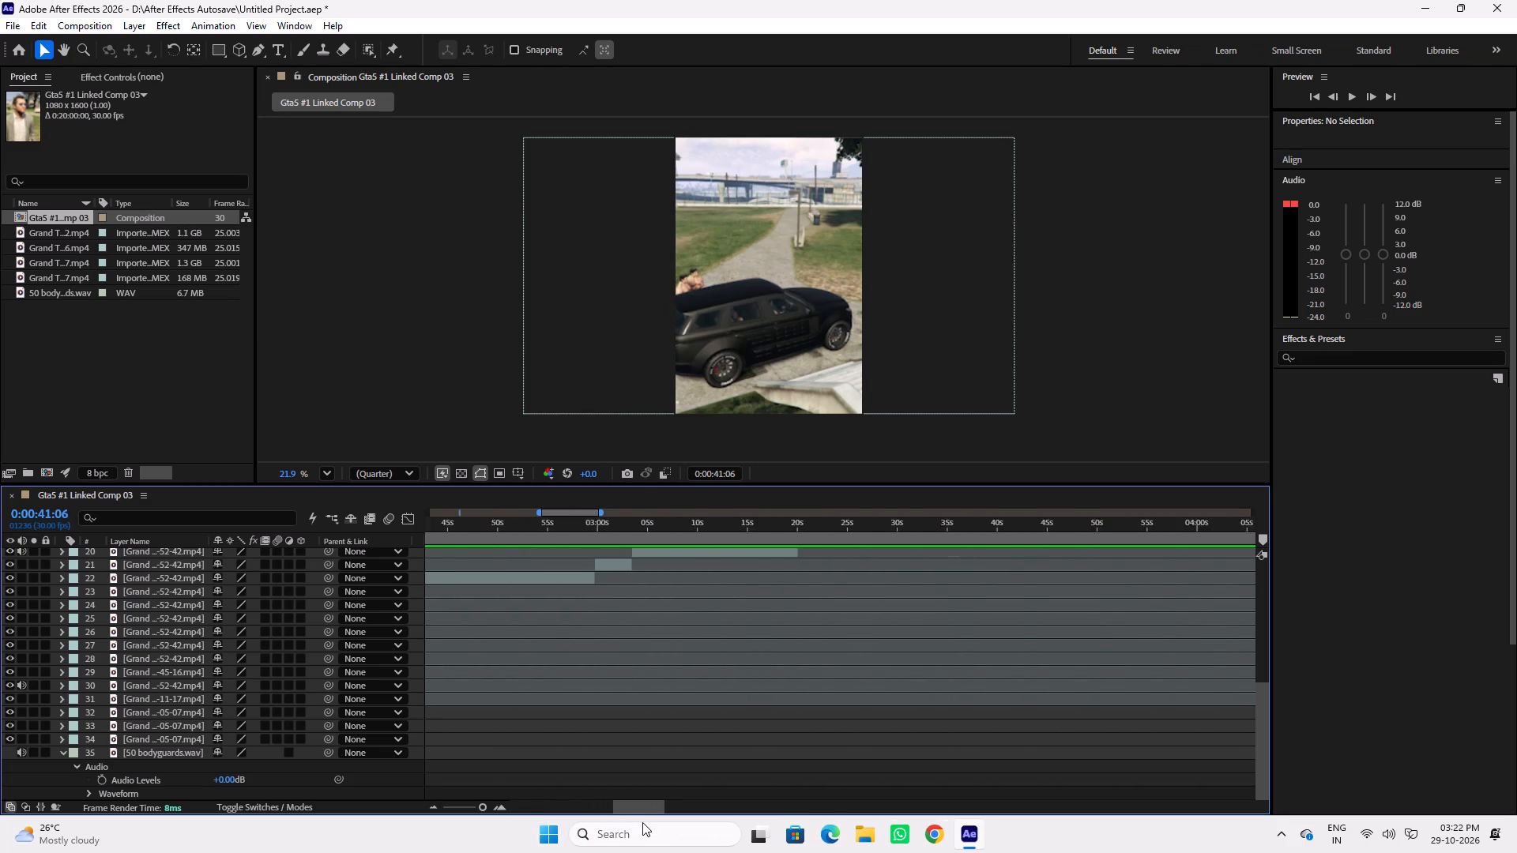
{"action": "left_click_drag", "start_coordinate": [642, 822], "coordinate": [626, 823]}
{"action": "key", "text": "ctrl+s"}
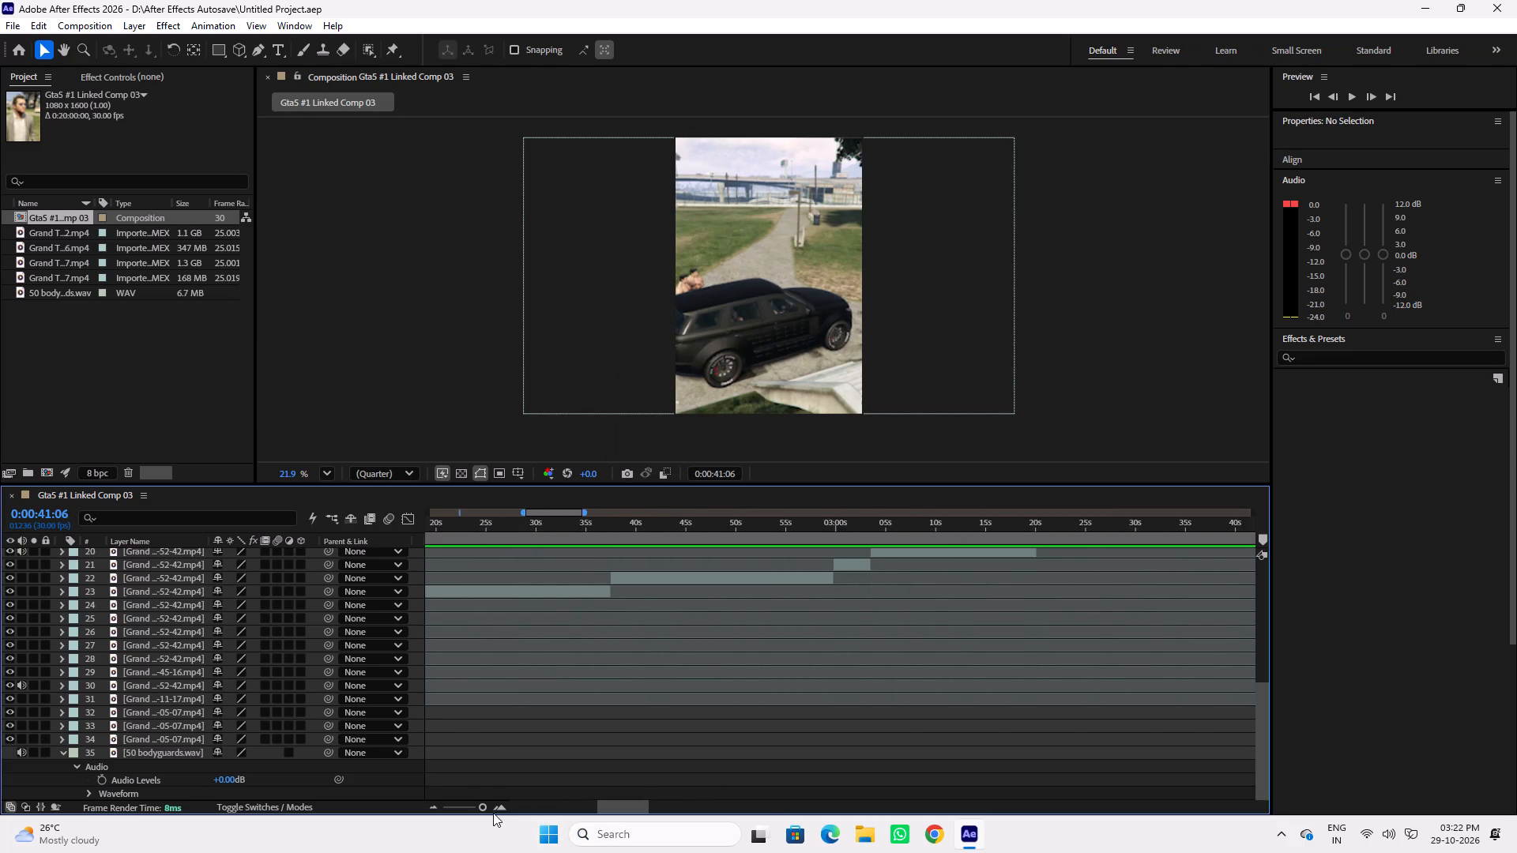
Examine the layer 20 to 22 clips between about 2:41 and 3:03 for footage to reuse.
{"action": "left_click_drag", "start_coordinate": [479, 805], "coordinate": [471, 805]}
{"action": "left_click_drag", "start_coordinate": [647, 807], "coordinate": [689, 807]}
{"action": "scroll", "coordinate": [701, 688], "scroll_direction": "up", "scroll_amount": 3}
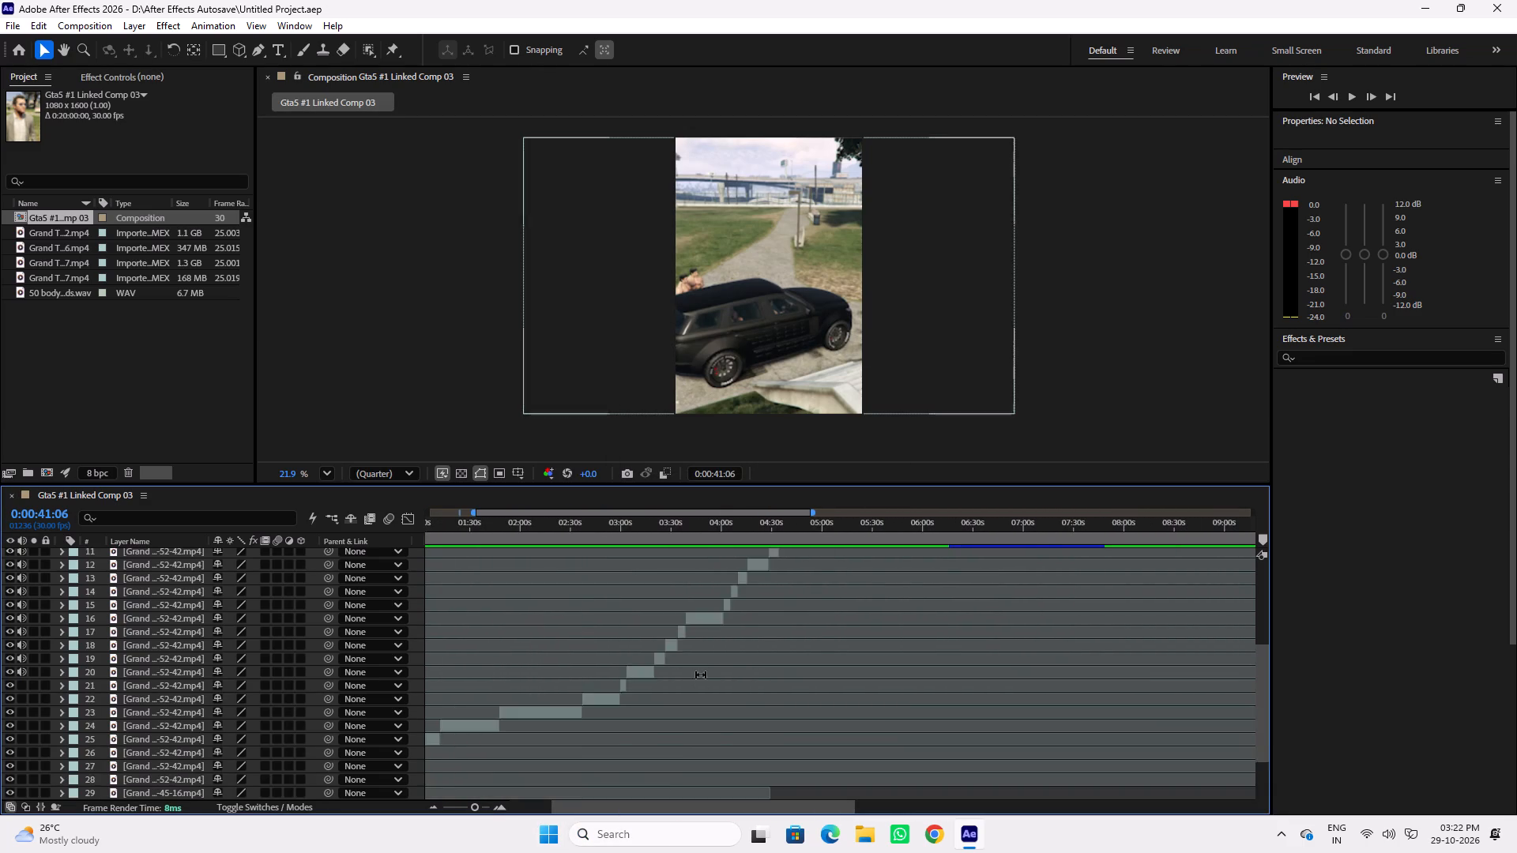
{"action": "scroll", "coordinate": [701, 675], "scroll_direction": "up", "scroll_amount": 3}
{"action": "scroll", "coordinate": [703, 665], "scroll_direction": "down", "scroll_amount": 2}
{"action": "left_click_drag", "start_coordinate": [624, 522], "coordinate": [628, 522]}
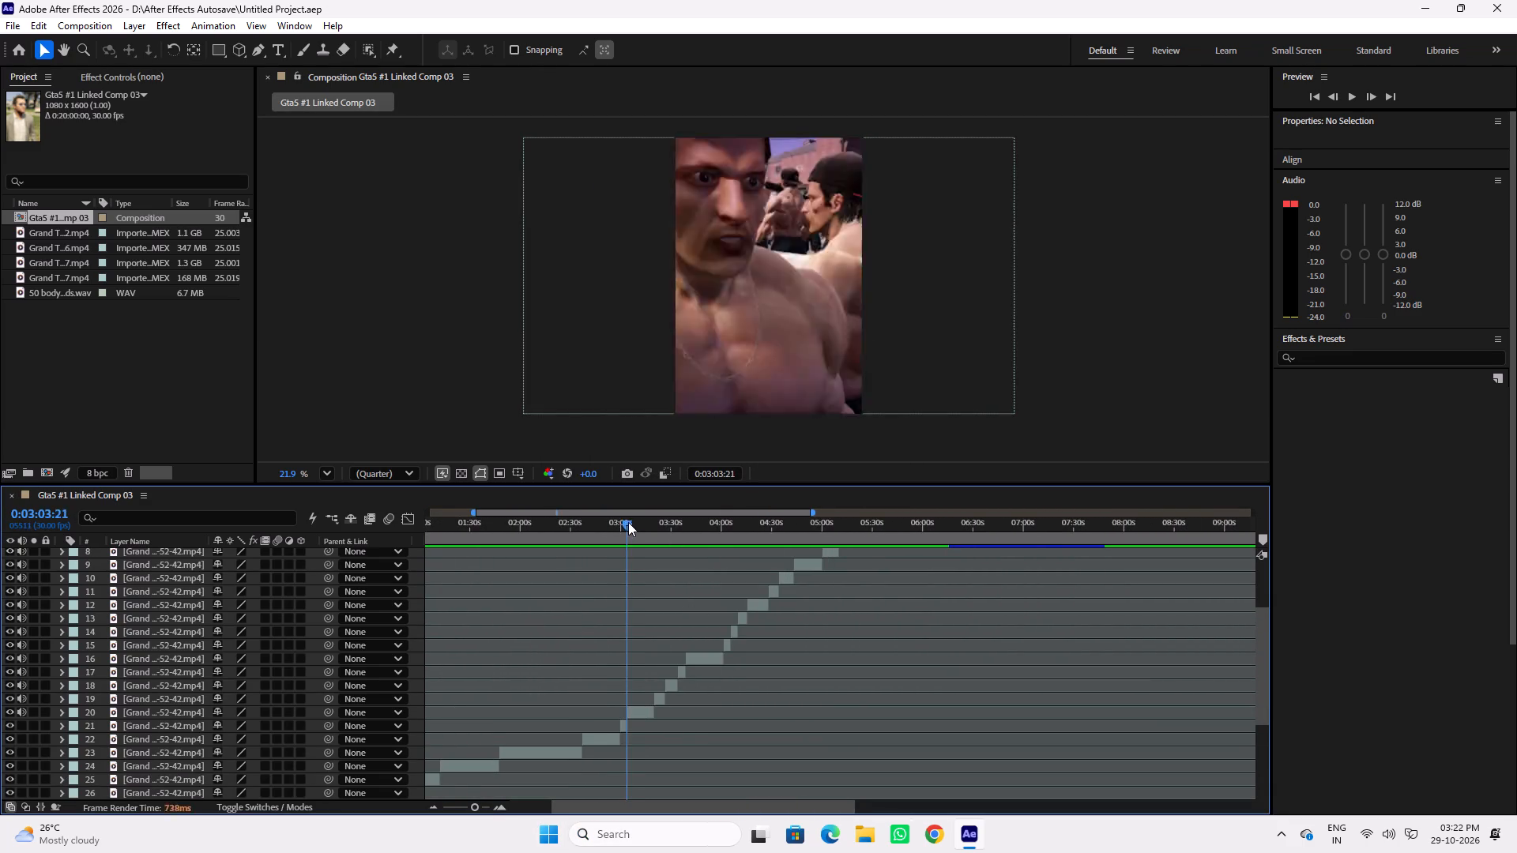
{"action": "left_click_drag", "start_coordinate": [628, 522], "coordinate": [621, 522]}
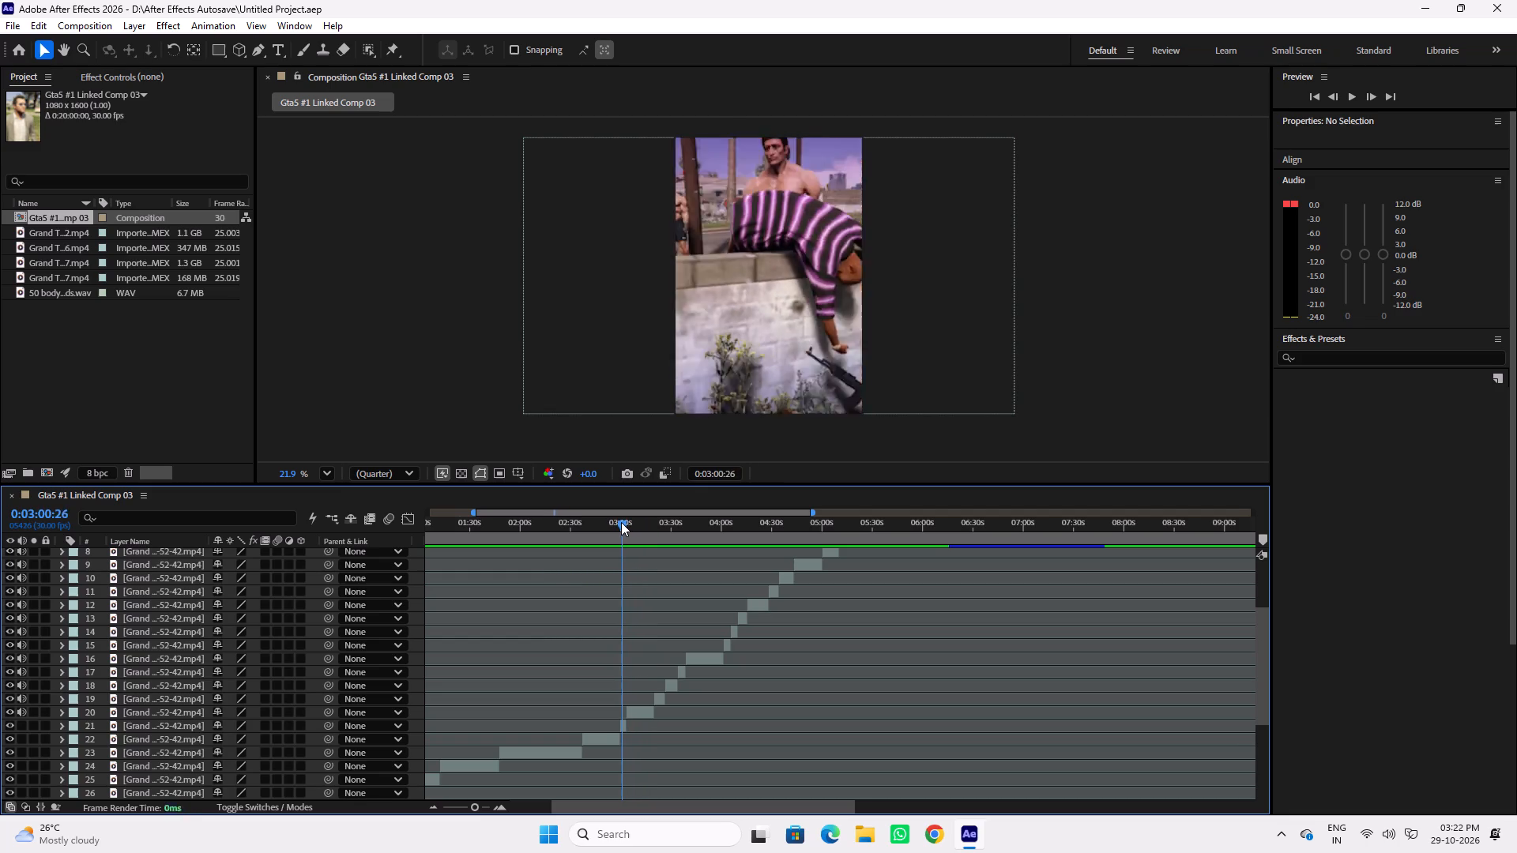
{"action": "left_click_drag", "start_coordinate": [621, 522], "coordinate": [604, 522]}
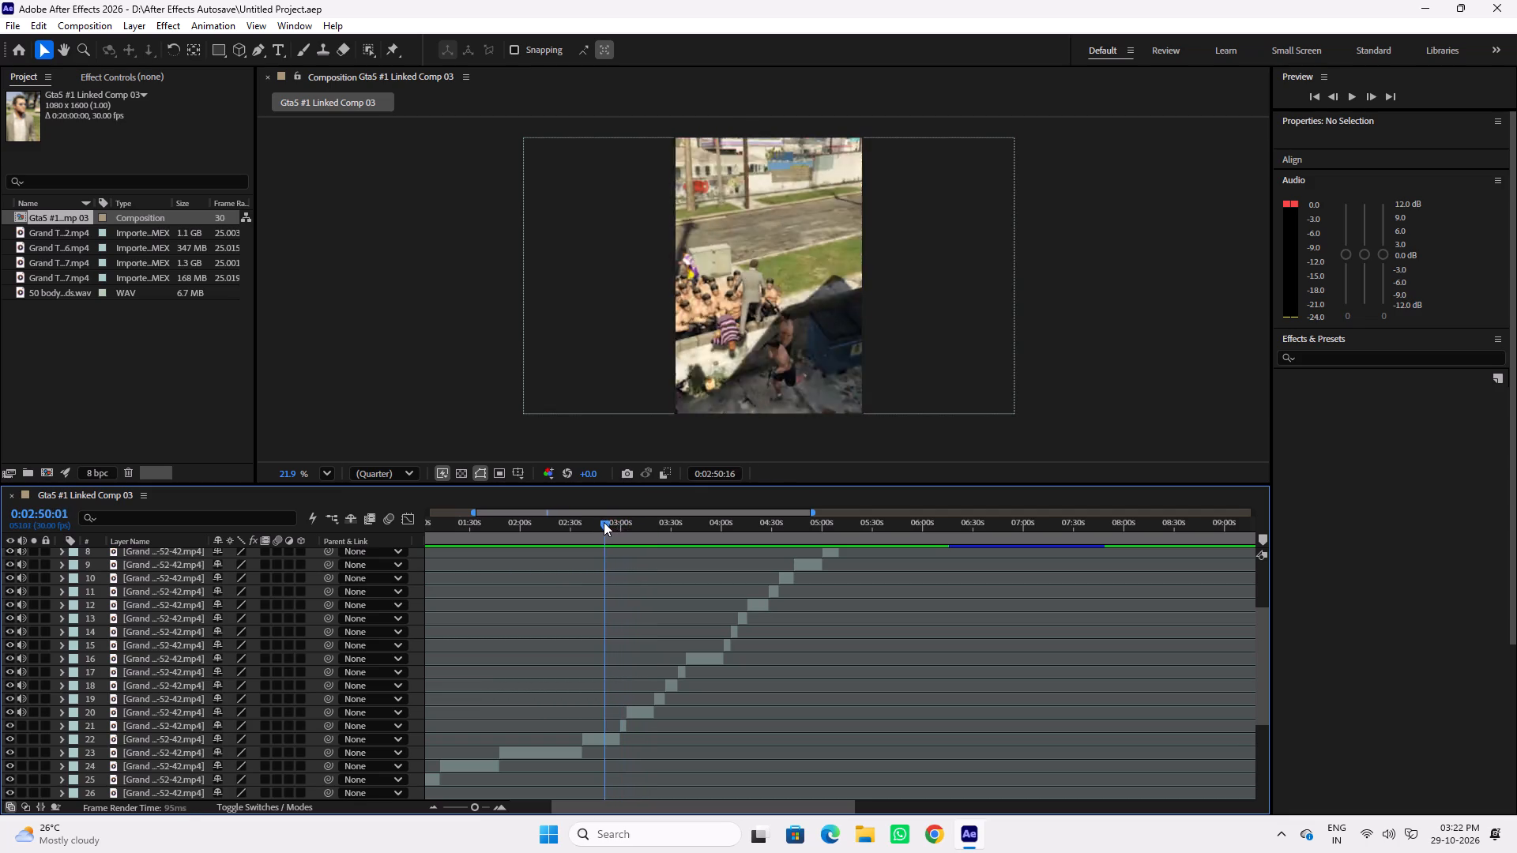
{"action": "left_click_drag", "start_coordinate": [604, 522], "coordinate": [592, 519]}
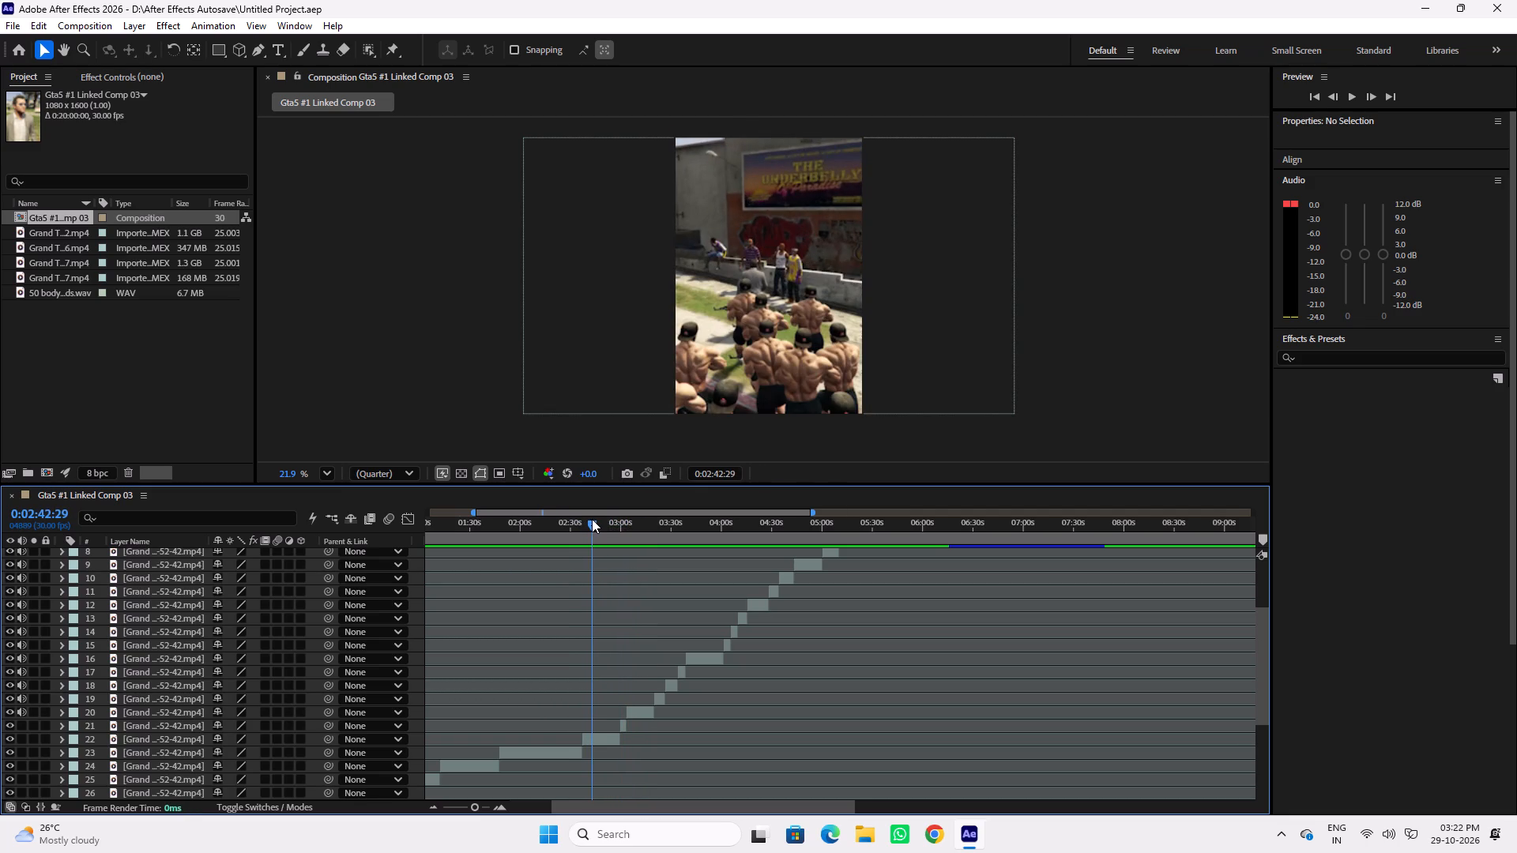
{"action": "left_click_drag", "start_coordinate": [592, 519], "coordinate": [589, 519]}
{"action": "key", "text": "space"}
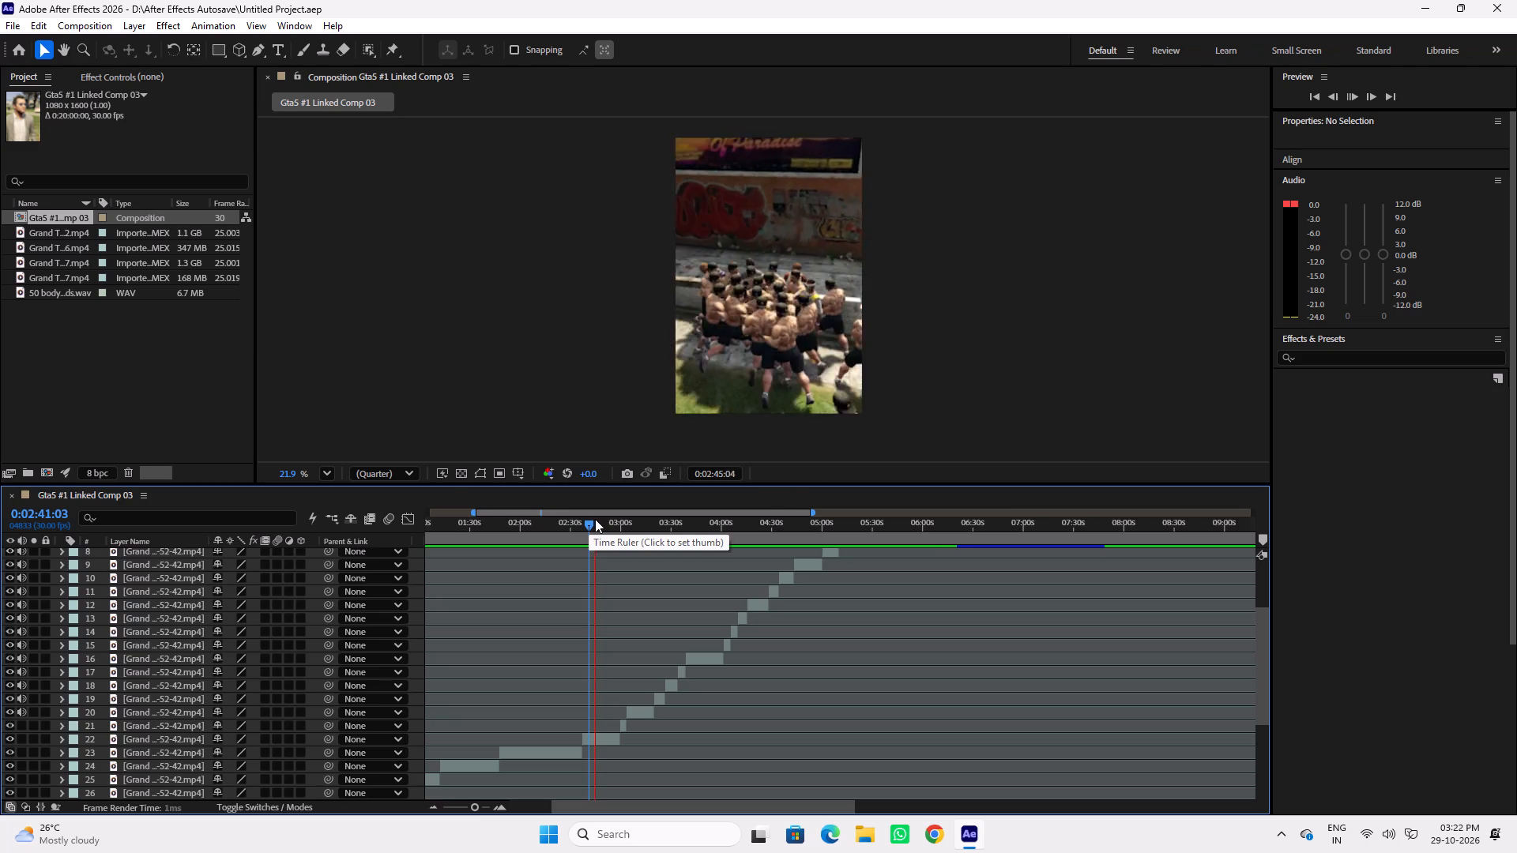
{"action": "key", "text": "space"}
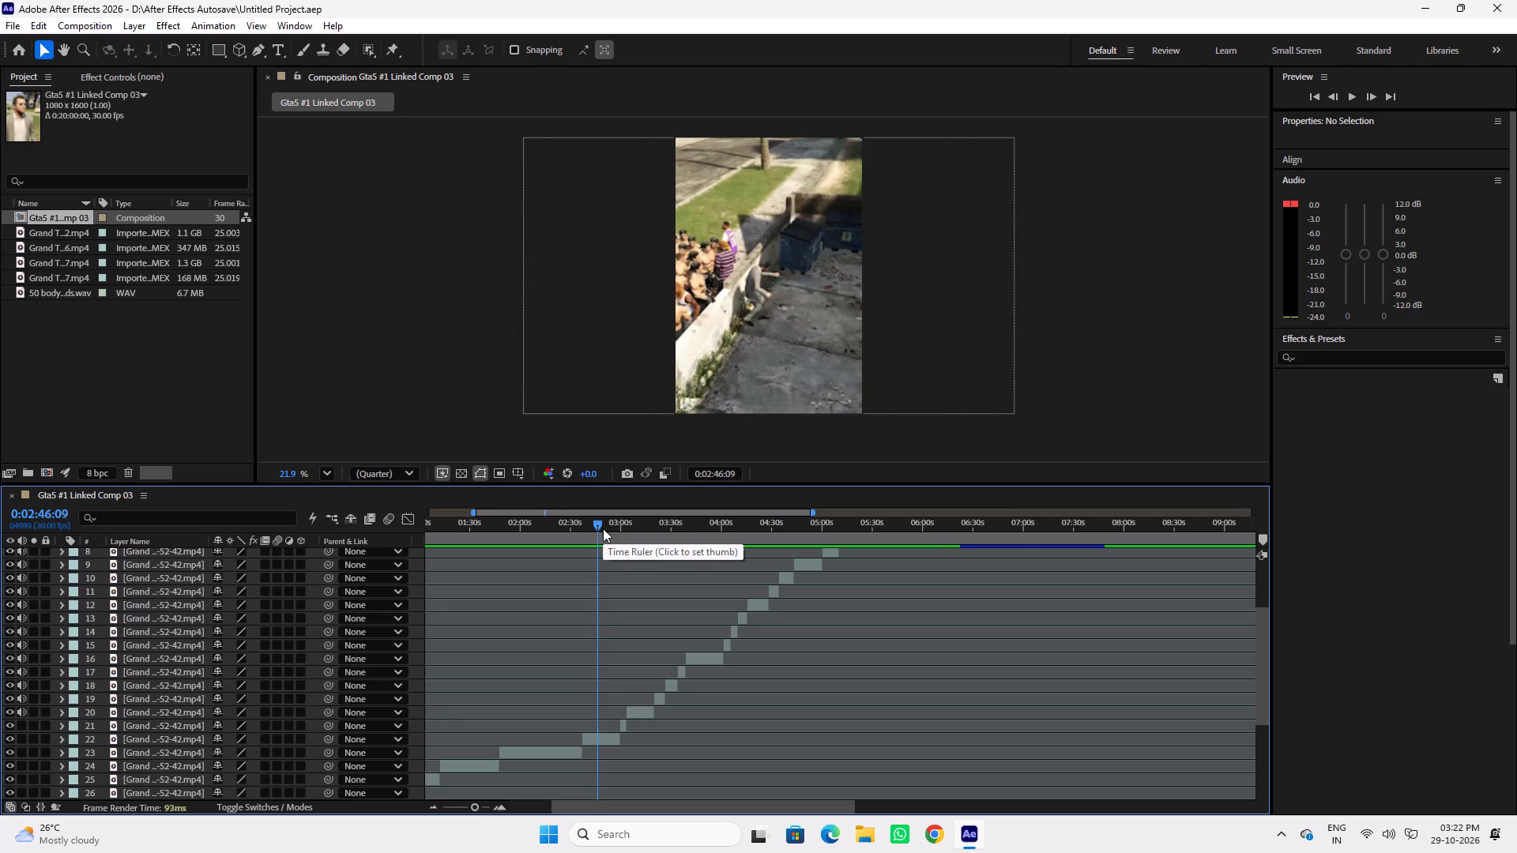
Save the project and minimise After Effects to reach the desktop.
{"action": "key", "text": "ctrl+s"}
{"action": "left_click", "coordinate": [1420, 2]}
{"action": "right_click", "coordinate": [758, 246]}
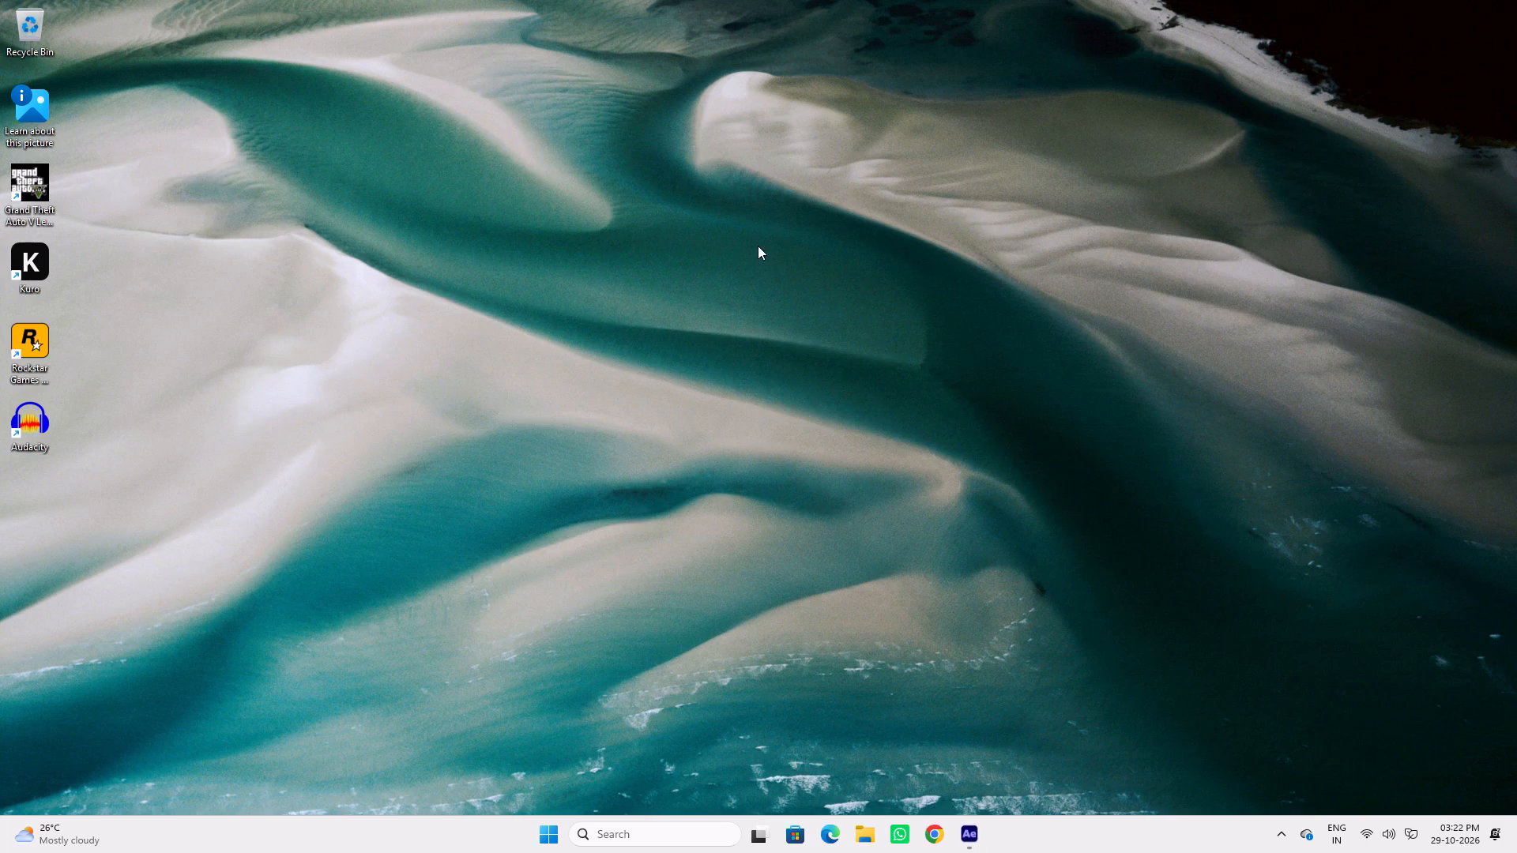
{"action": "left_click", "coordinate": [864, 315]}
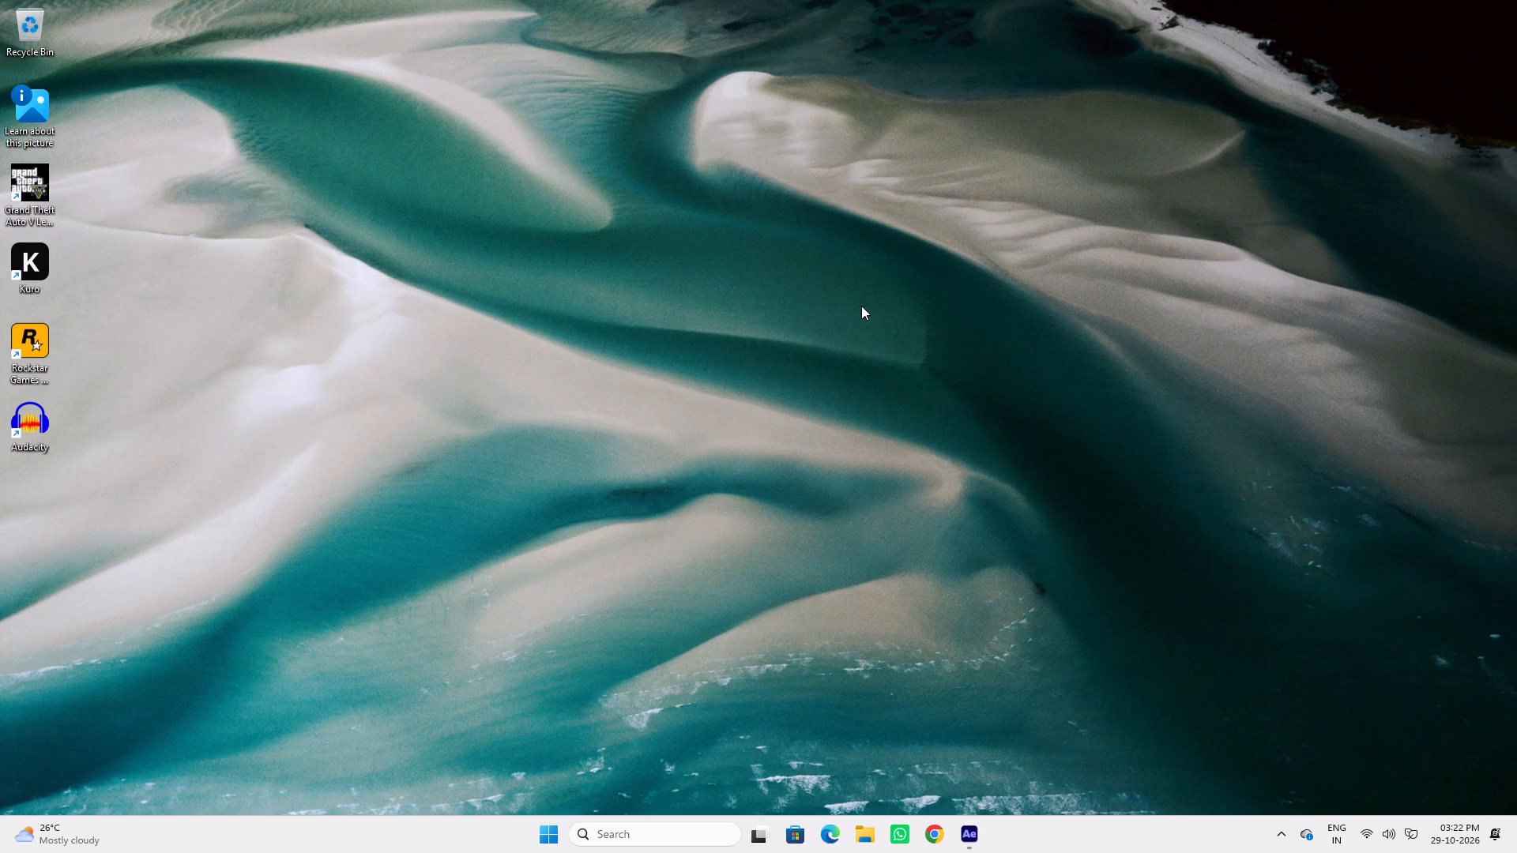